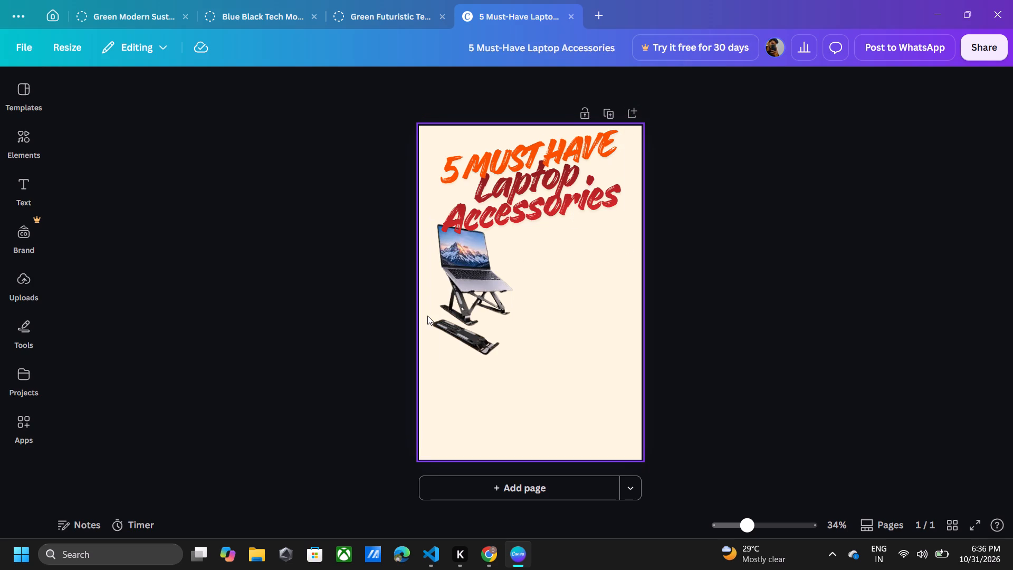
# Switch from the Canva poster design to the Chrome browser.
pyautogui.click(481, 565)
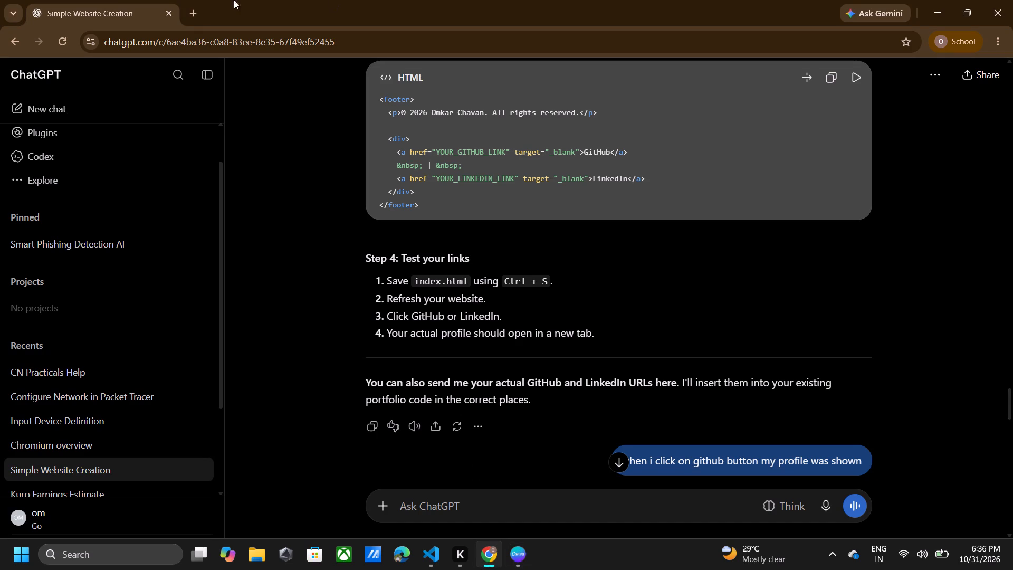
# Search Google for phonestand in a new browser tab and open the phone stand shopping results.
pyautogui.click(193, 9)
pyautogui.click(369, 248)
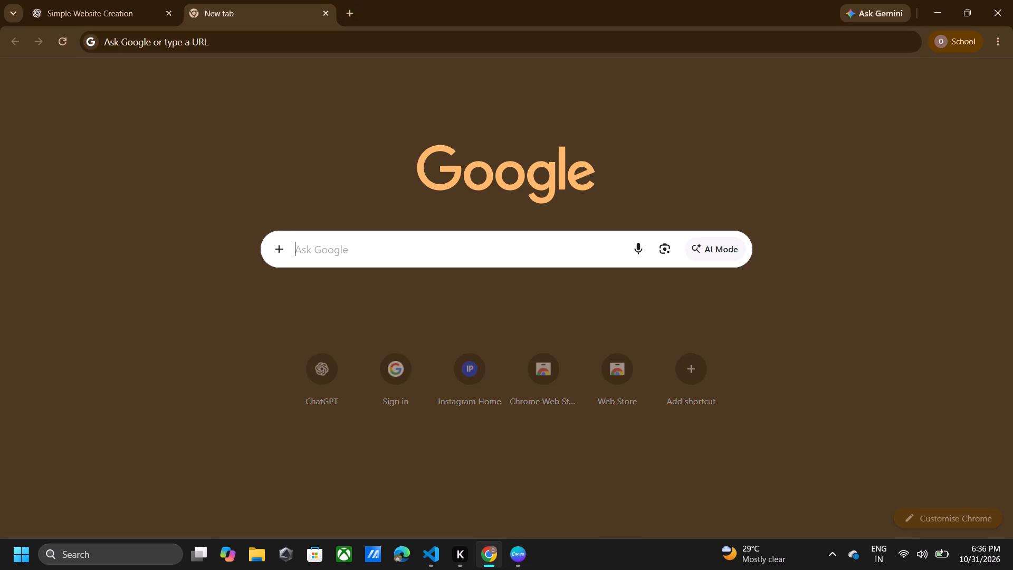
pyautogui.write('phonestand')
pyautogui.press('Return')
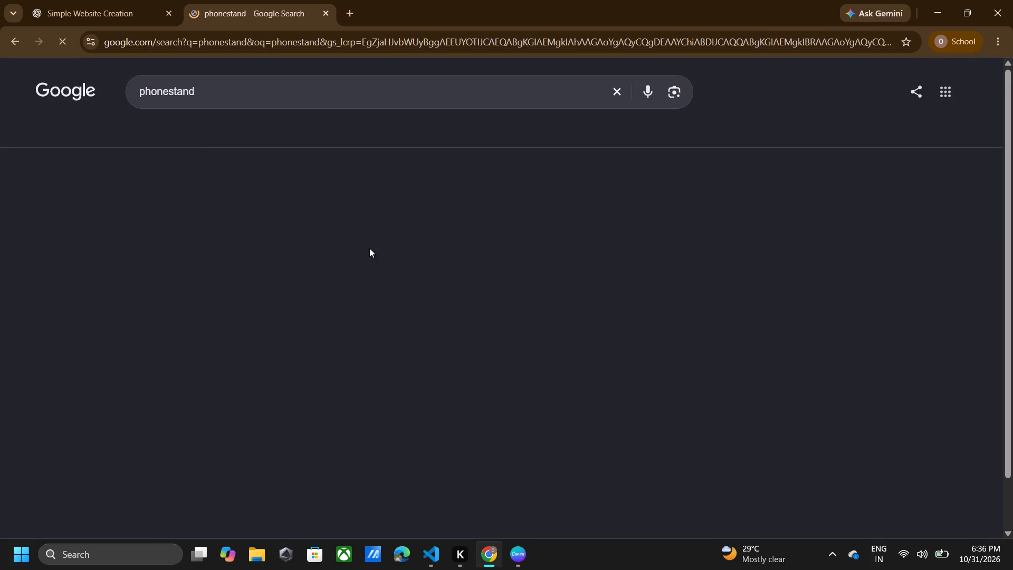
pyautogui.click(228, 134)
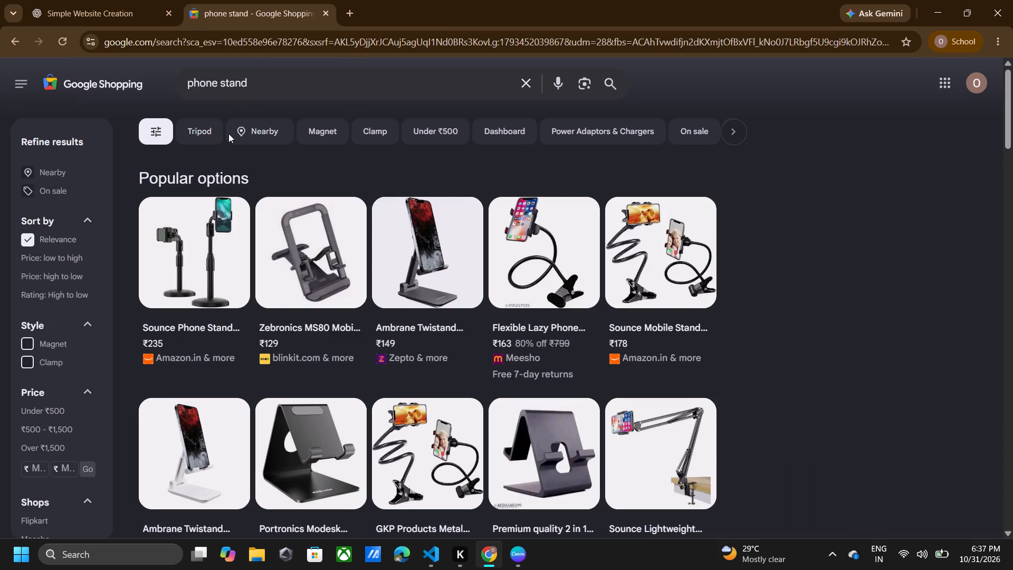
# Refine the shopping search with the brand Zebronics and accept the corrected query zebronics phone stand.
pyautogui.click(189, 88)
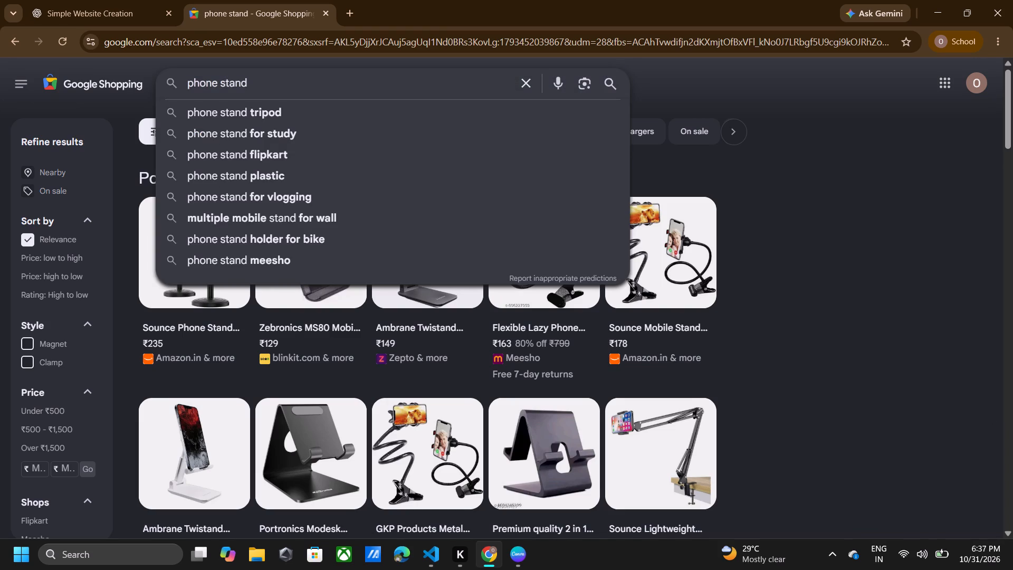
pyautogui.write('zebri')
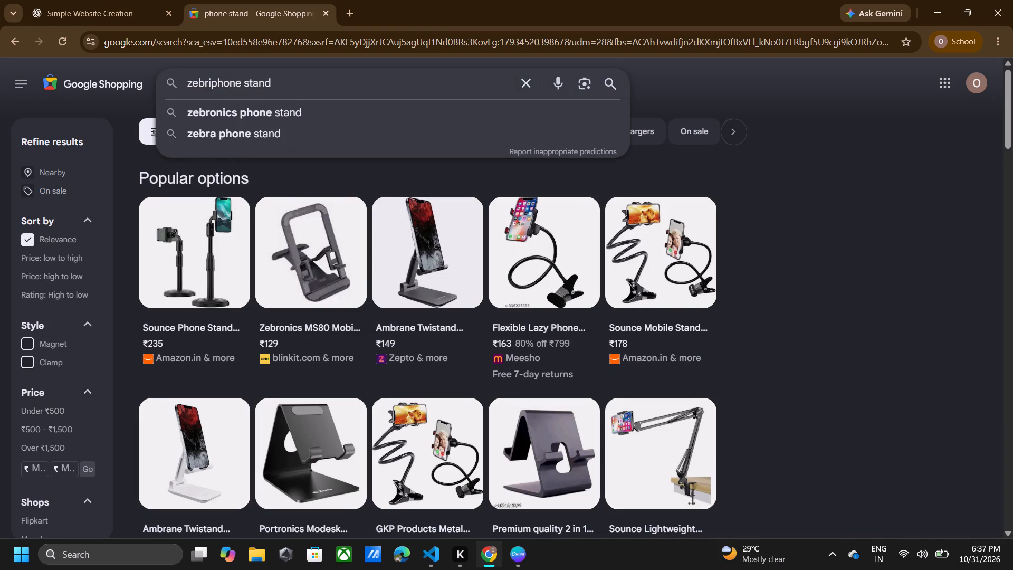
pyautogui.press('BackSpace')
pyautogui.write('onics')
pyautogui.press('Return')
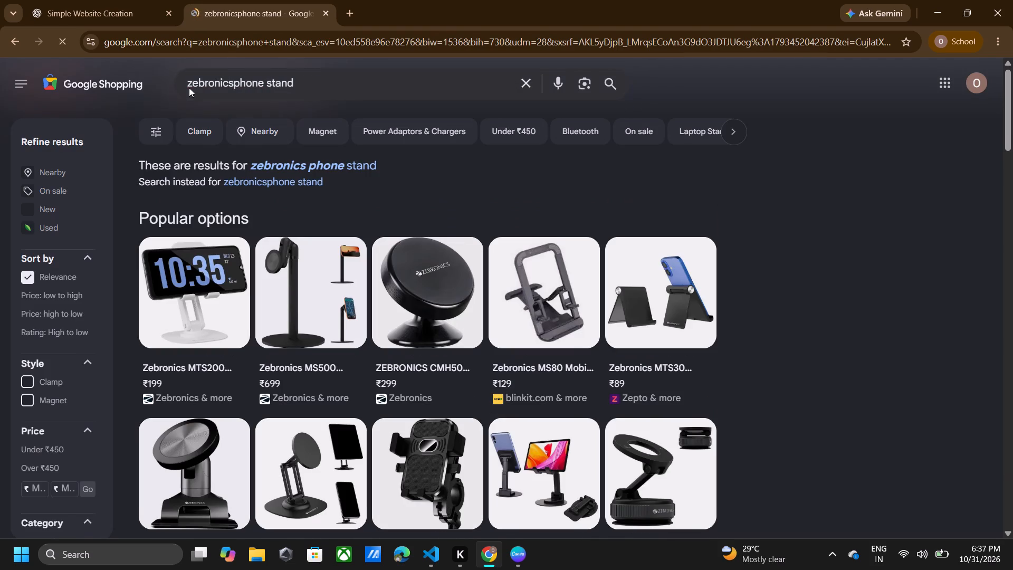
pyautogui.click(273, 159)
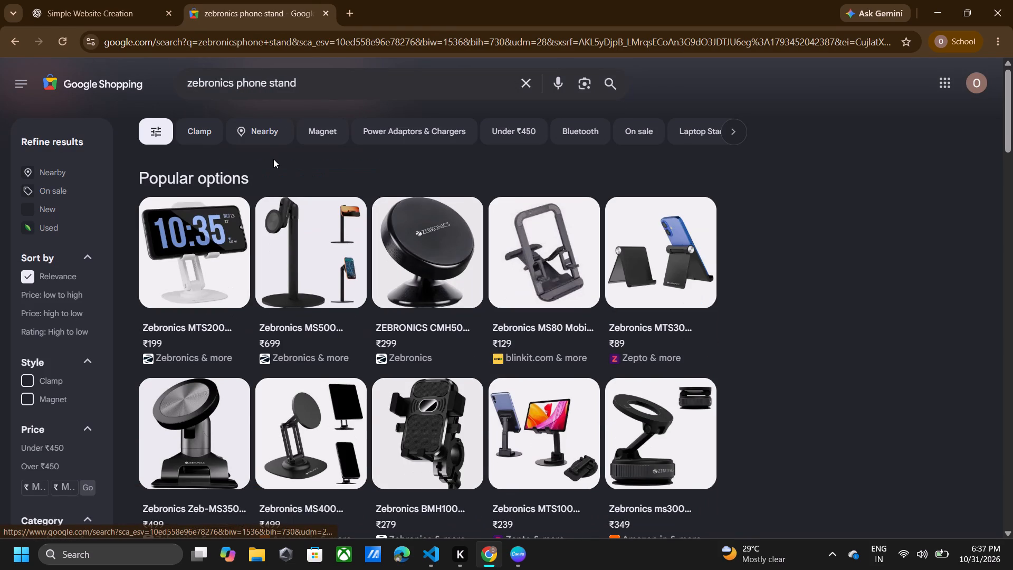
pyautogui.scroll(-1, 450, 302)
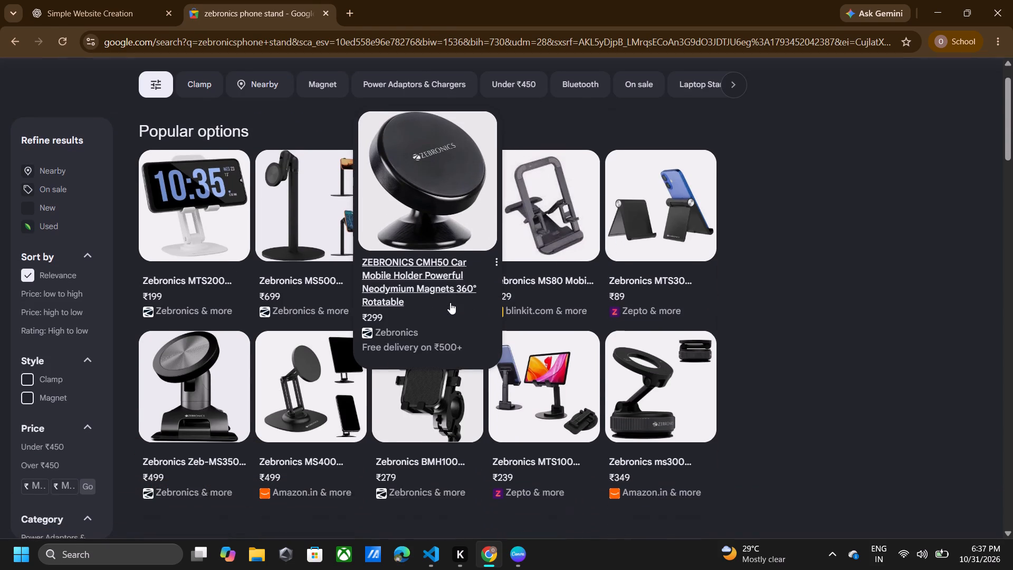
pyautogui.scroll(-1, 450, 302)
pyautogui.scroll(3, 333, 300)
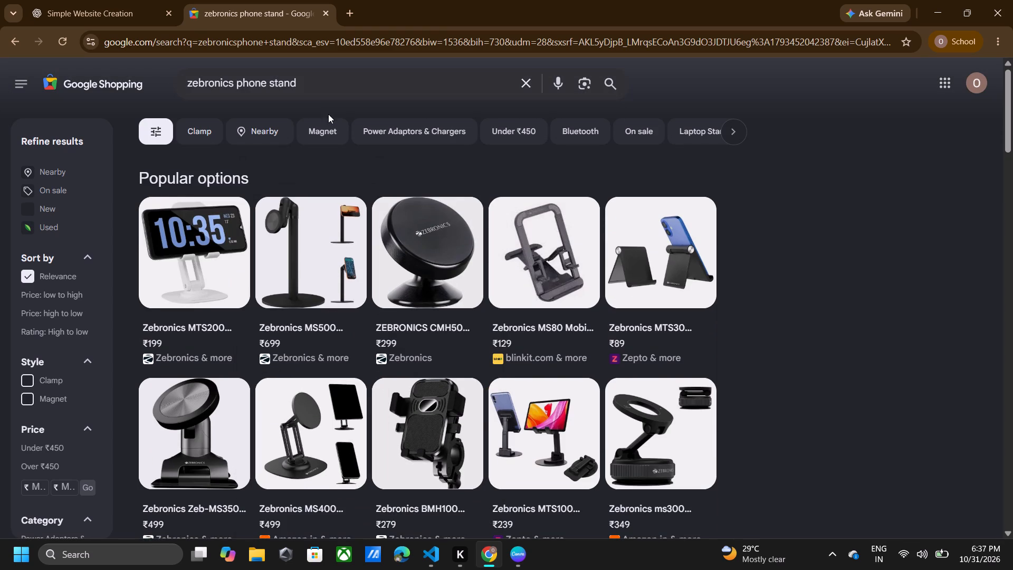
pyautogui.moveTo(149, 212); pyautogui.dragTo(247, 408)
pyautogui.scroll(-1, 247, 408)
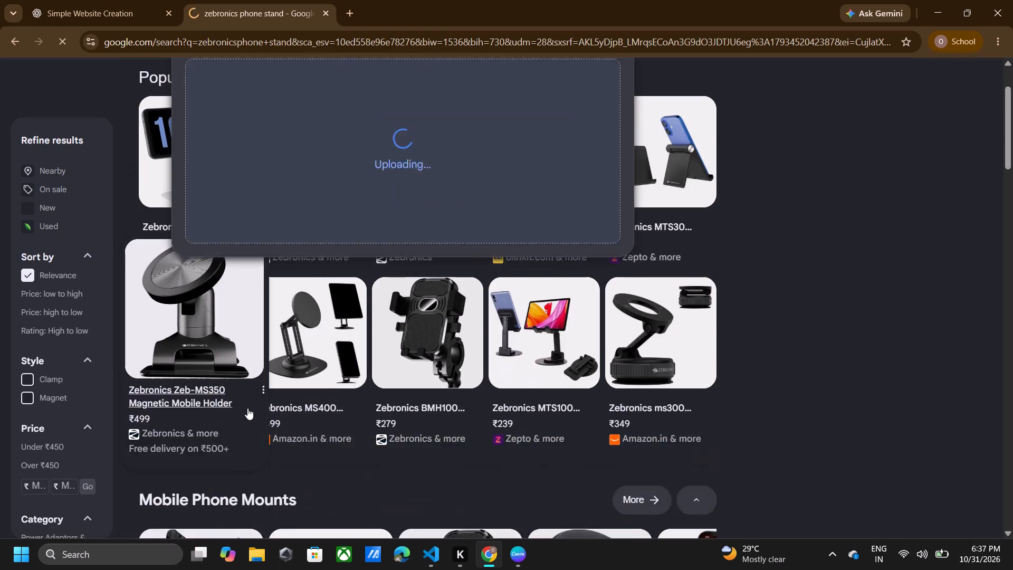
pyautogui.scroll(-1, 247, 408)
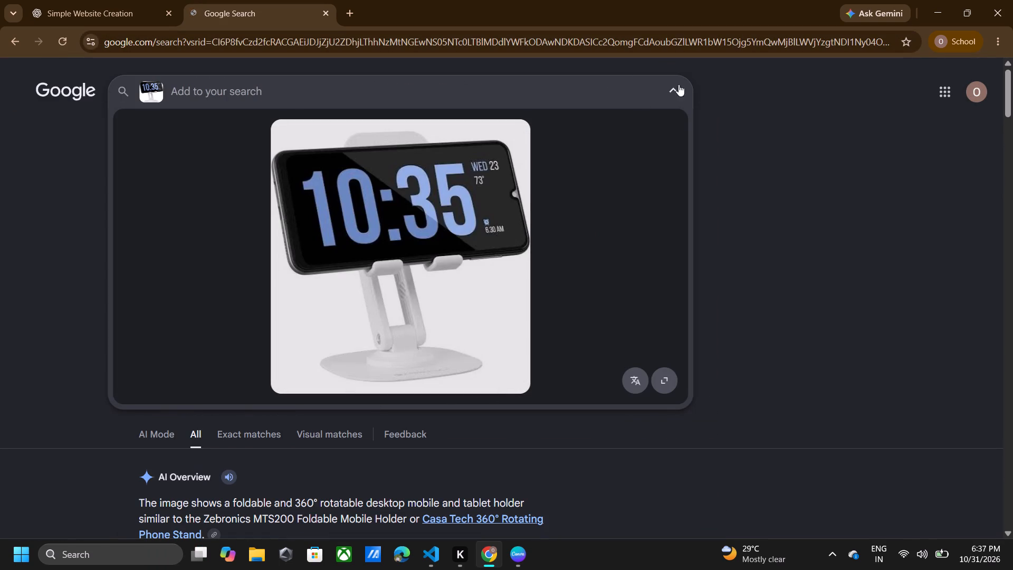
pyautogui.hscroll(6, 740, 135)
# Browse the Zebronics phone stand listings and their filters to find a suitable foldable desk holder.
pyautogui.scroll(-4, 560, 421)
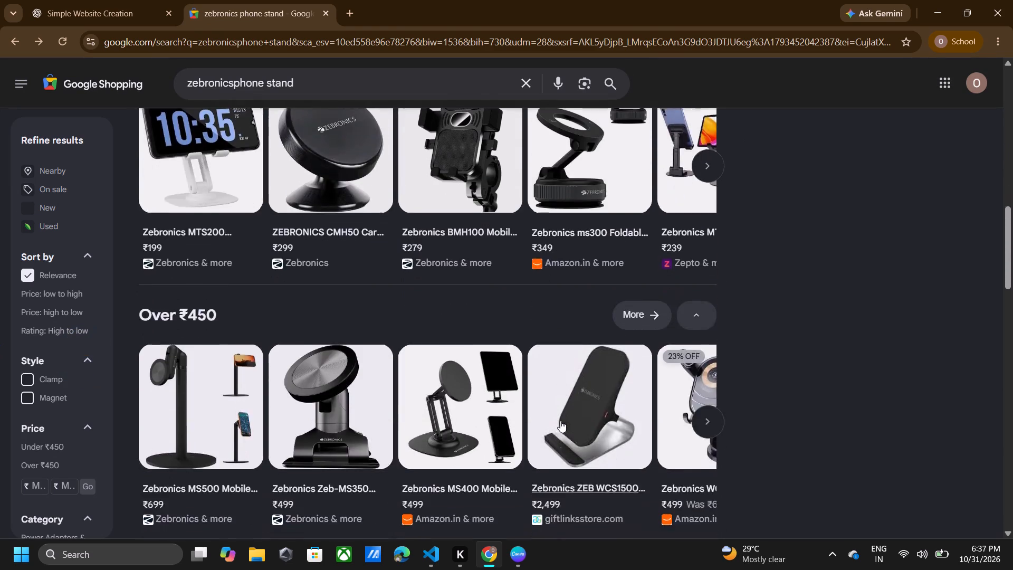
pyautogui.scroll(6, 560, 421)
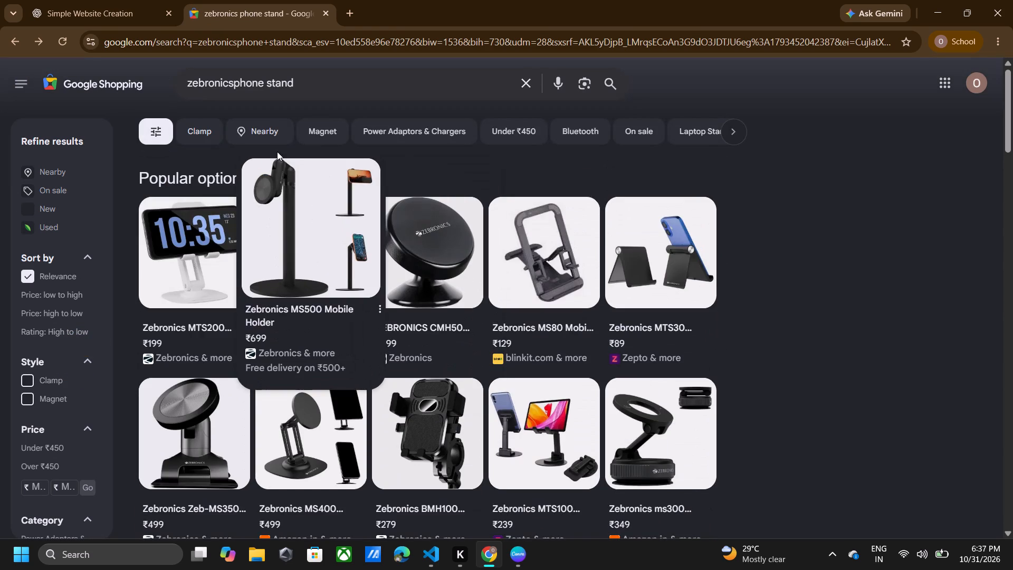
pyautogui.hscroll(-7, 607, 122)
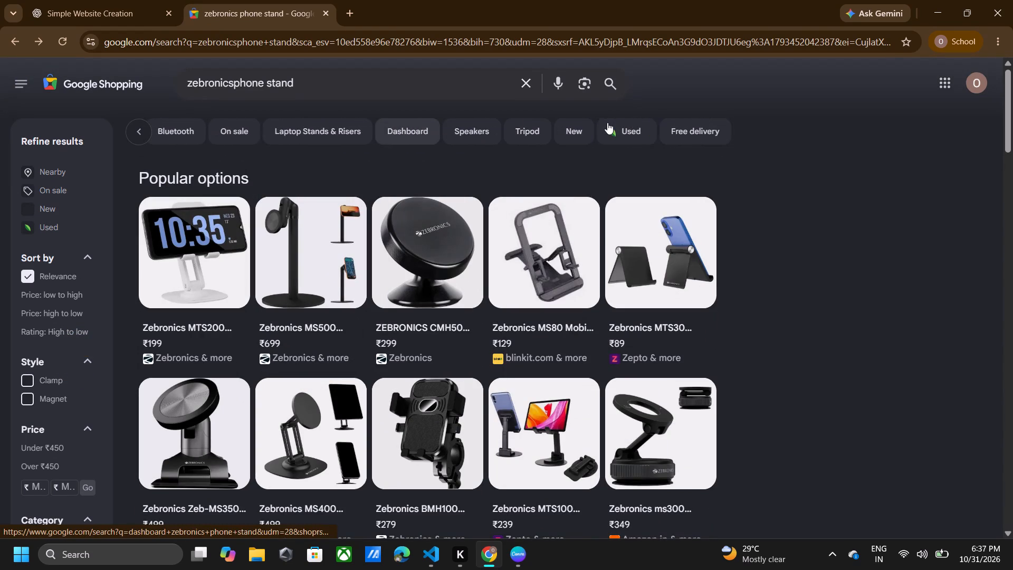
pyautogui.hscroll(5, 607, 122)
pyautogui.scroll(-2, 354, 320)
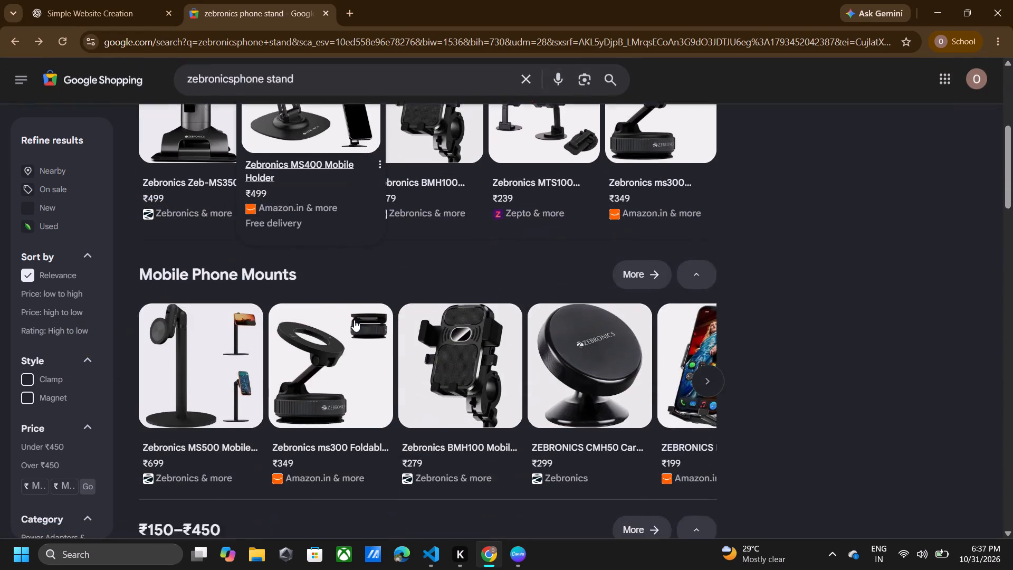
pyautogui.scroll(-5, 354, 320)
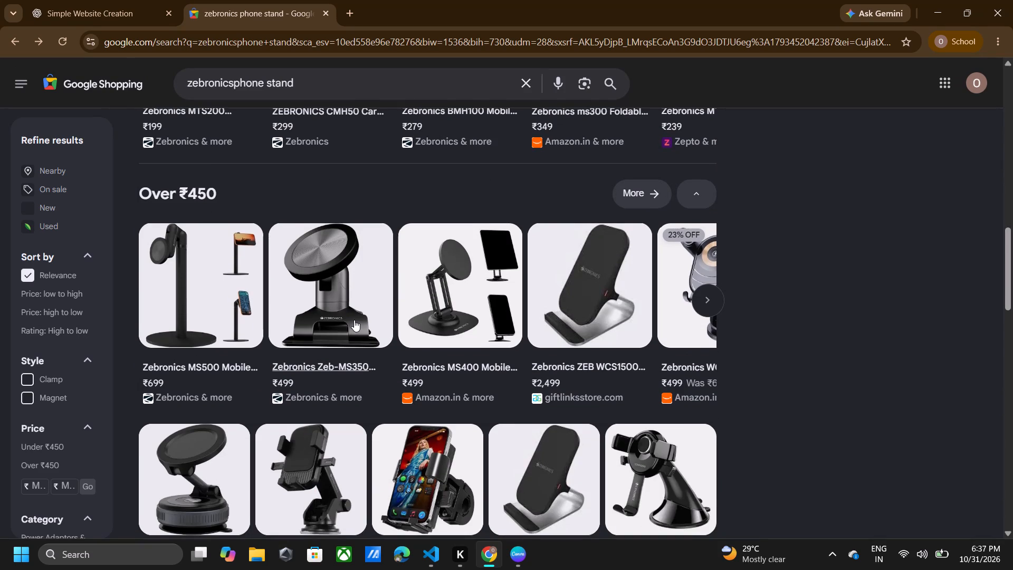
pyautogui.scroll(-3, 354, 320)
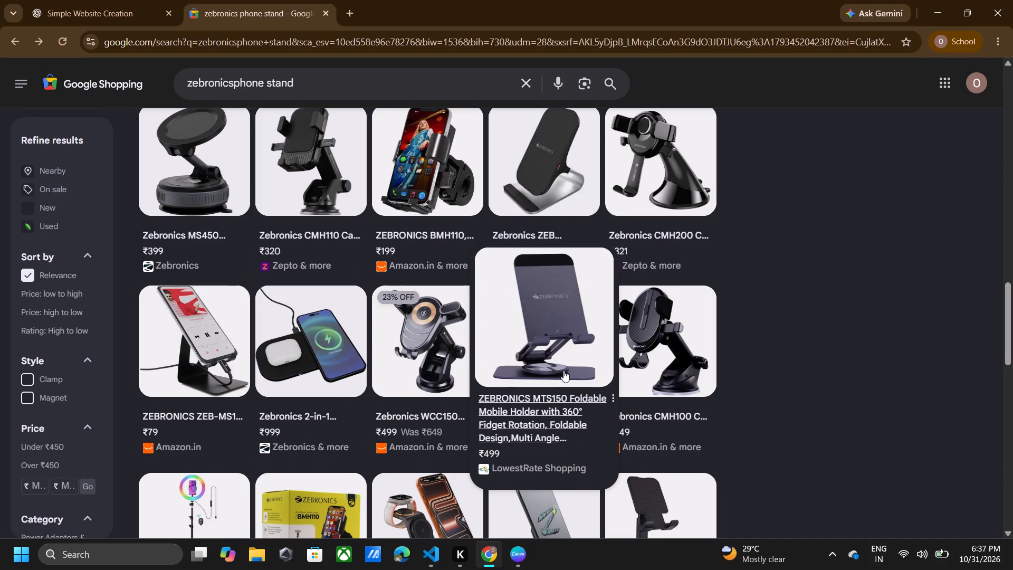
pyautogui.scroll(-1, 663, 478)
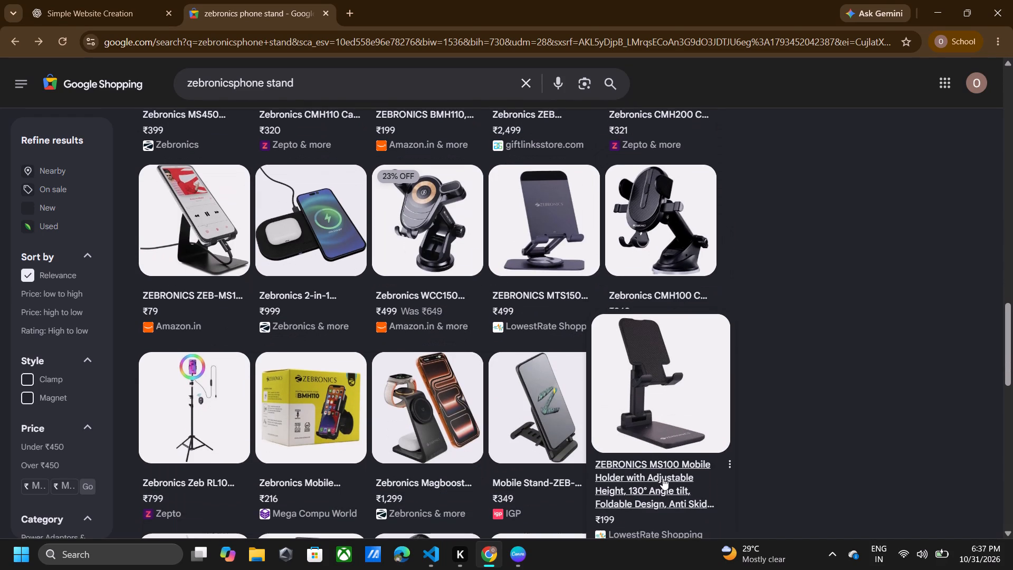
pyautogui.scroll(-1, 663, 478)
# Open the ZEBRONICS MS100 Mobile Holder listing and save its product image to Downloads as shopping.webp.
pyautogui.click(673, 411)
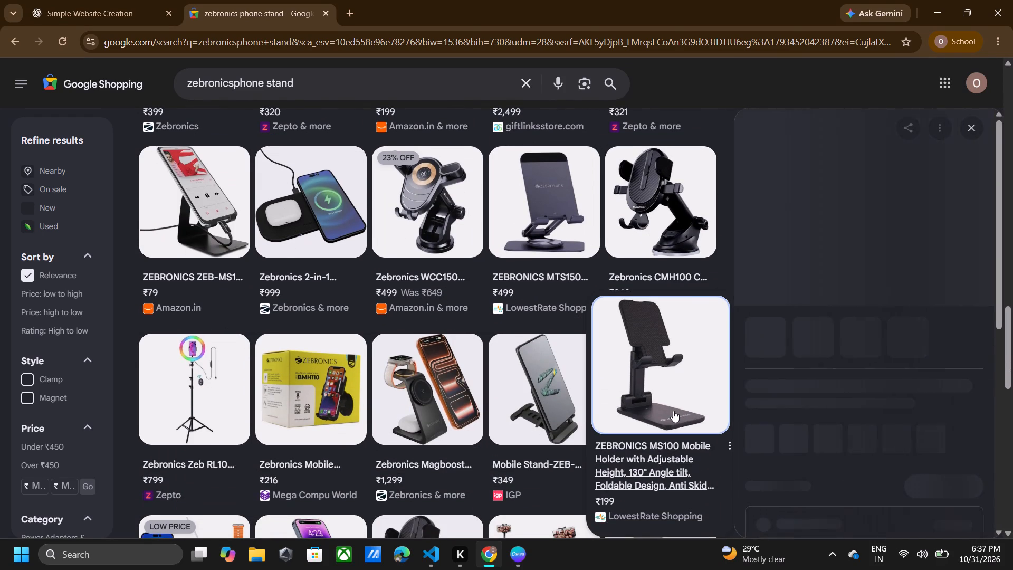
pyautogui.scroll(1, 839, 271)
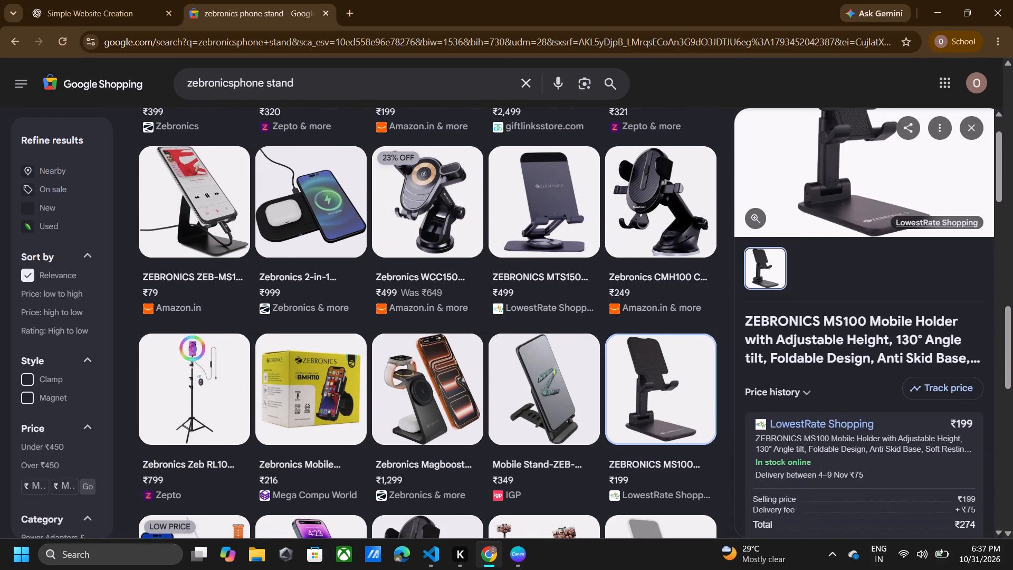
pyautogui.scroll(1, 839, 271)
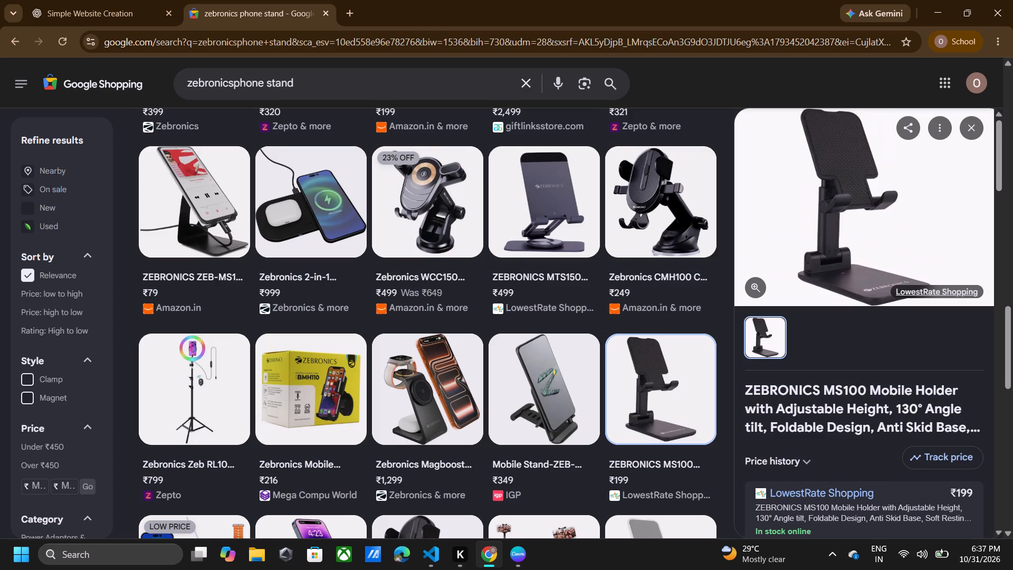
pyautogui.rightClick(839, 271)
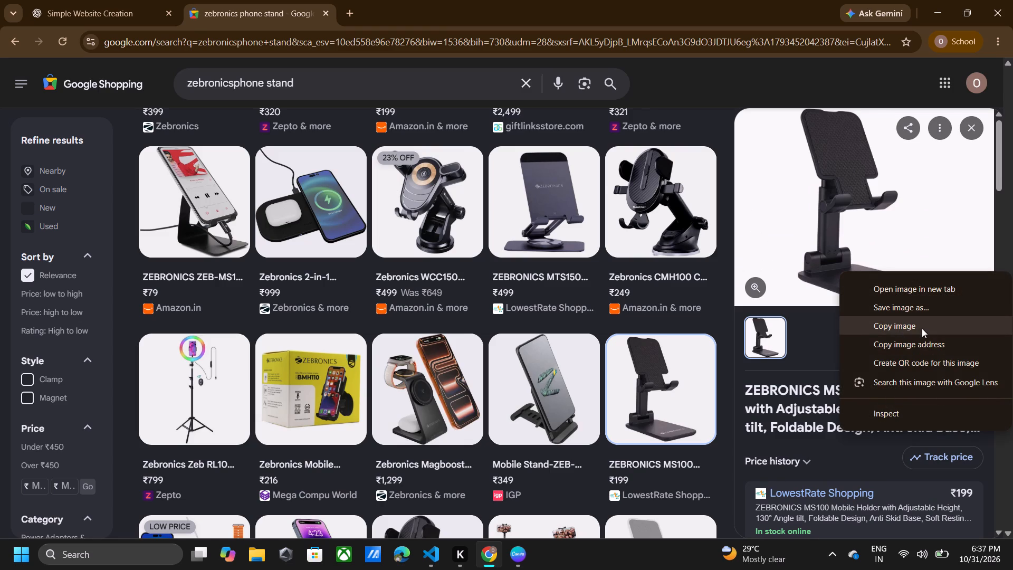
pyautogui.click(936, 308)
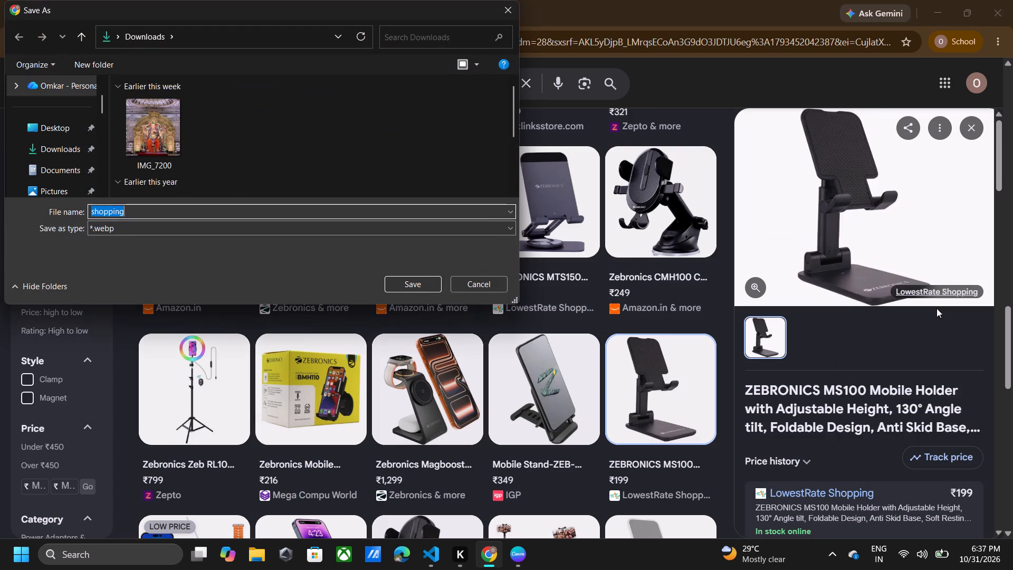
pyautogui.press('Return')
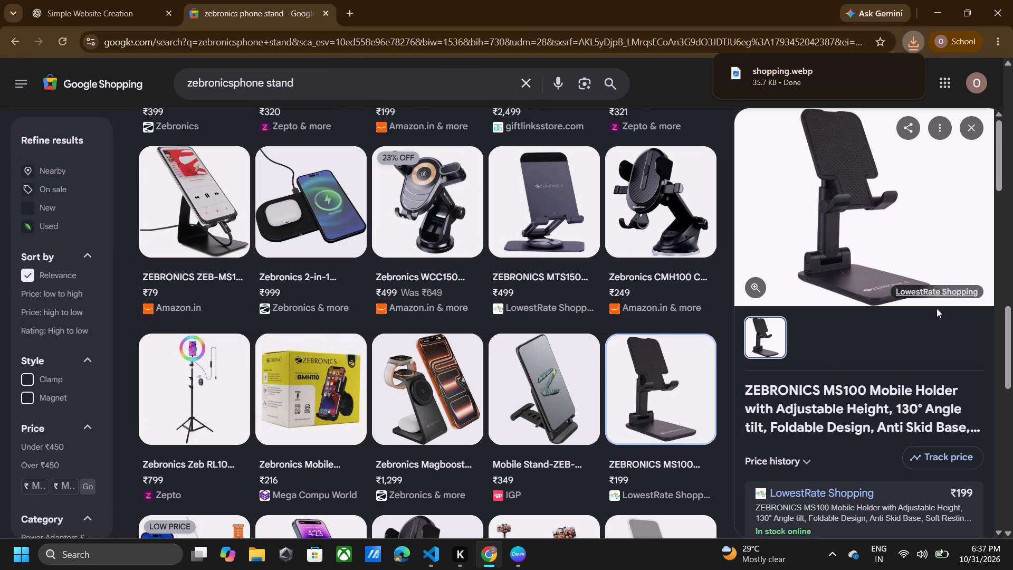
# Search for removebg in a new browser tab and open the remove.bg website.
pyautogui.click(352, 8)
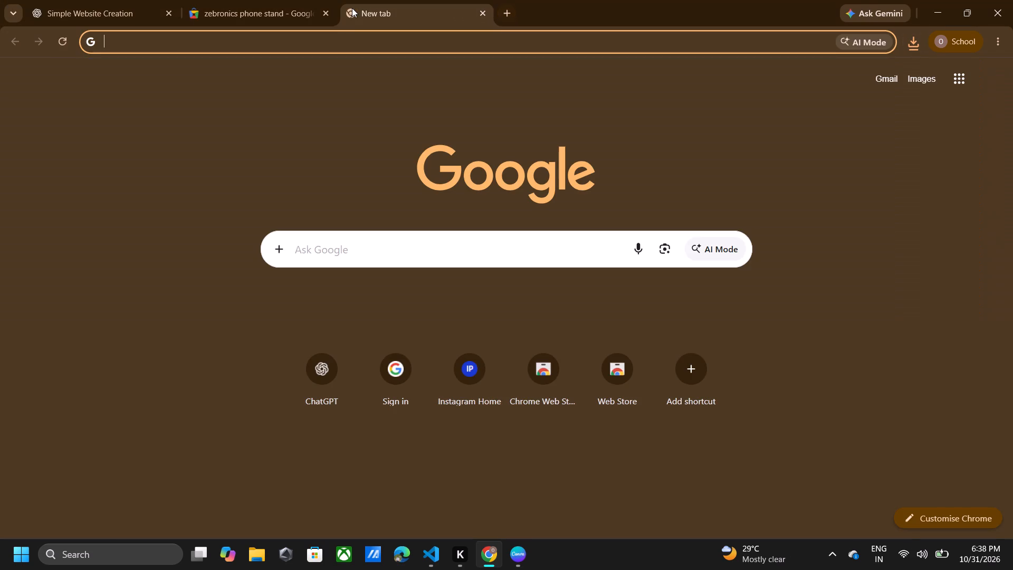
pyautogui.click(344, 254)
pyautogui.write('removebg')
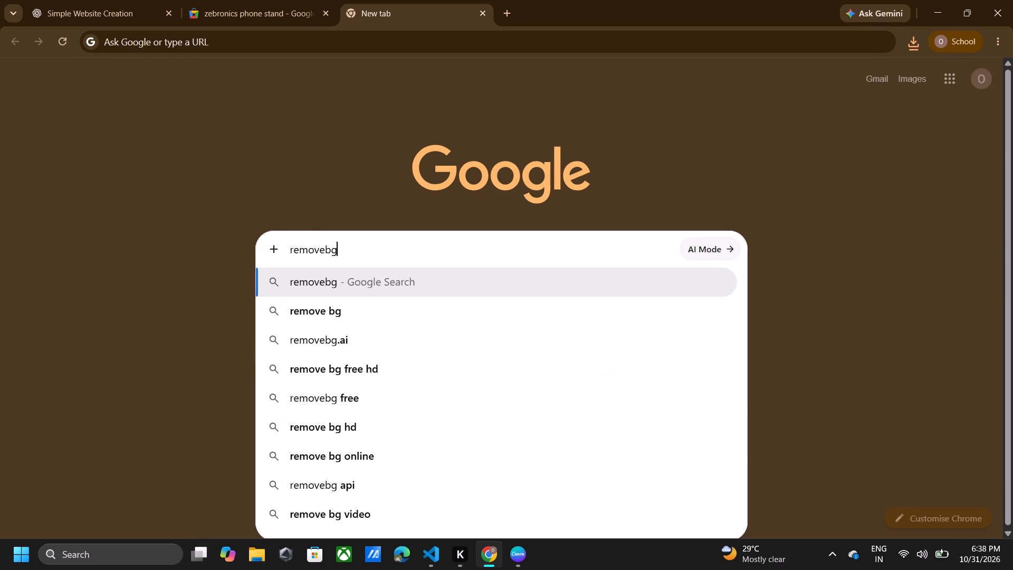
pyautogui.press('Return')
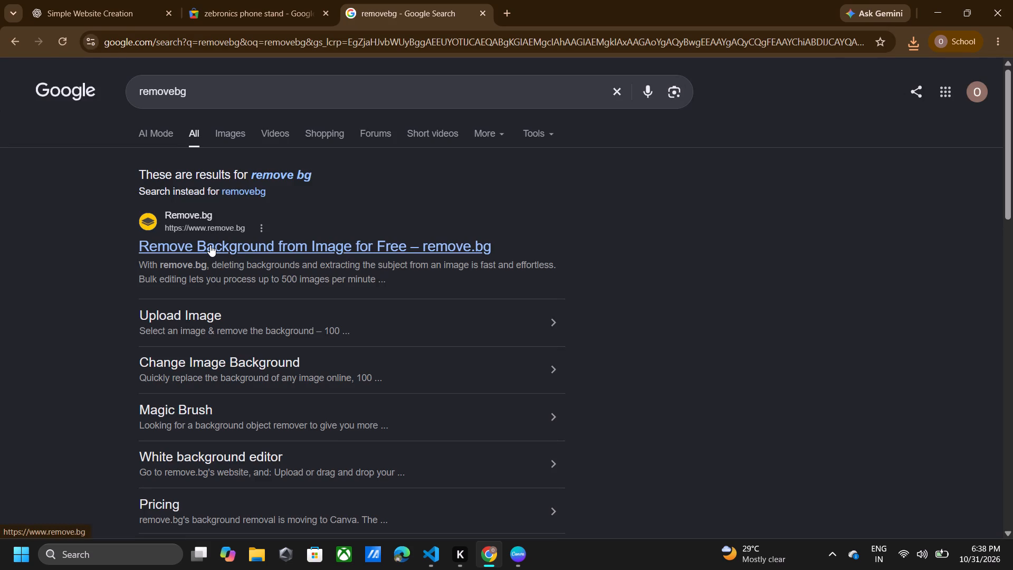
pyautogui.click(210, 245)
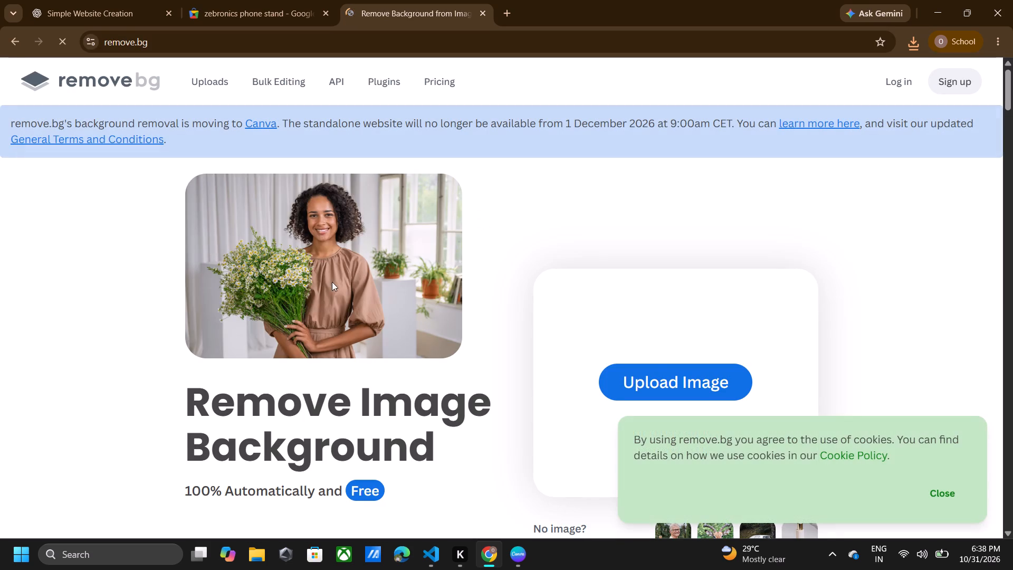
# Remove the background from the downloaded shopping image and download the free 411 x 607 preview version.
pyautogui.click(672, 395)
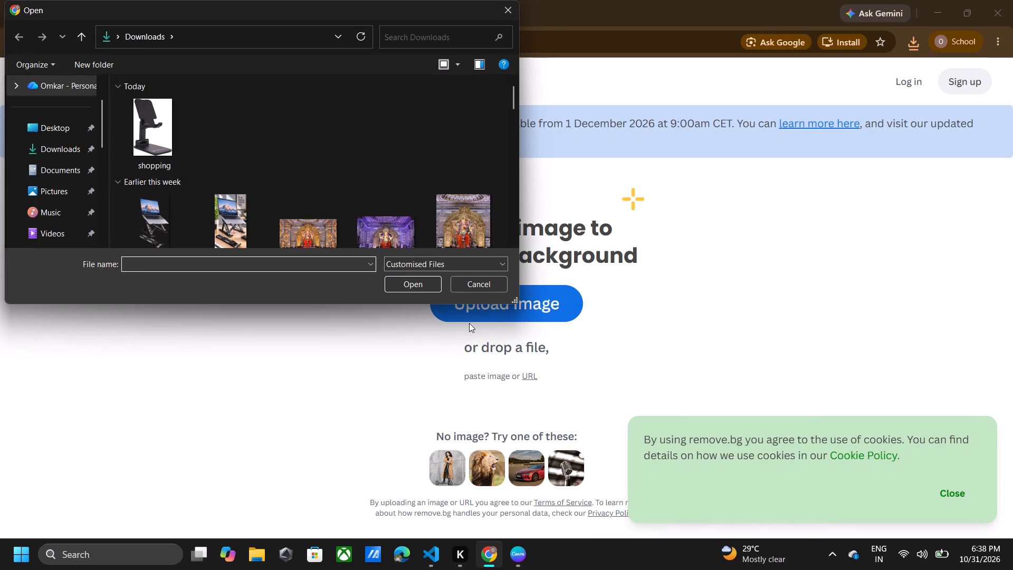
pyautogui.click(148, 126)
pyautogui.click(426, 286)
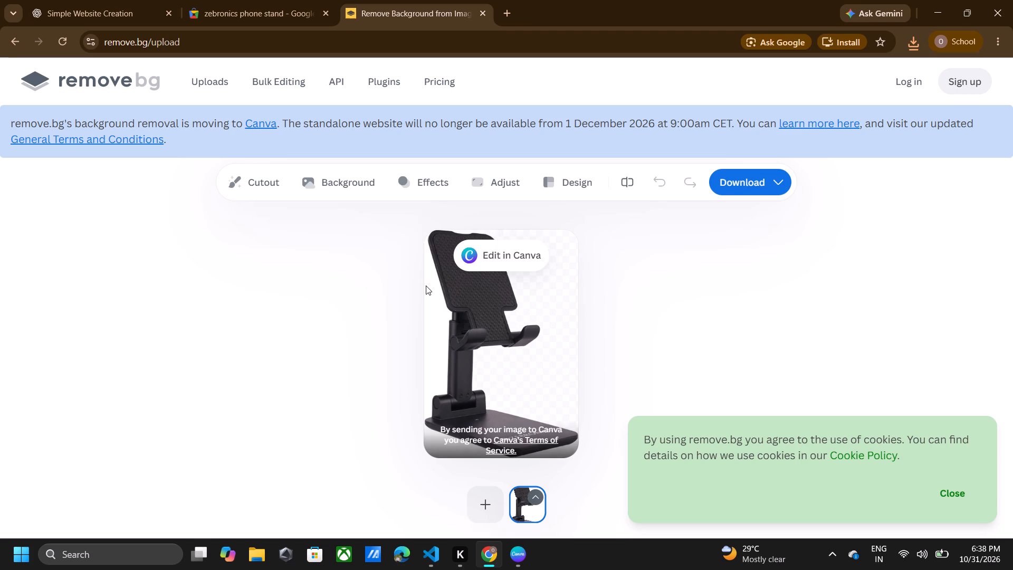
pyautogui.click(754, 174)
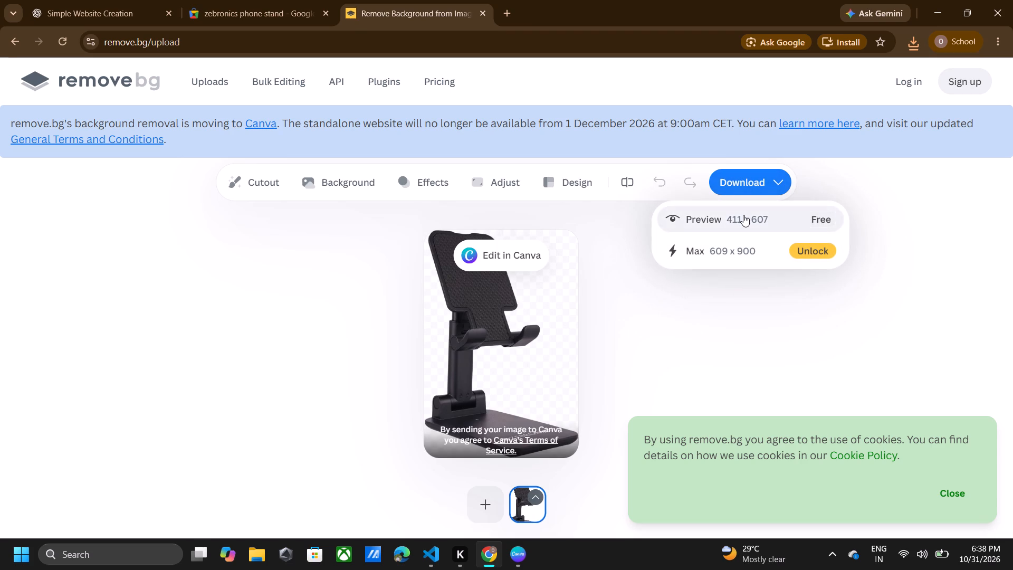
pyautogui.click(743, 215)
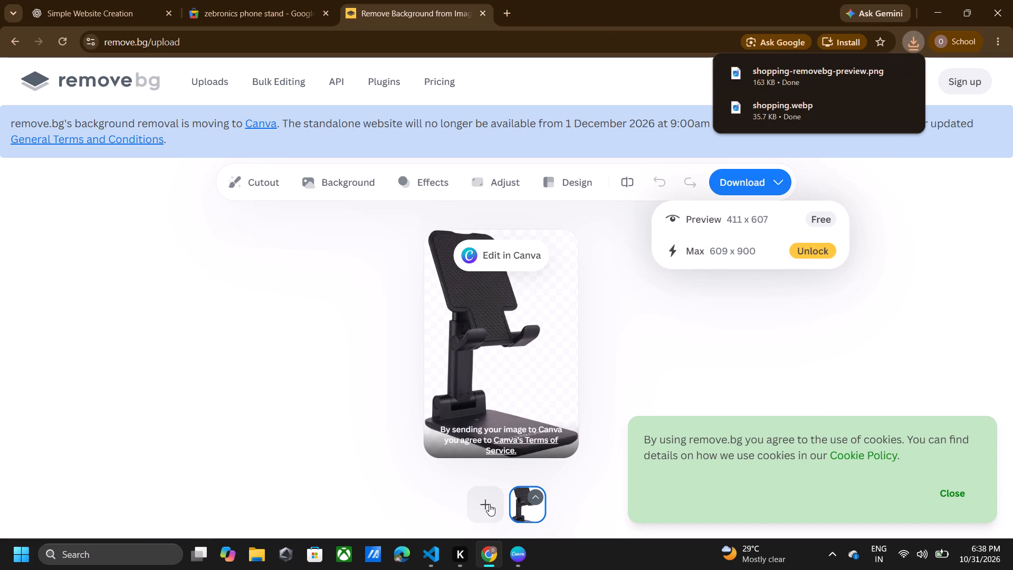
# Switch to Canva, upload shopping-removebg-preview from Downloads and place it on the poster.
pyautogui.click(510, 546)
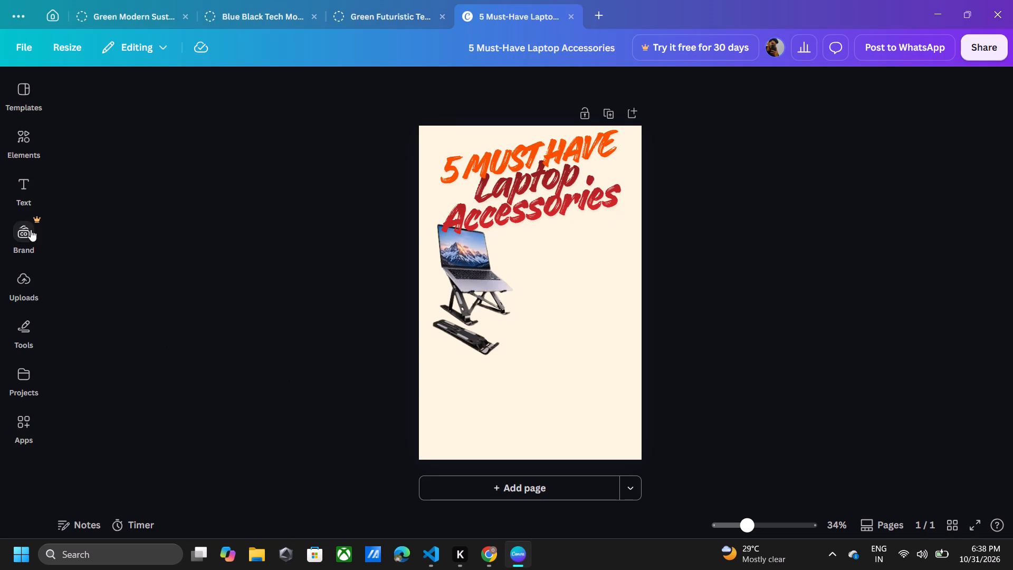
pyautogui.click(29, 290)
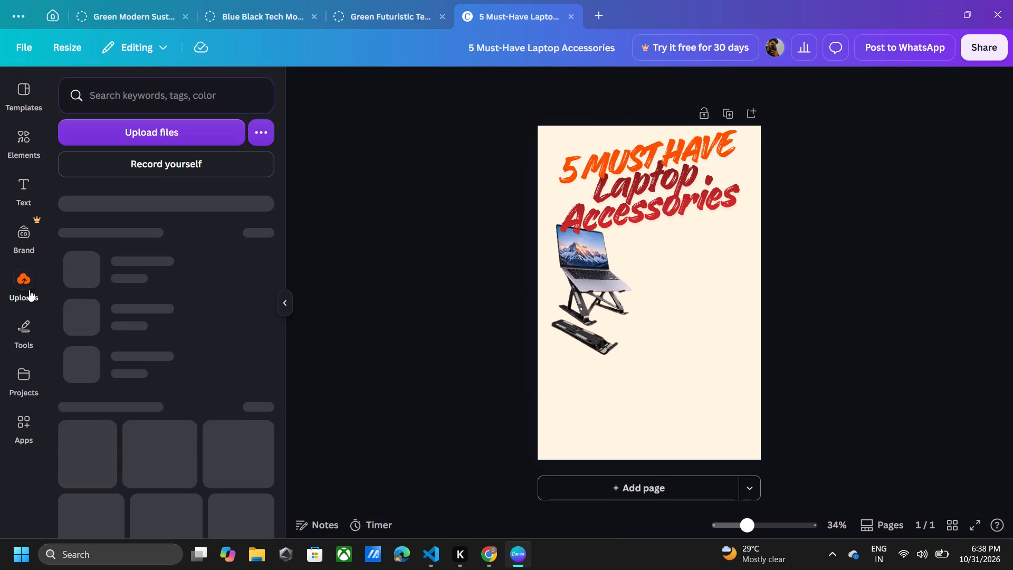
pyautogui.click(151, 139)
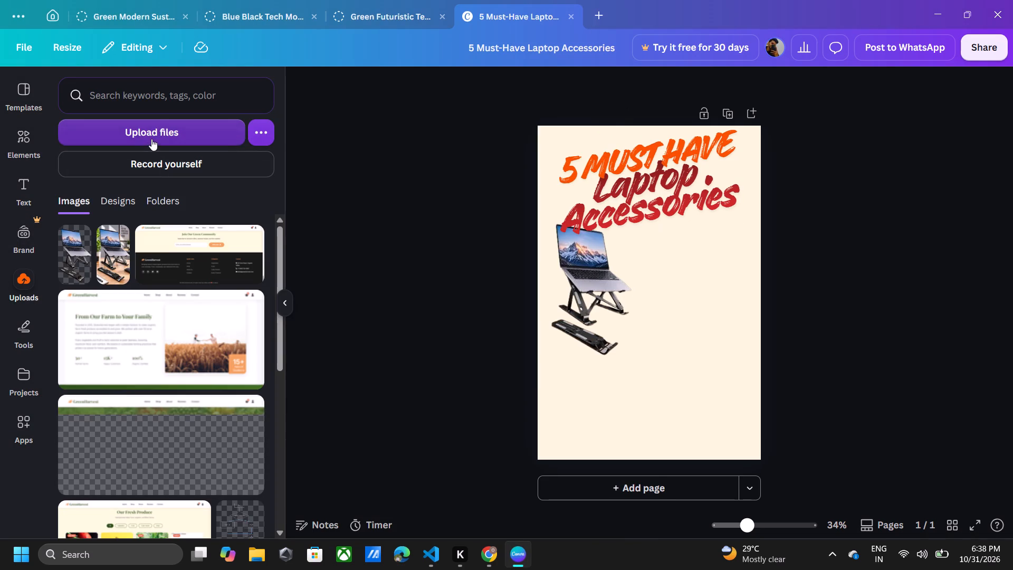
pyautogui.click(151, 139)
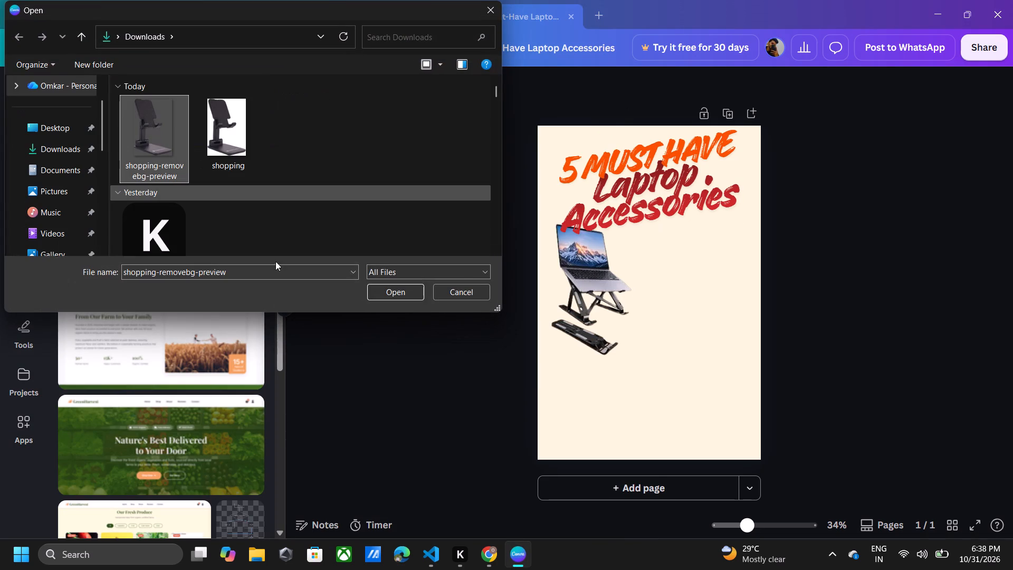
pyautogui.click(401, 298)
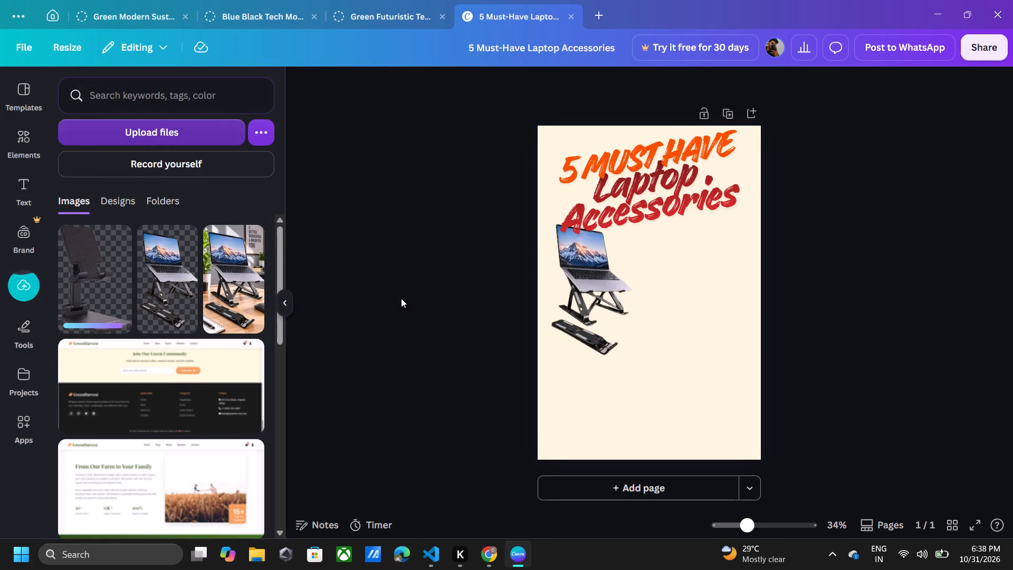
pyautogui.click(91, 277)
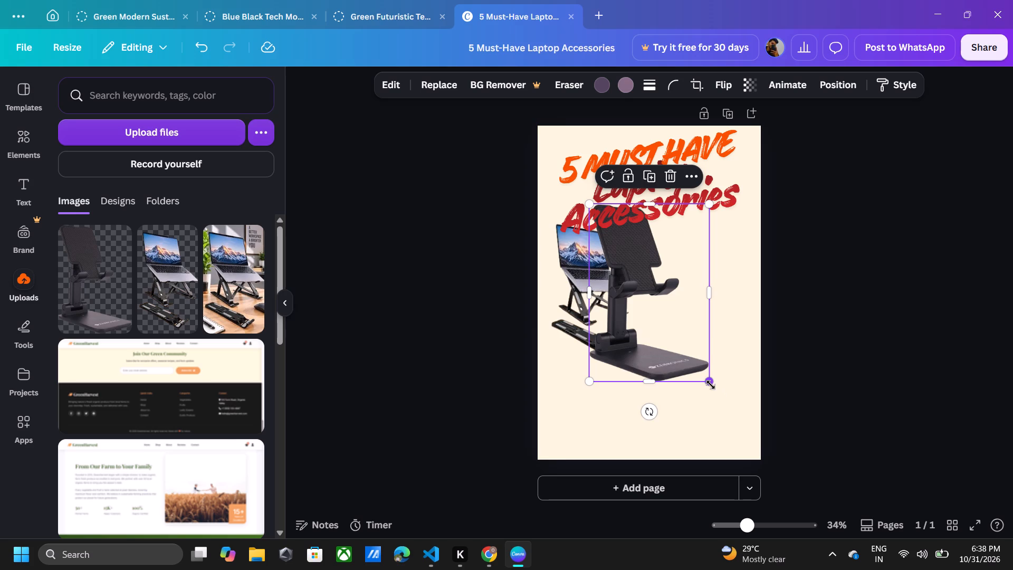
# Shrink the phone stand image to slightly under 250 x 370 and place it below the laptop stand.
pyautogui.moveTo(711, 385); pyautogui.dragTo(630, 357)
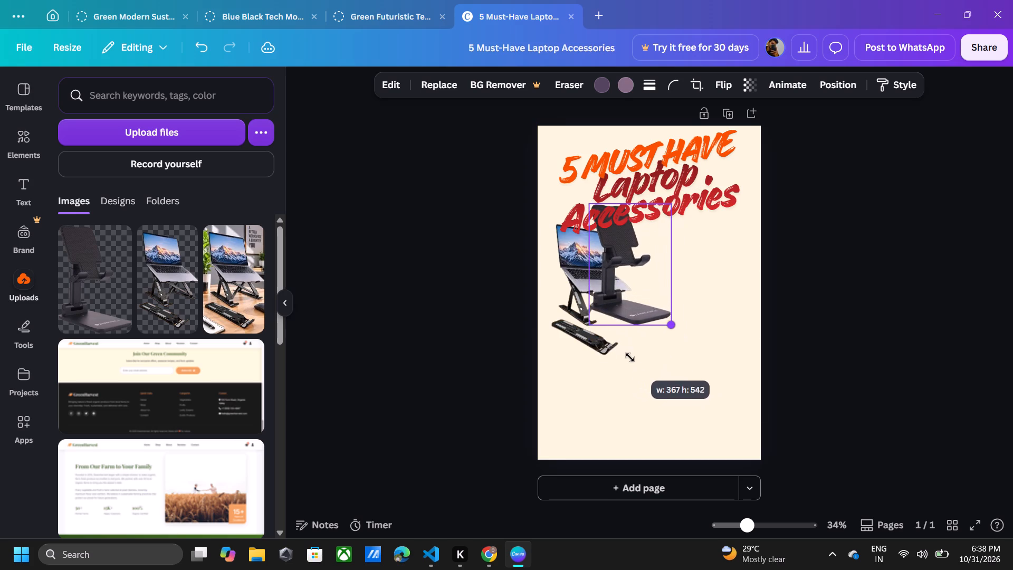
pyautogui.moveTo(630, 357); pyautogui.dragTo(623, 350)
pyautogui.moveTo(615, 288); pyautogui.dragTo(589, 426)
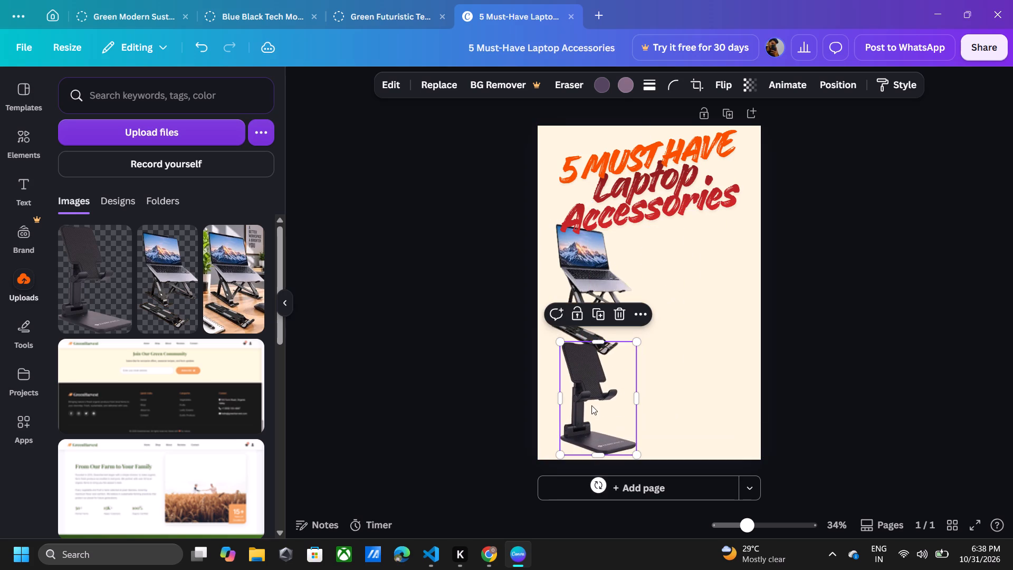
pyautogui.moveTo(594, 402); pyautogui.dragTo(595, 385)
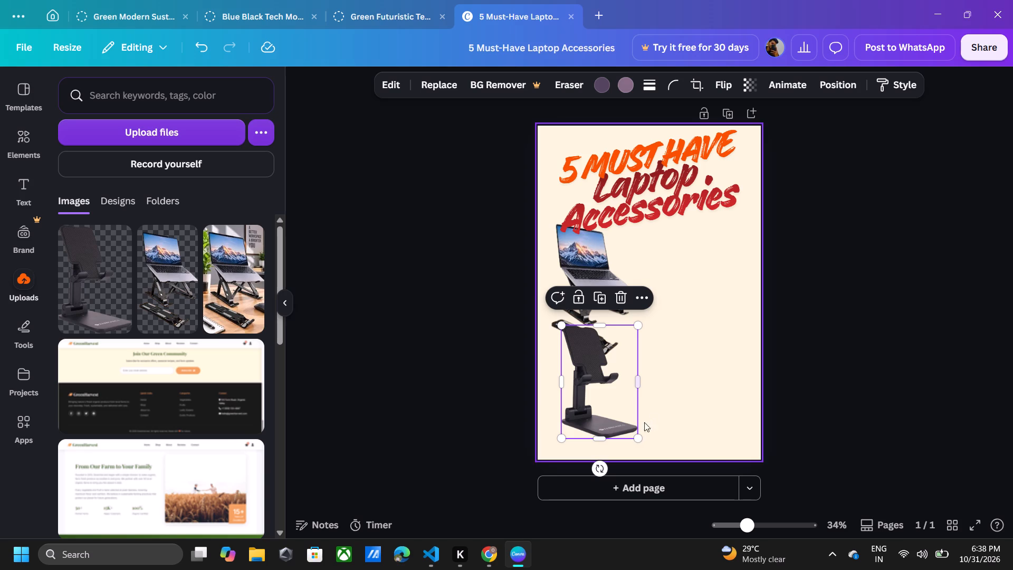
pyautogui.click(635, 297)
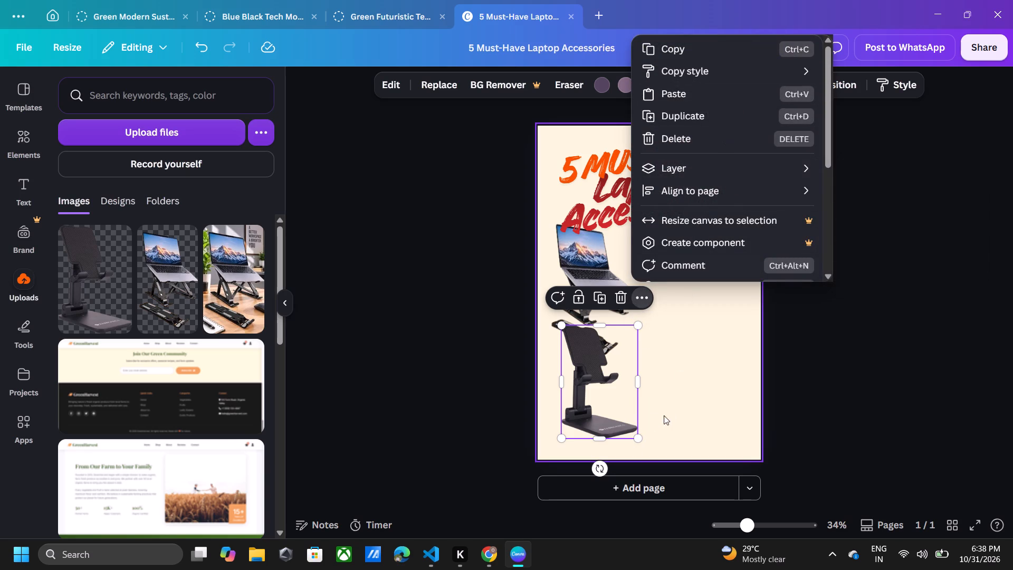
pyautogui.moveTo(642, 439); pyautogui.dragTo(622, 425)
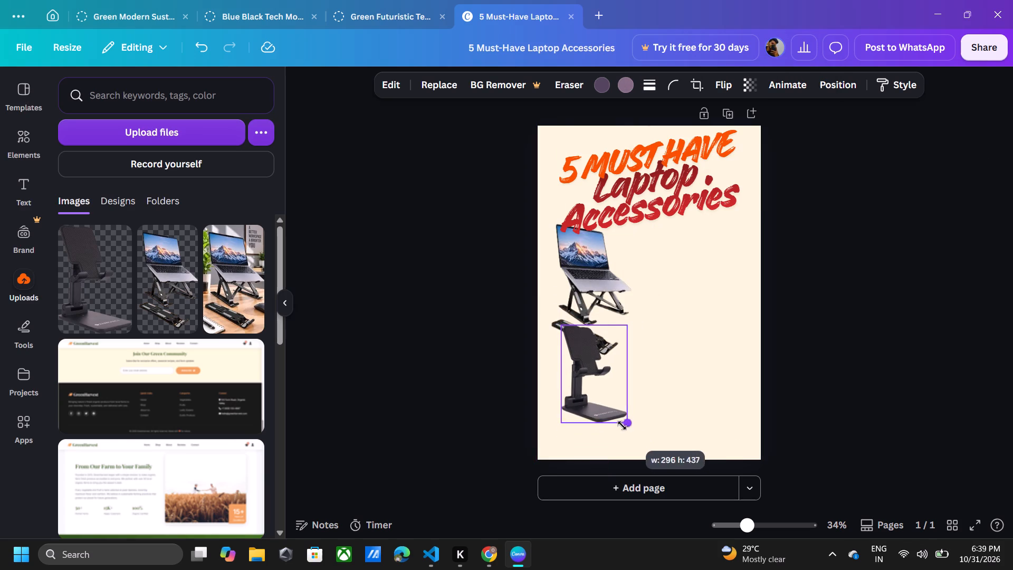
pyautogui.moveTo(622, 425); pyautogui.dragTo(610, 415)
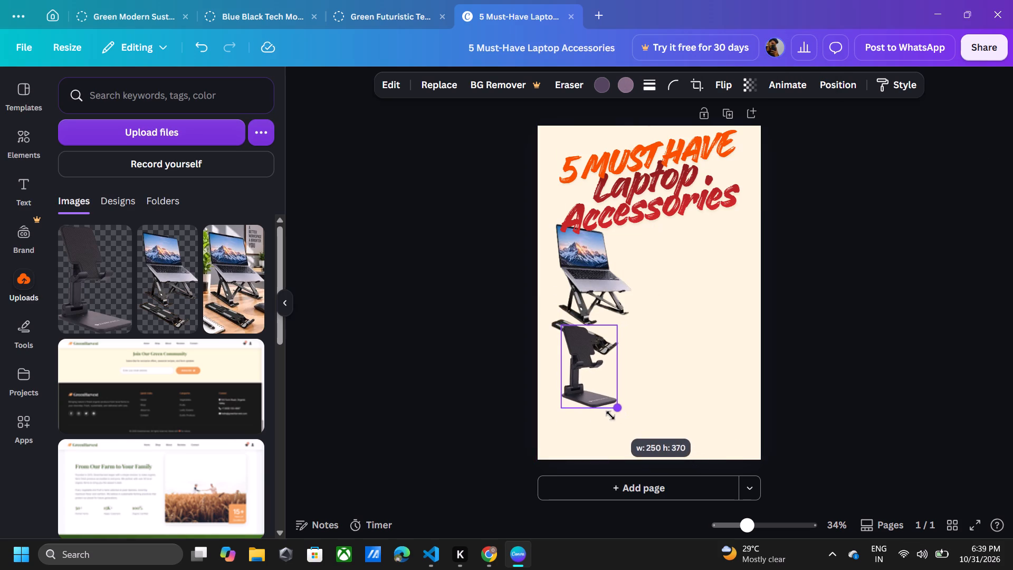
pyautogui.moveTo(610, 415); pyautogui.dragTo(605, 411)
# Move the phone stand image up beside the laptop stand, just beneath the word Accessories, and deselect it.
pyautogui.moveTo(586, 371); pyautogui.dragTo(688, 249)
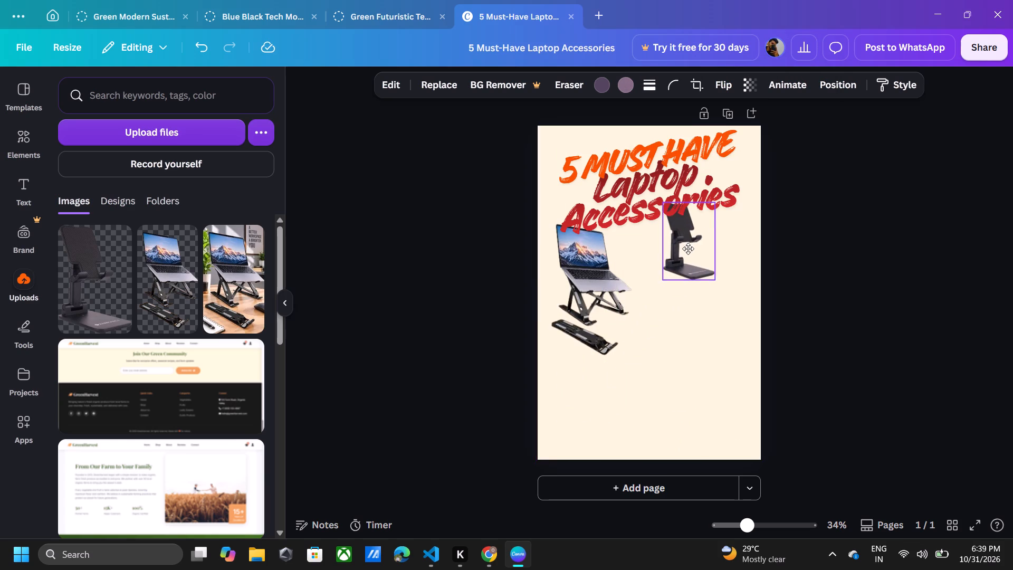
pyautogui.moveTo(688, 249); pyautogui.dragTo(675, 257)
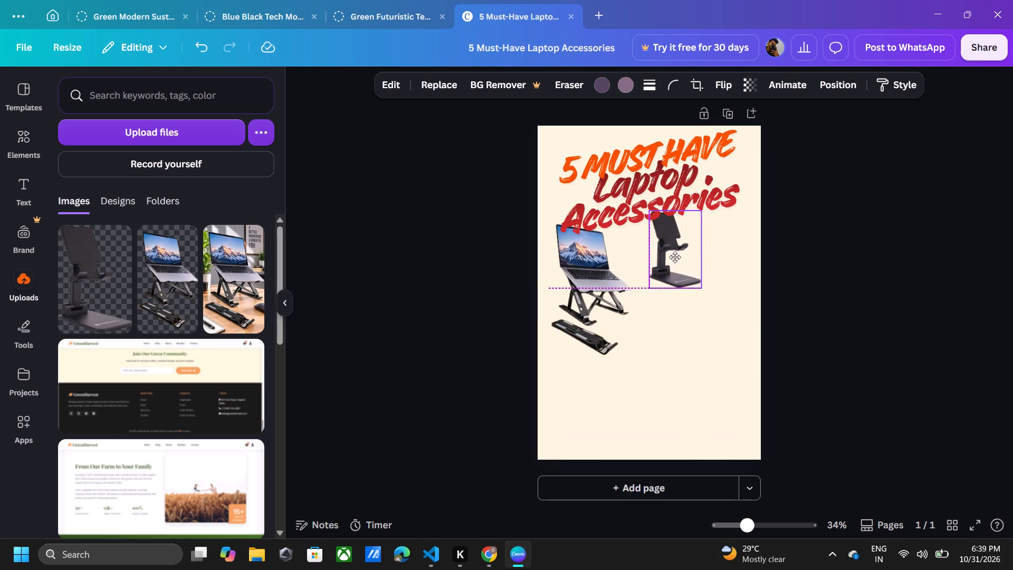
pyautogui.moveTo(675, 257); pyautogui.dragTo(667, 264)
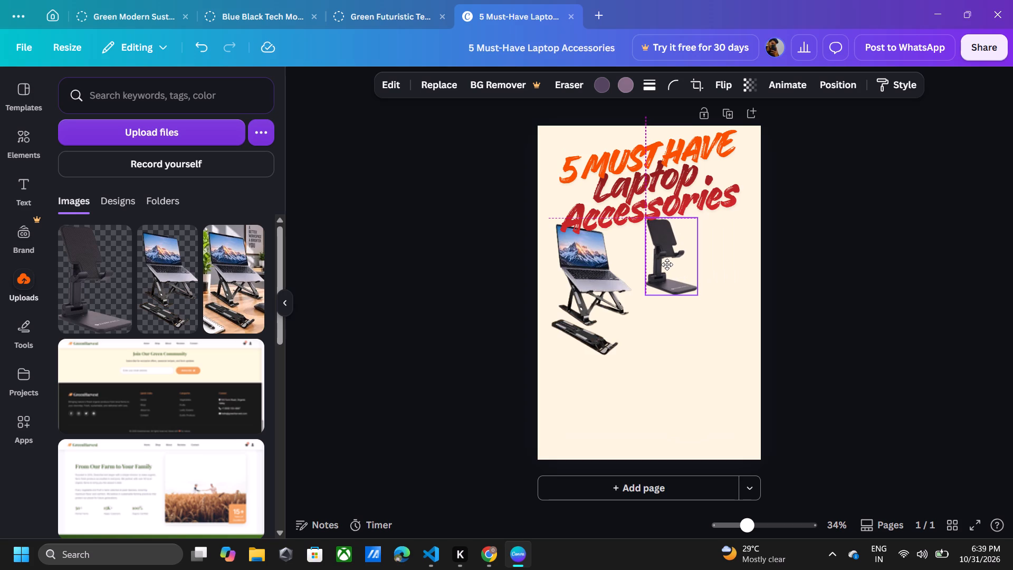
pyautogui.moveTo(667, 264); pyautogui.dragTo(665, 263)
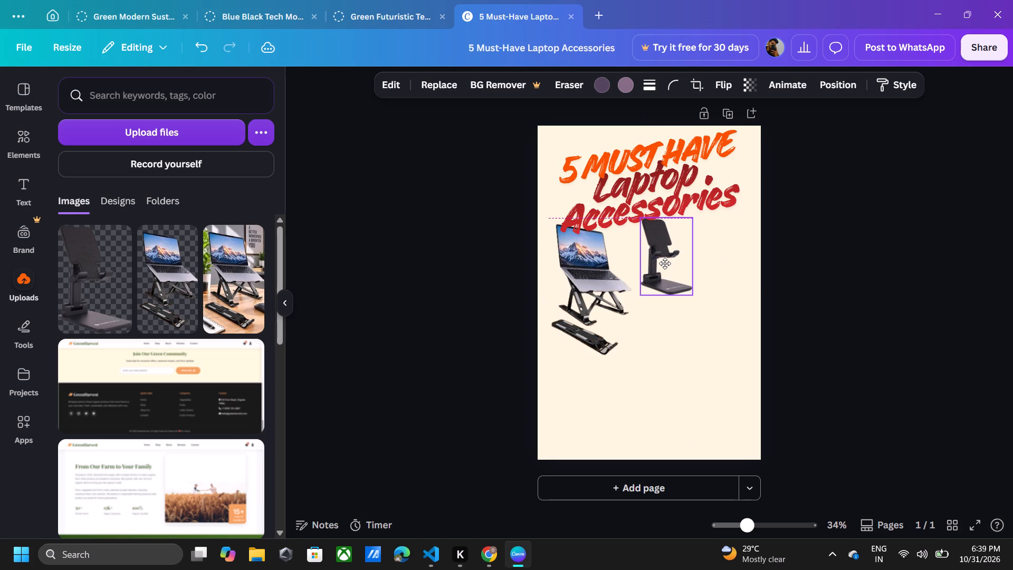
pyautogui.moveTo(665, 263); pyautogui.dragTo(661, 263)
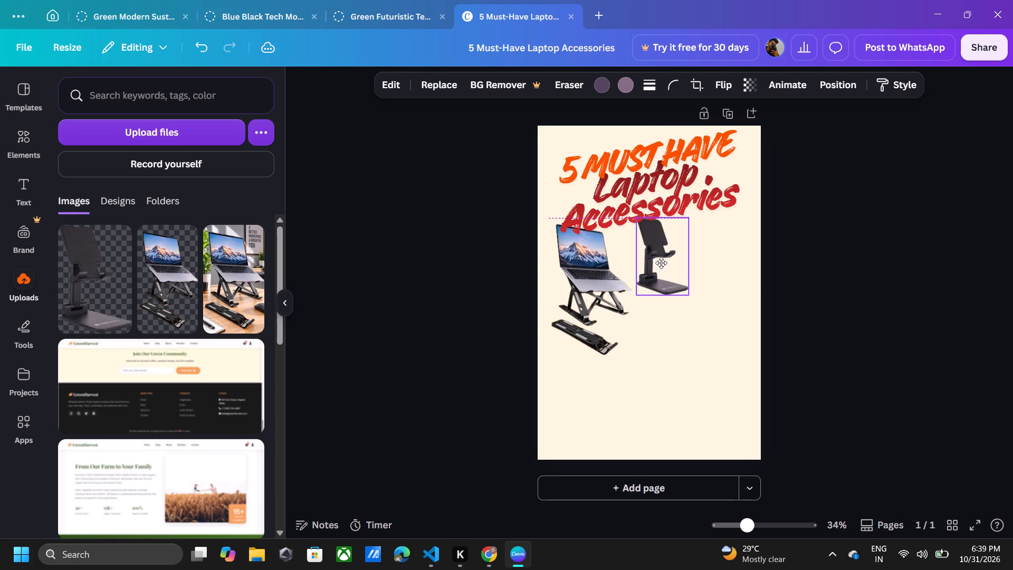
pyautogui.moveTo(661, 263); pyautogui.dragTo(664, 262)
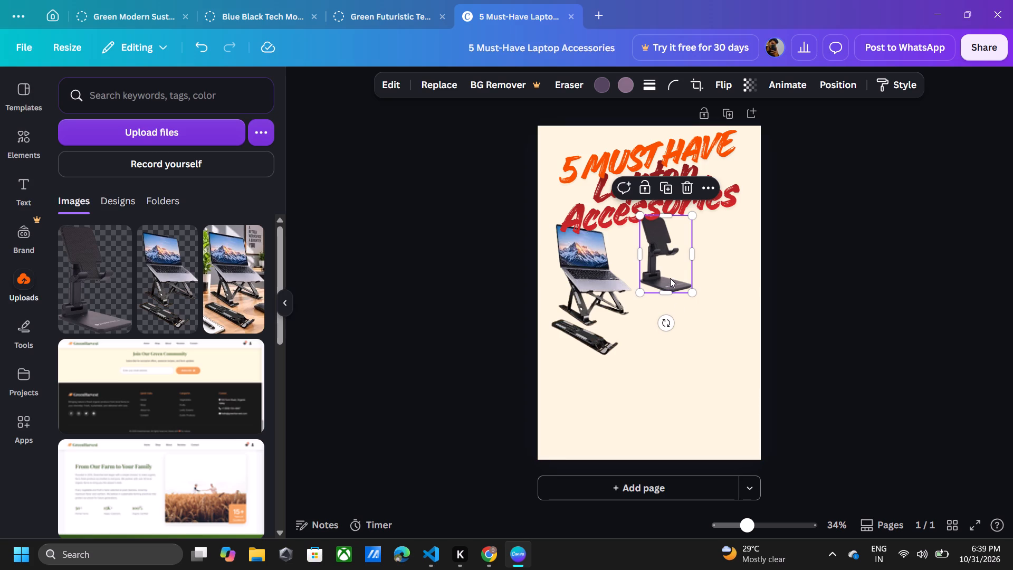
pyautogui.moveTo(670, 278); pyautogui.dragTo(670, 284)
pyautogui.click(665, 336)
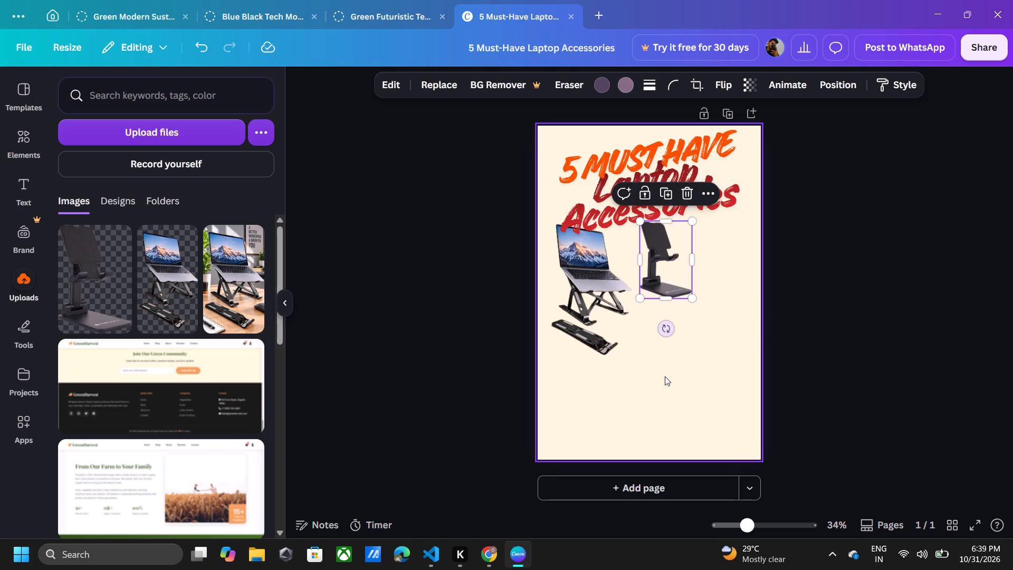
pyautogui.click(665, 376)
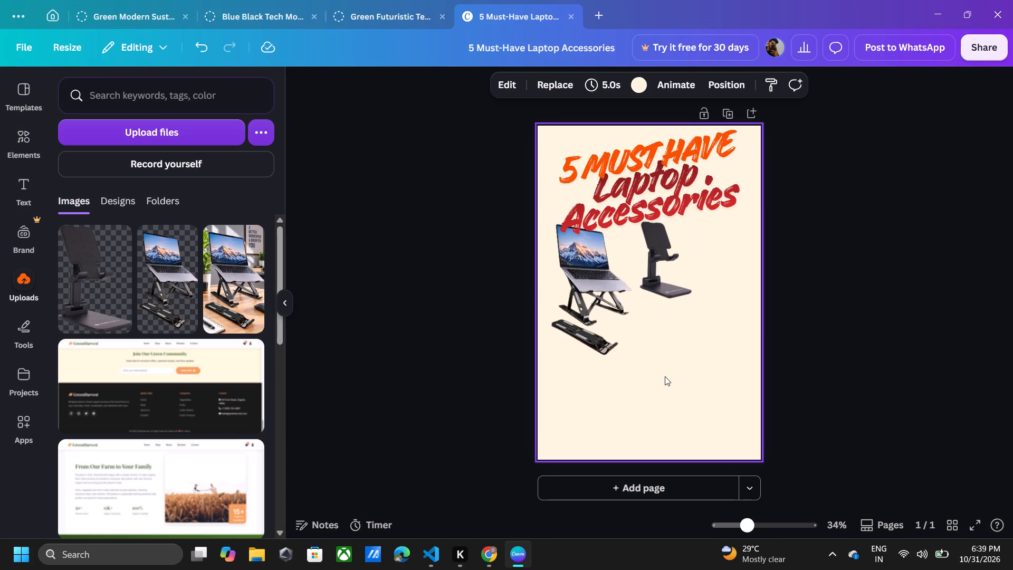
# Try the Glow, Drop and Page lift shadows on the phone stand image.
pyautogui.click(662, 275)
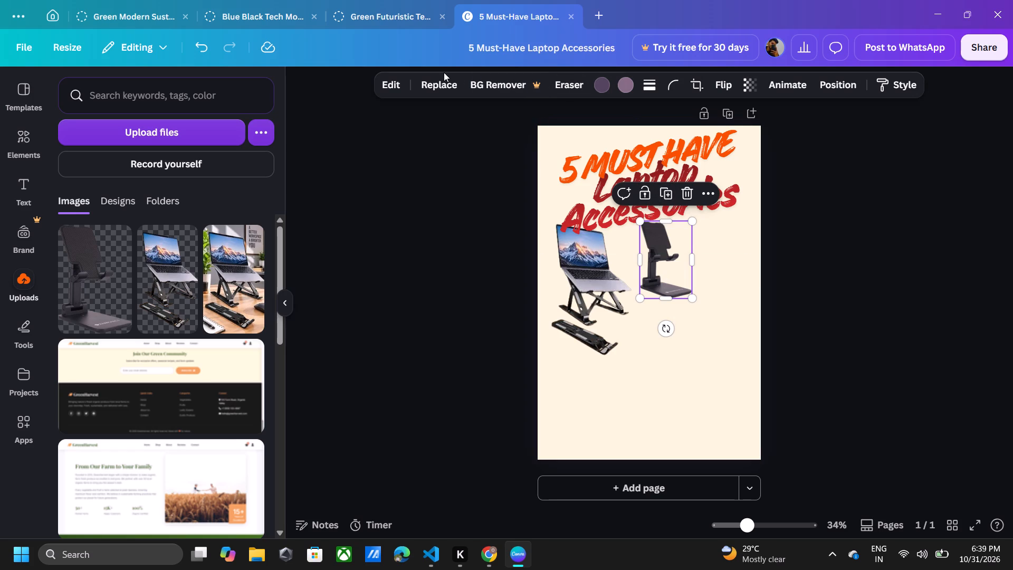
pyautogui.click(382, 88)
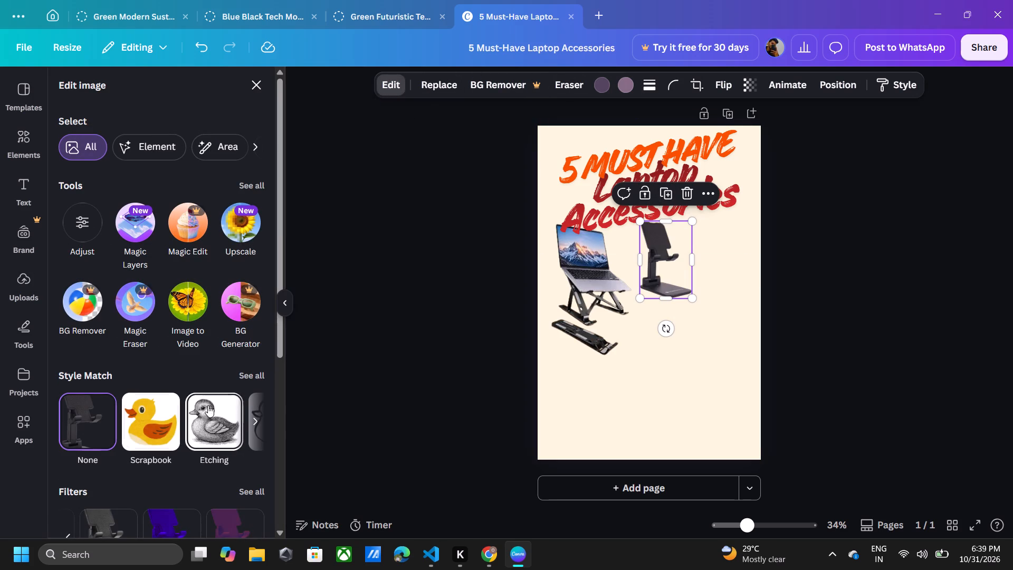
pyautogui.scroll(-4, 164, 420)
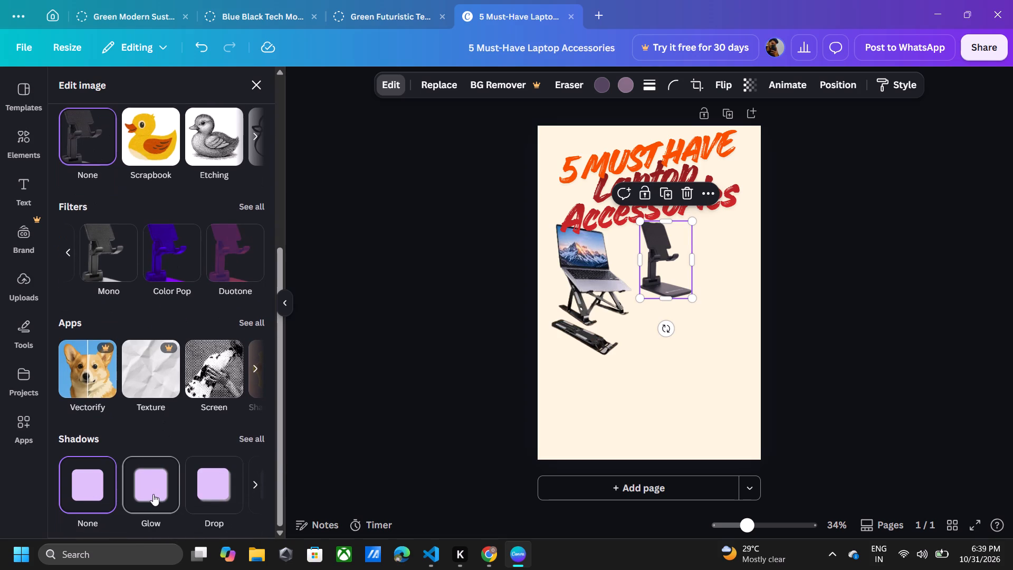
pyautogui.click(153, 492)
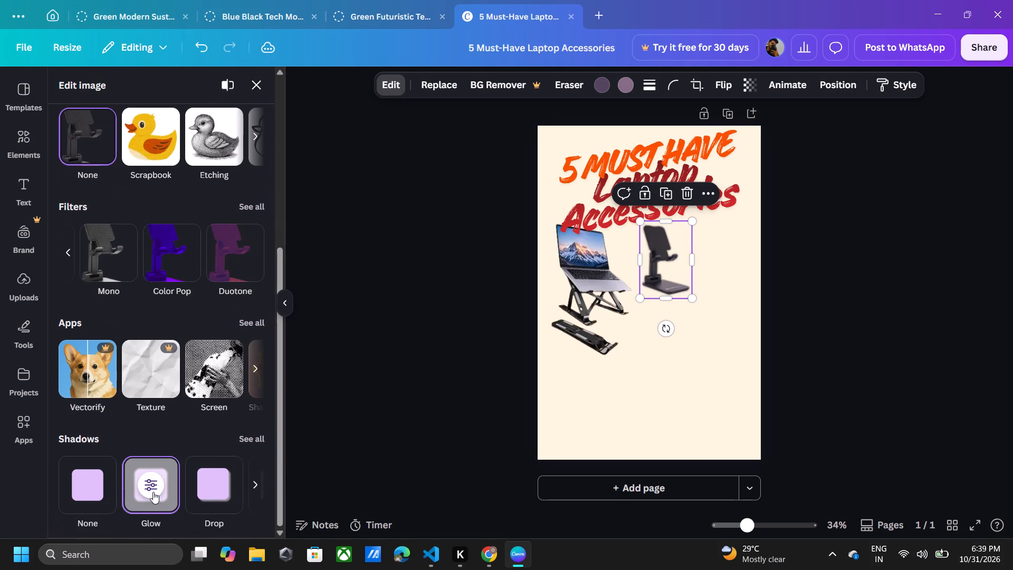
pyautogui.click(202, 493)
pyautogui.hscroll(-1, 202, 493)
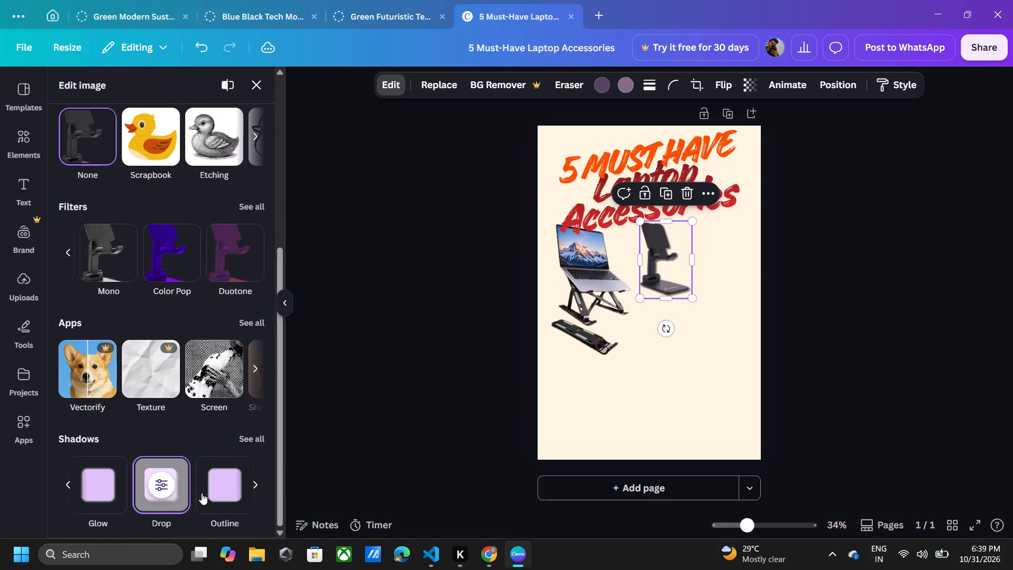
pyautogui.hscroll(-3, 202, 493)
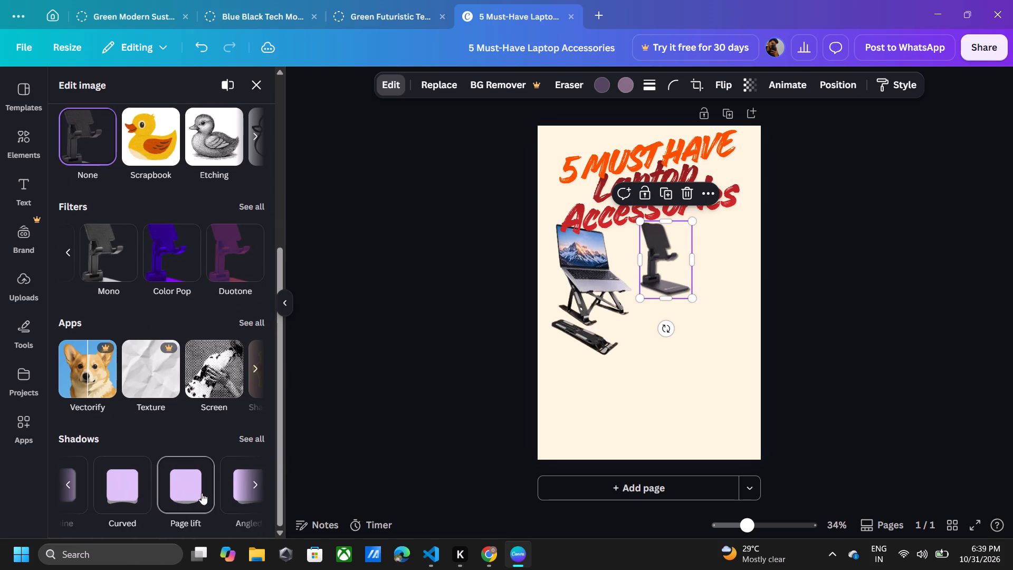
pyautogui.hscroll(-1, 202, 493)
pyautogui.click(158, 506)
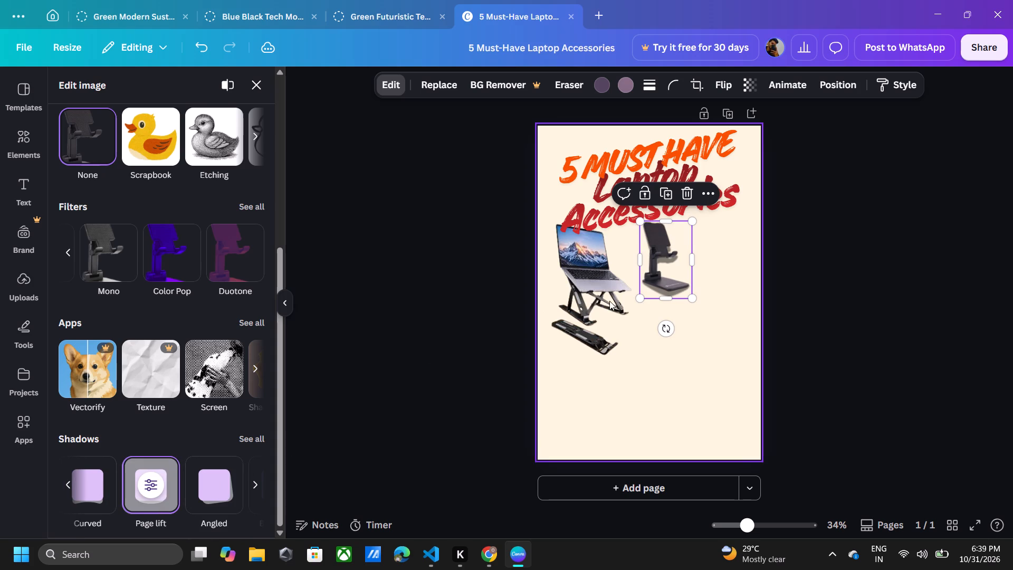
# Enlarge the phone stand image slightly from its lower-left corner toward the laptop stand.
pyautogui.click(642, 297)
pyautogui.moveTo(642, 297); pyautogui.dragTo(634, 308)
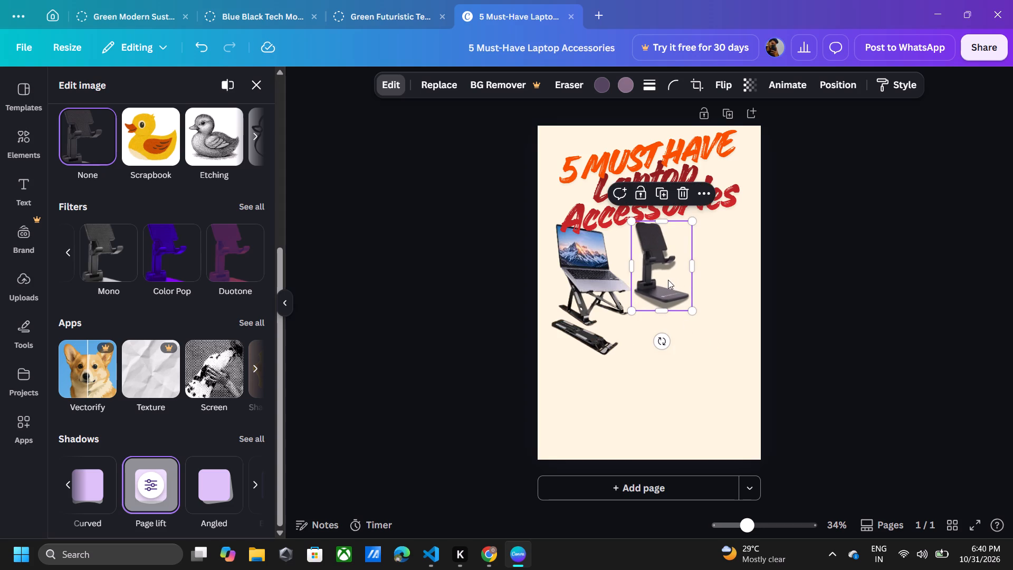
# Apply the Angled shadow to the phone stand image and set its blur amount to 81.
pyautogui.doubleClick(230, 459)
pyautogui.moveTo(230, 459); pyautogui.dragTo(235, 458)
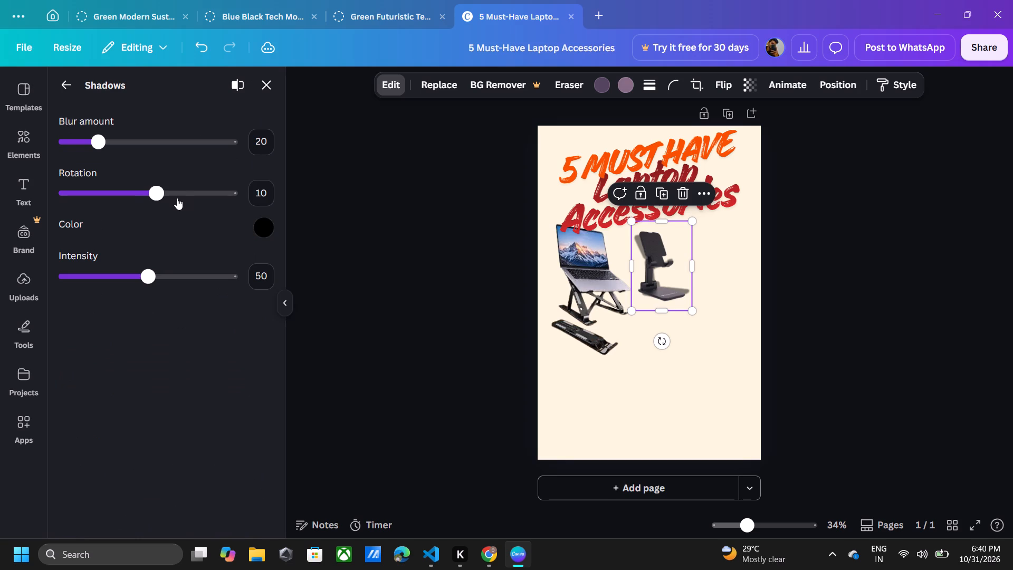
pyautogui.moveTo(95, 148); pyautogui.dragTo(71, 155)
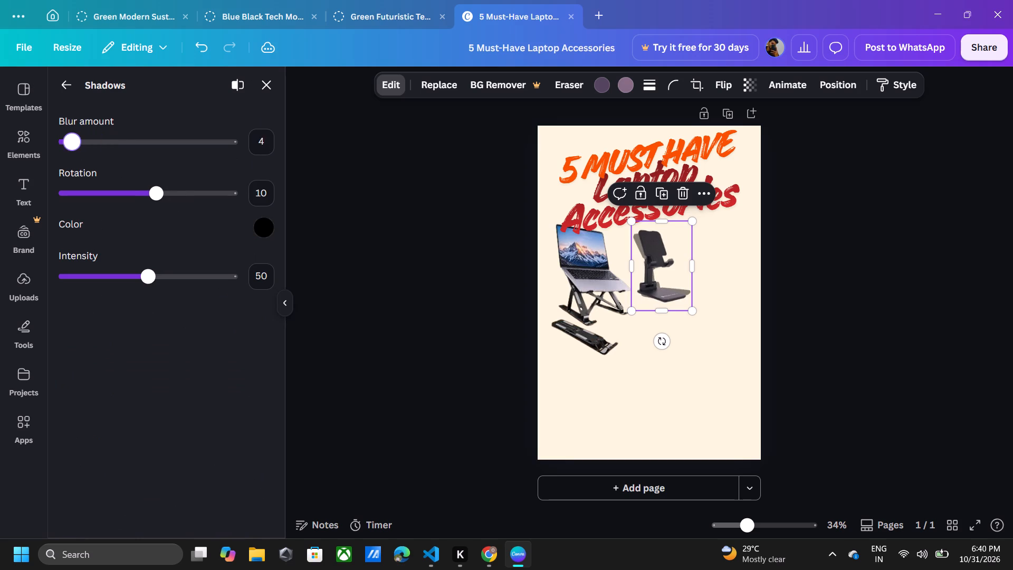
pyautogui.moveTo(71, 155); pyautogui.dragTo(186, 161)
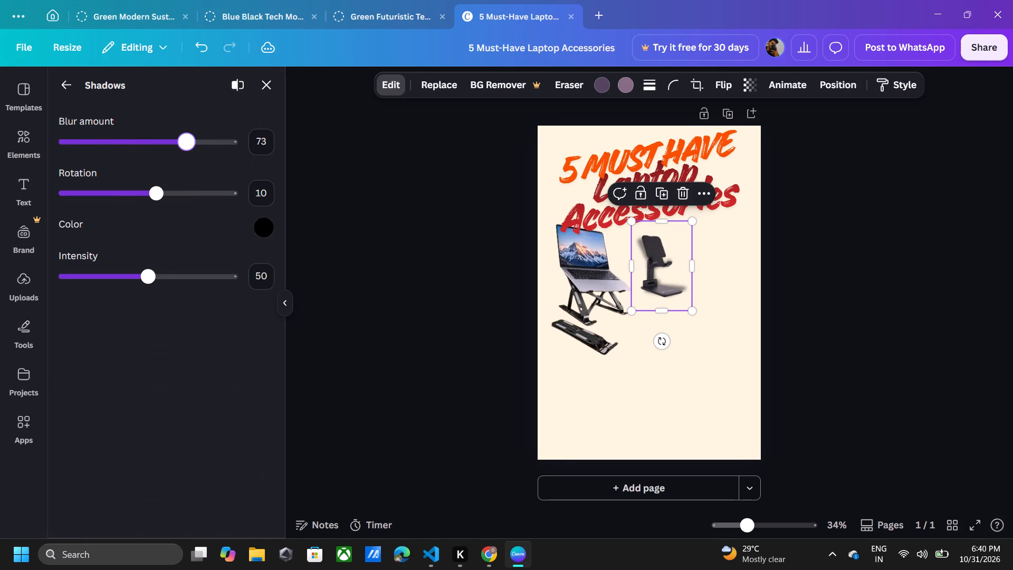
pyautogui.moveTo(186, 161); pyautogui.dragTo(200, 166)
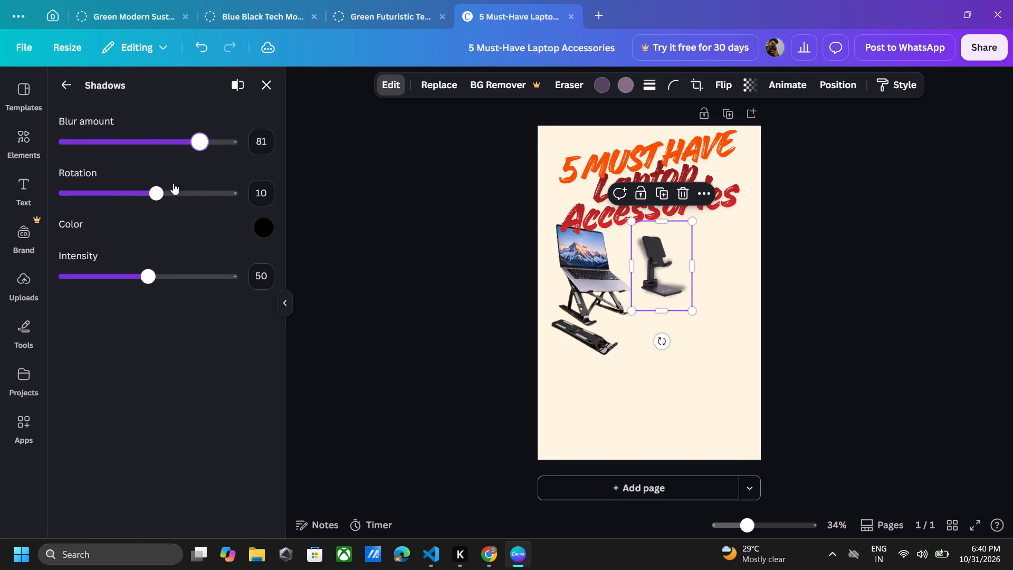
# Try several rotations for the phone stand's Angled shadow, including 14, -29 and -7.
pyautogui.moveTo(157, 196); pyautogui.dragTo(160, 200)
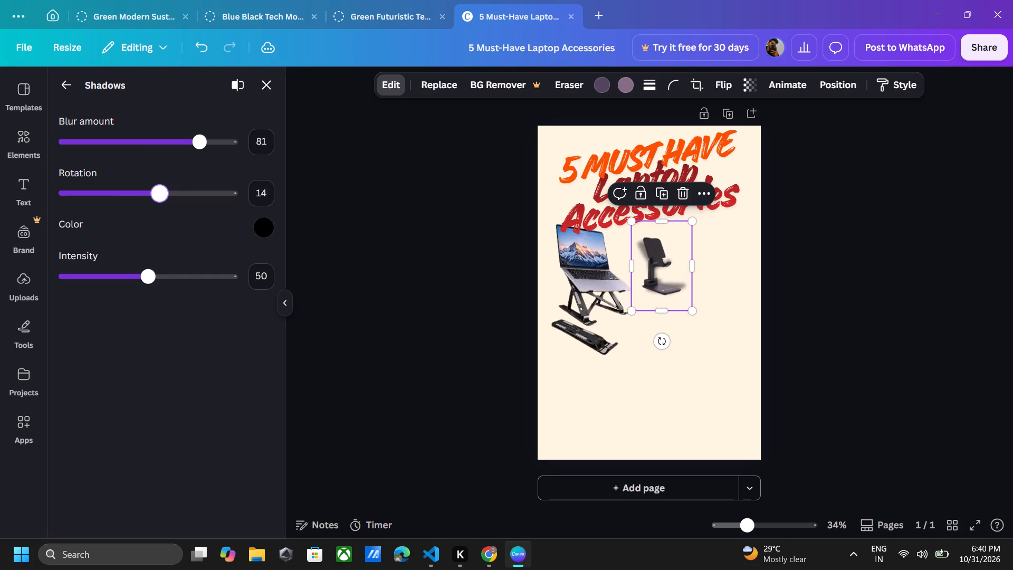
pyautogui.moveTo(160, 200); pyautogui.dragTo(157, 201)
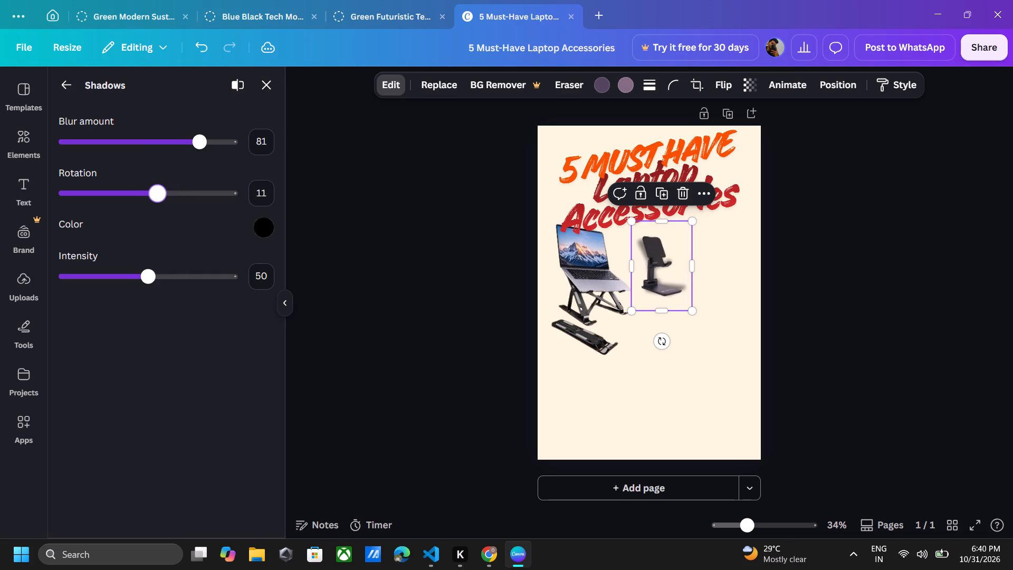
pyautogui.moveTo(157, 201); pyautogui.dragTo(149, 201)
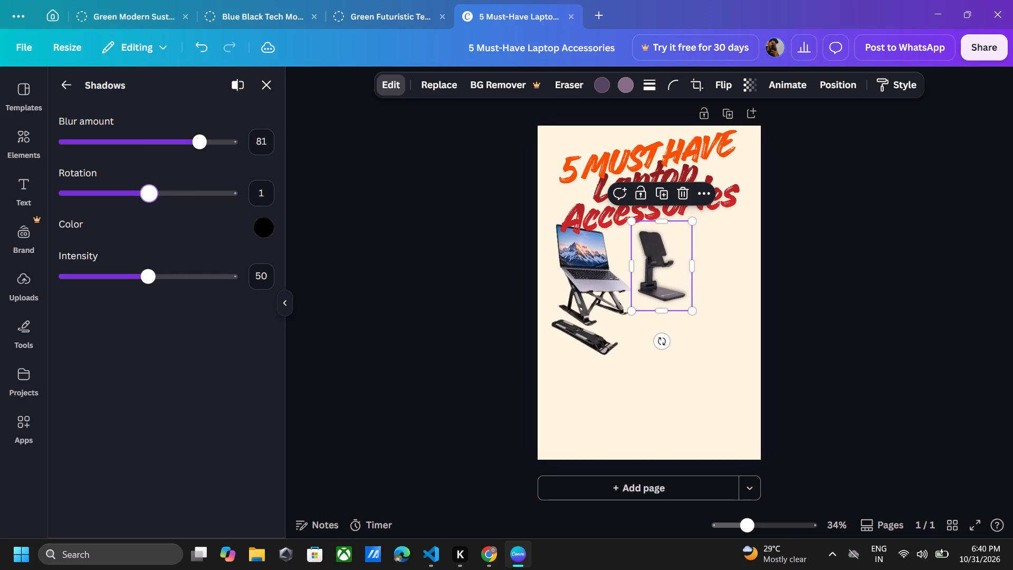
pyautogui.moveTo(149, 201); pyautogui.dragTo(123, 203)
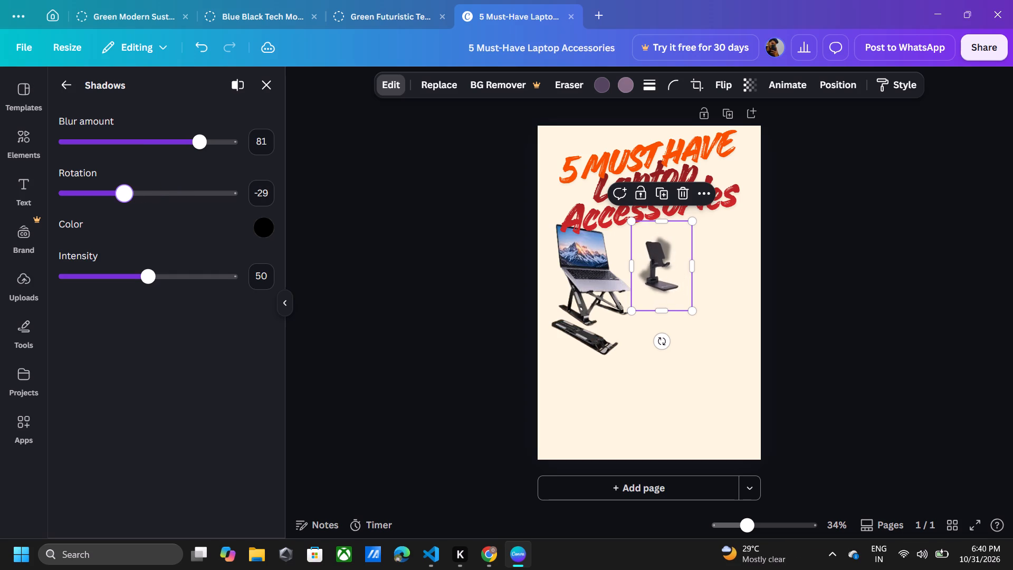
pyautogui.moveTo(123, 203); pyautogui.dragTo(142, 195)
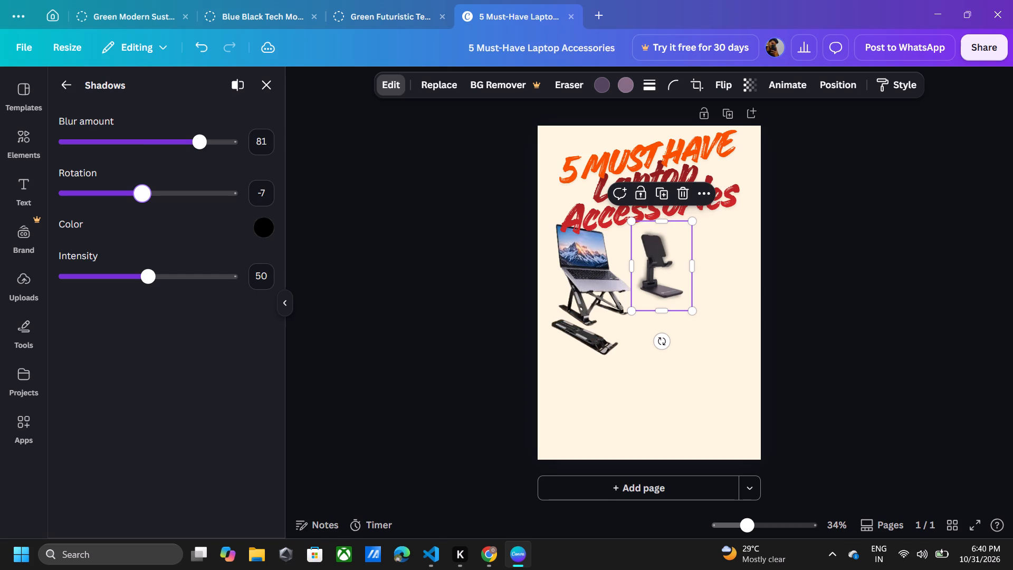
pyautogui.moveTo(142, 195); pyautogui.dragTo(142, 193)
# Set the phone stand shadow's intensity to 100 and its rotation to 0, and deselect the image.
pyautogui.moveTo(148, 274); pyautogui.dragTo(194, 268)
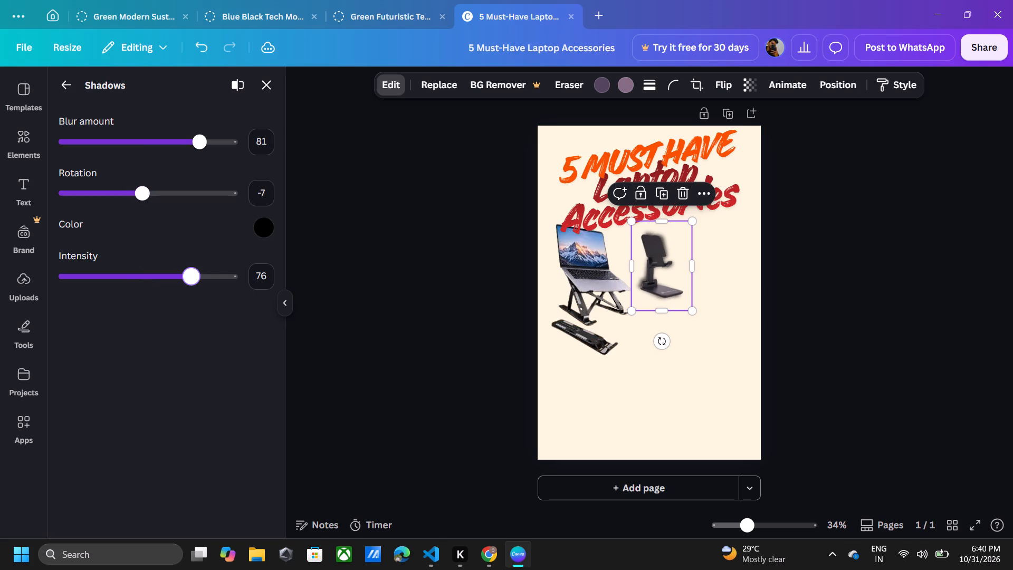
pyautogui.moveTo(194, 268); pyautogui.dragTo(249, 276)
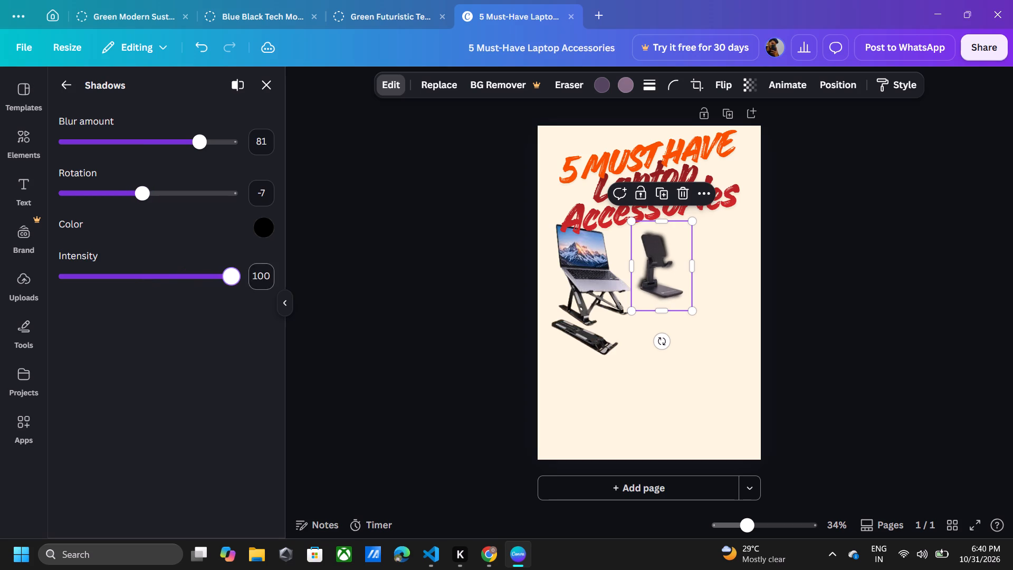
pyautogui.doubleClick(258, 191)
pyautogui.press('0')
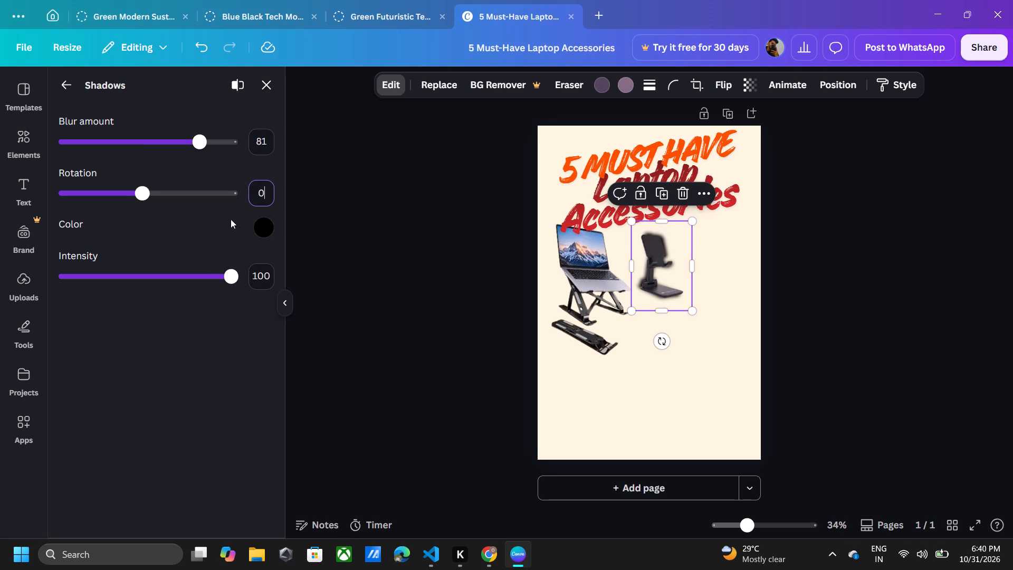
pyautogui.click(231, 219)
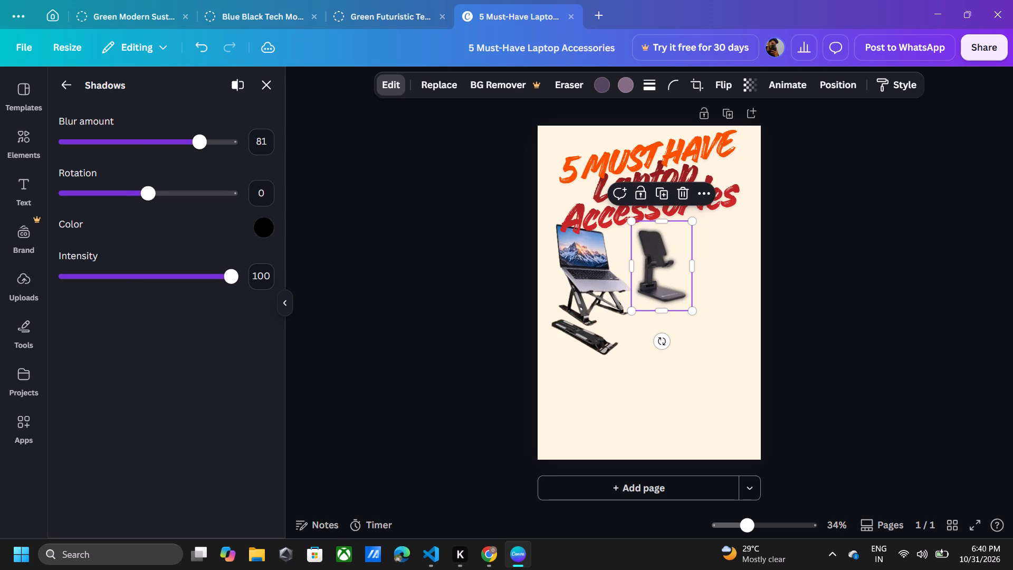
pyautogui.click(360, 275)
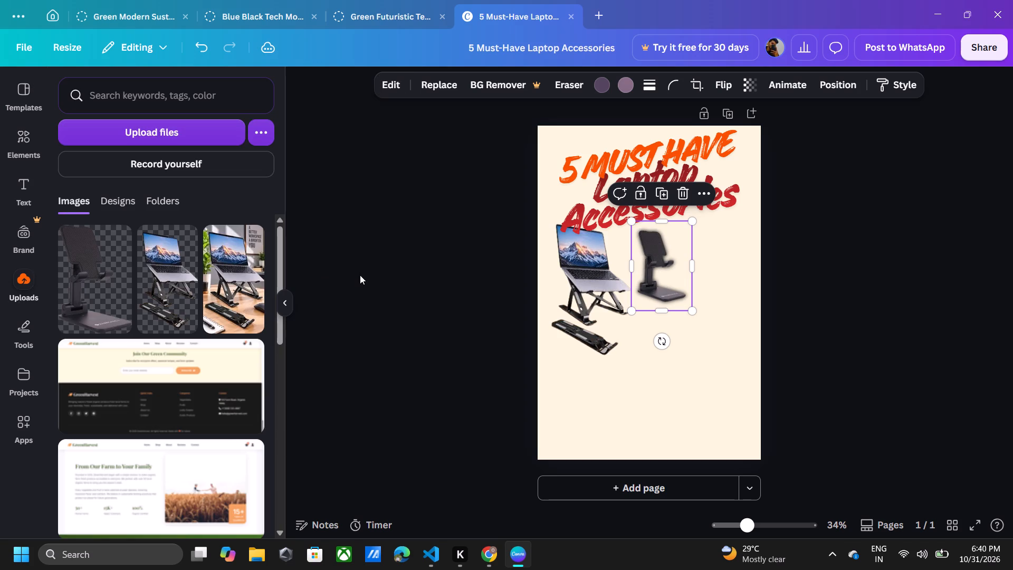
pyautogui.click(752, 297)
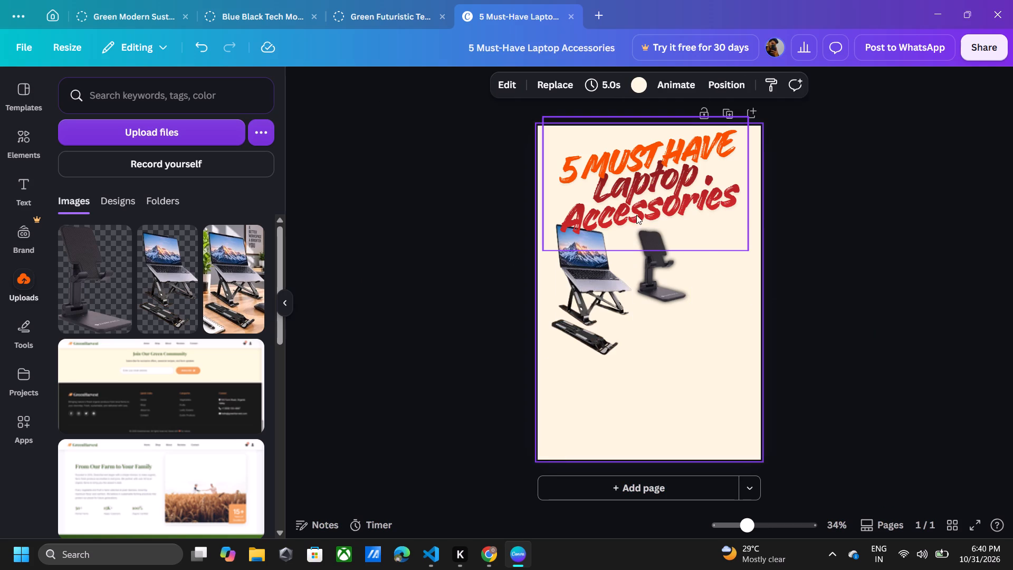
# Enlarge the phone stand image slightly from its lower-right corner and place it directly below the laptop stand.
pyautogui.moveTo(657, 260); pyautogui.dragTo(666, 251)
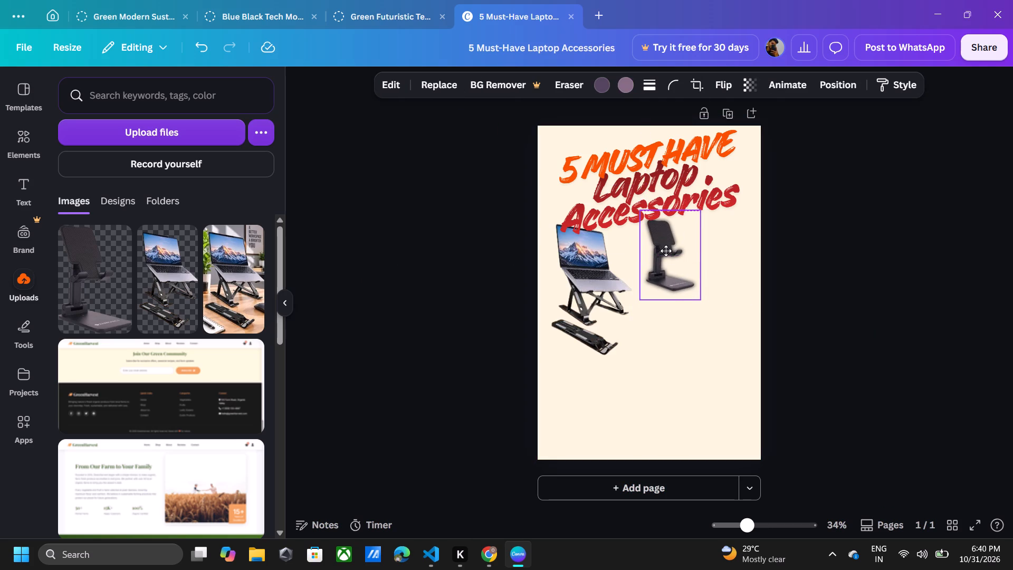
pyautogui.moveTo(666, 251); pyautogui.dragTo(665, 251)
pyautogui.moveTo(702, 301); pyautogui.dragTo(713, 305)
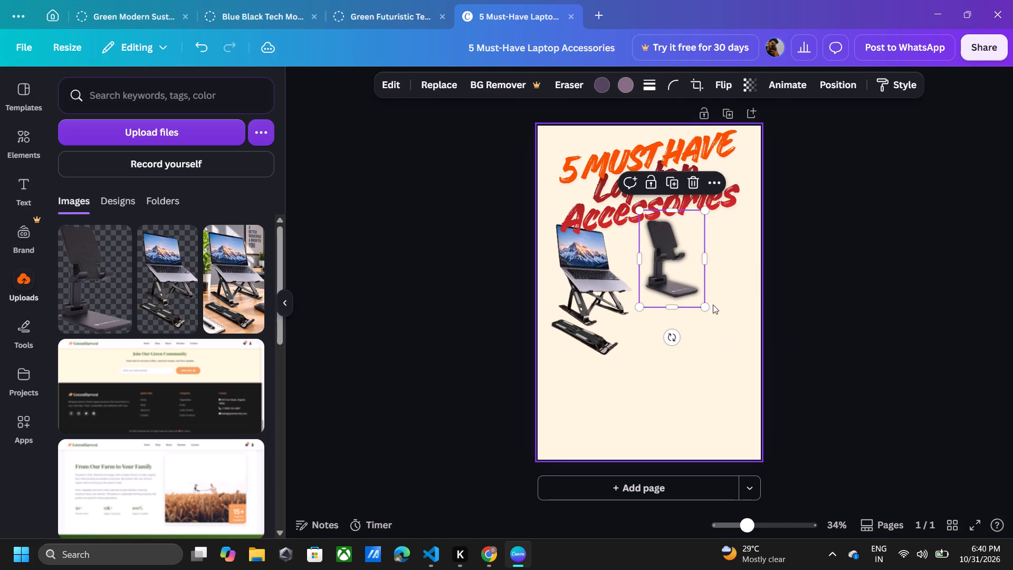
pyautogui.moveTo(671, 269); pyautogui.dragTo(594, 410)
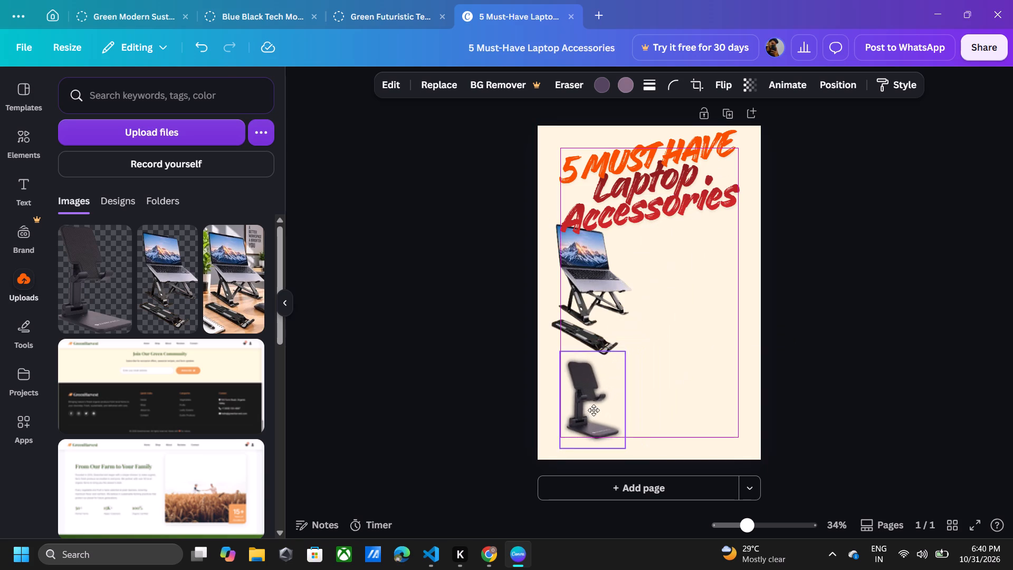
pyautogui.moveTo(594, 410); pyautogui.dragTo(590, 404)
# Try the Curved shadow on the laptop stand image, and apply the horizontally offset Drop shadow instead.
pyautogui.click(576, 272)
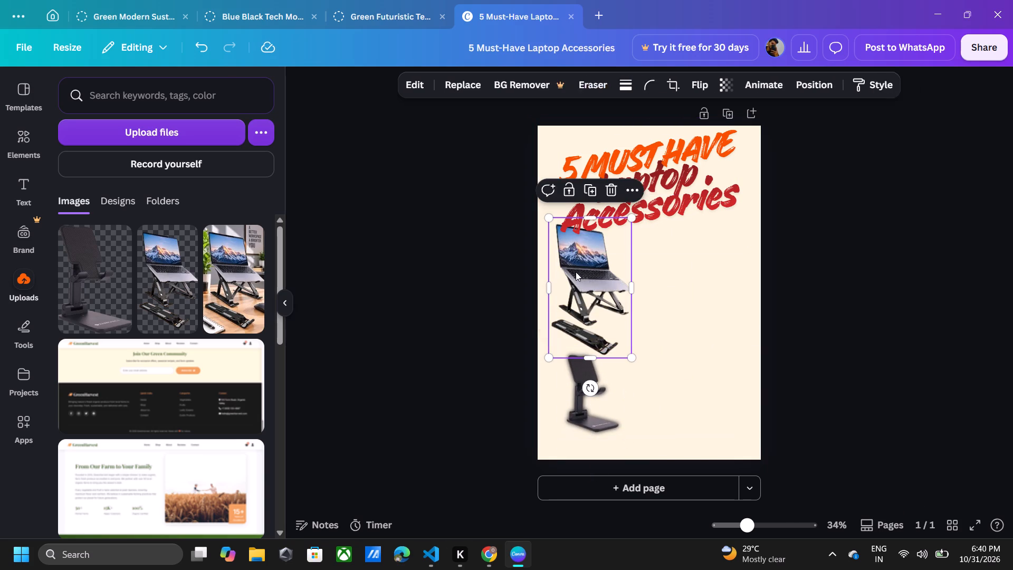
pyautogui.click(385, 87)
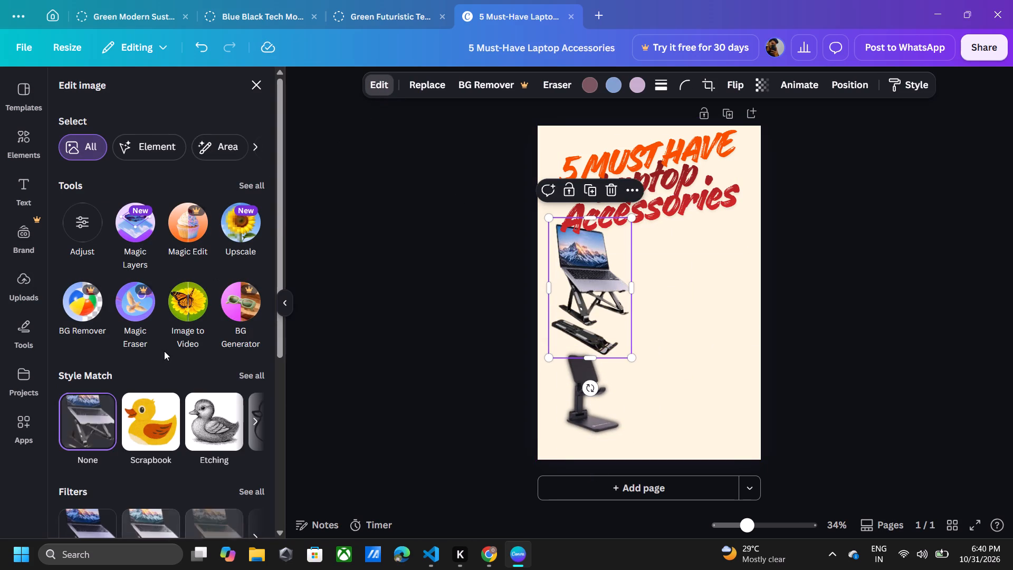
pyautogui.scroll(-4, 157, 468)
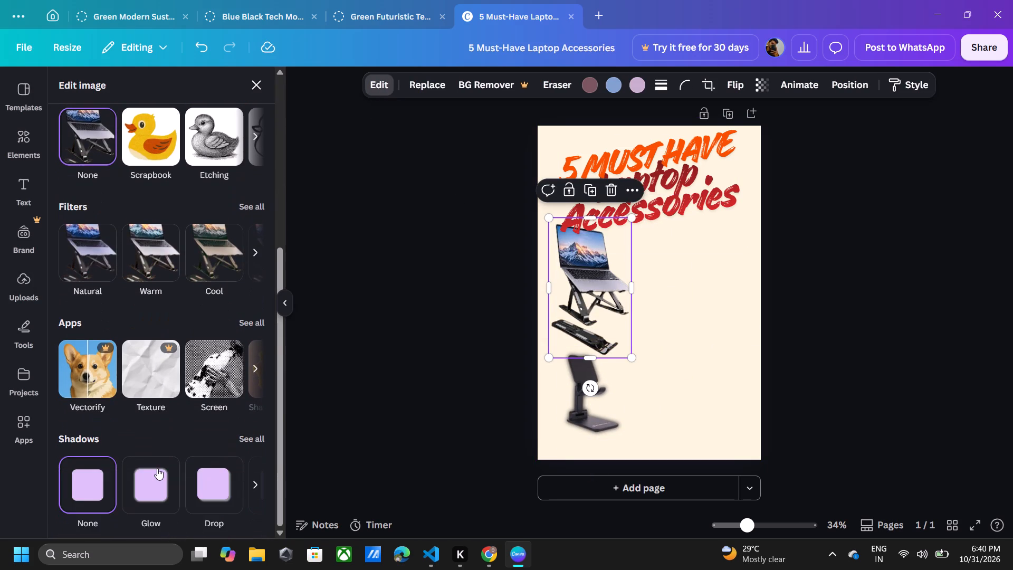
pyautogui.hscroll(-3, 157, 468)
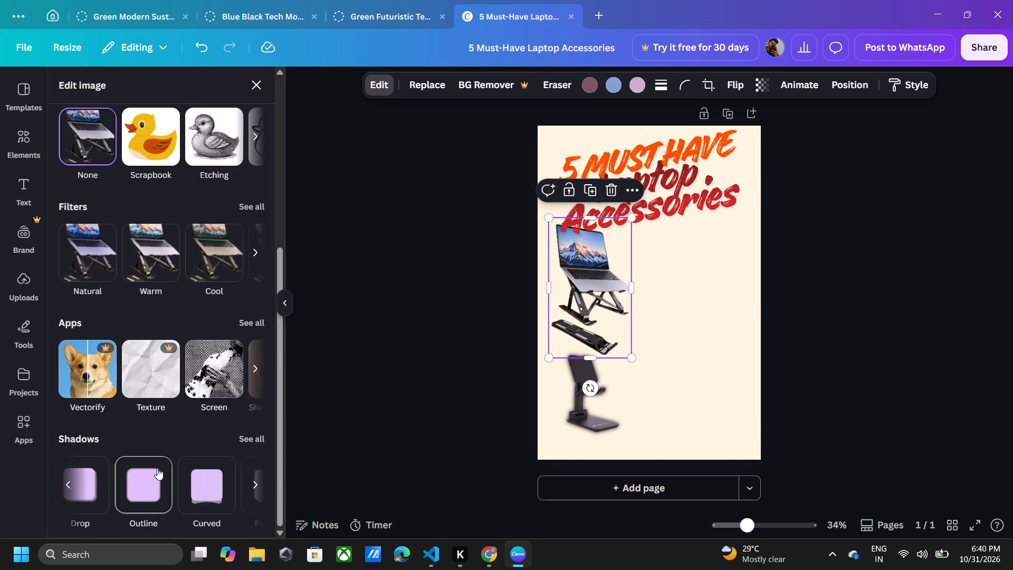
pyautogui.hscroll(-1, 157, 468)
pyautogui.hscroll(2, 157, 468)
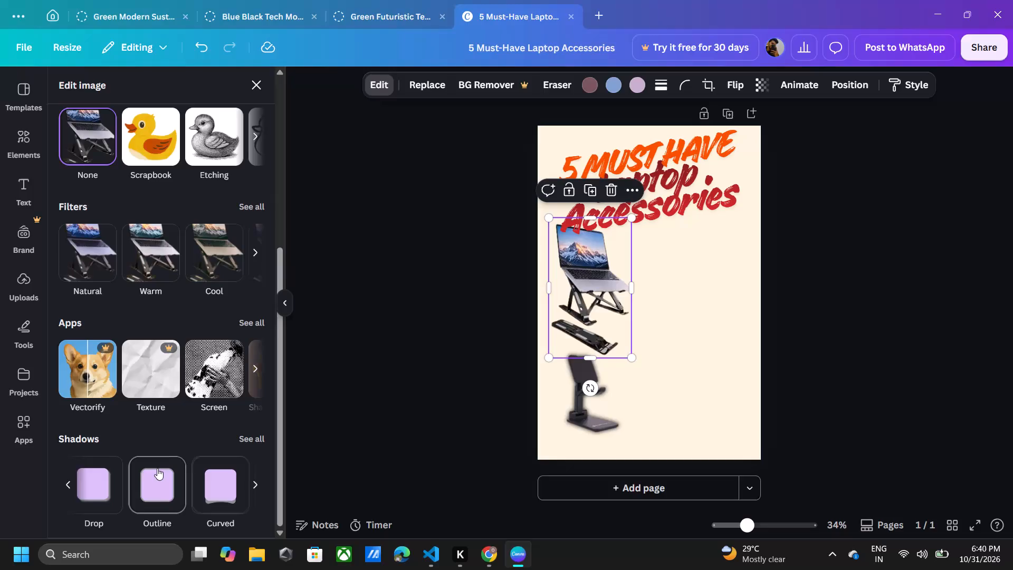
pyautogui.hscroll(1, 157, 468)
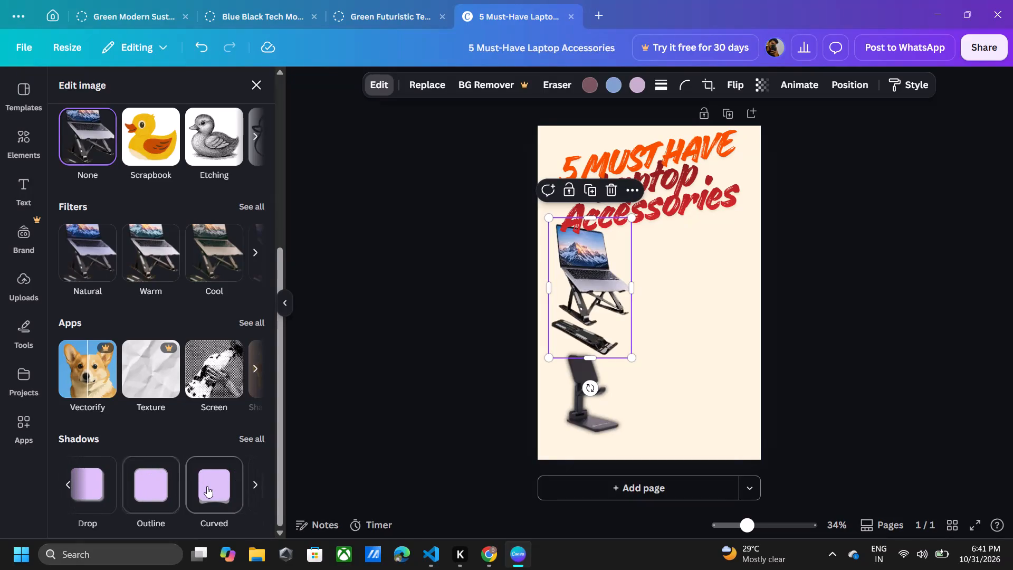
pyautogui.click(207, 486)
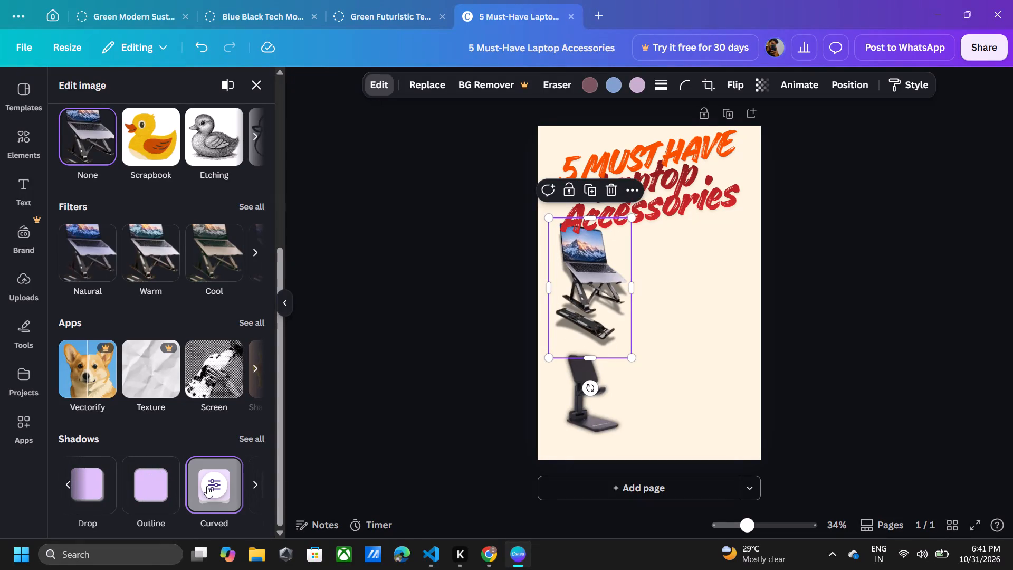
pyautogui.click(99, 507)
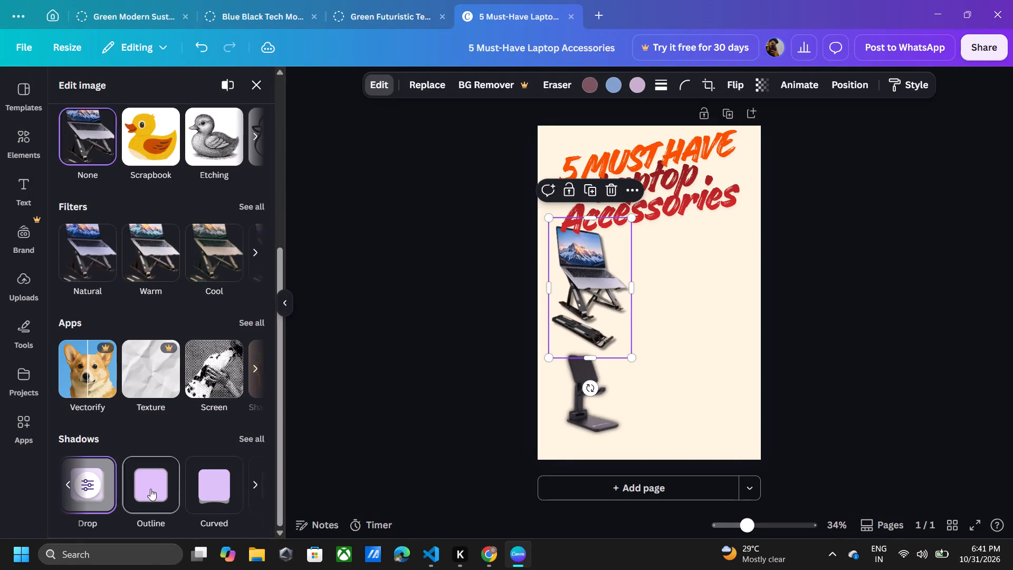
# Set the laptop stand's Drop shadow to intensity 100 and blur amount 70.
pyautogui.click(89, 483)
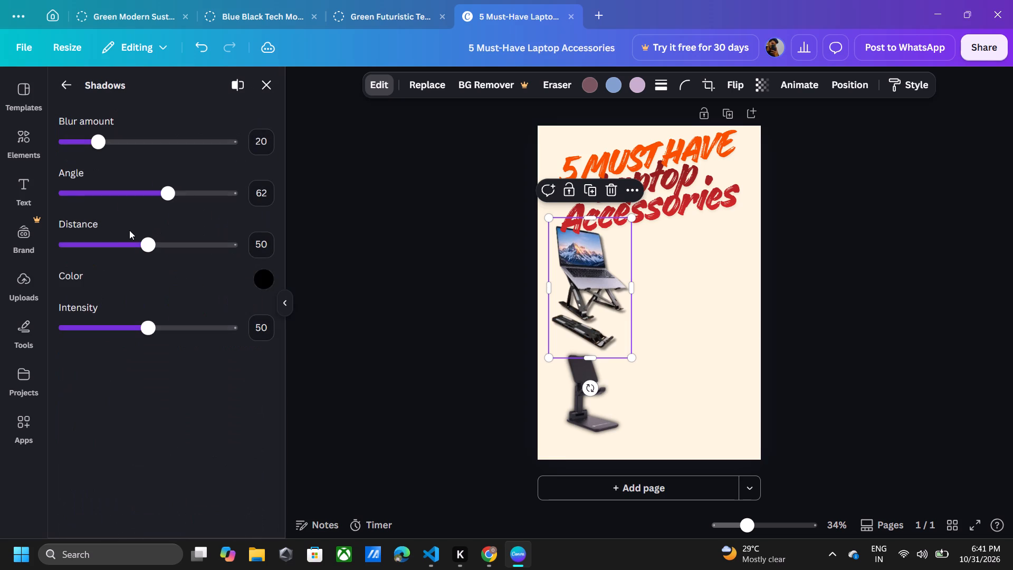
pyautogui.moveTo(147, 334); pyautogui.dragTo(235, 336)
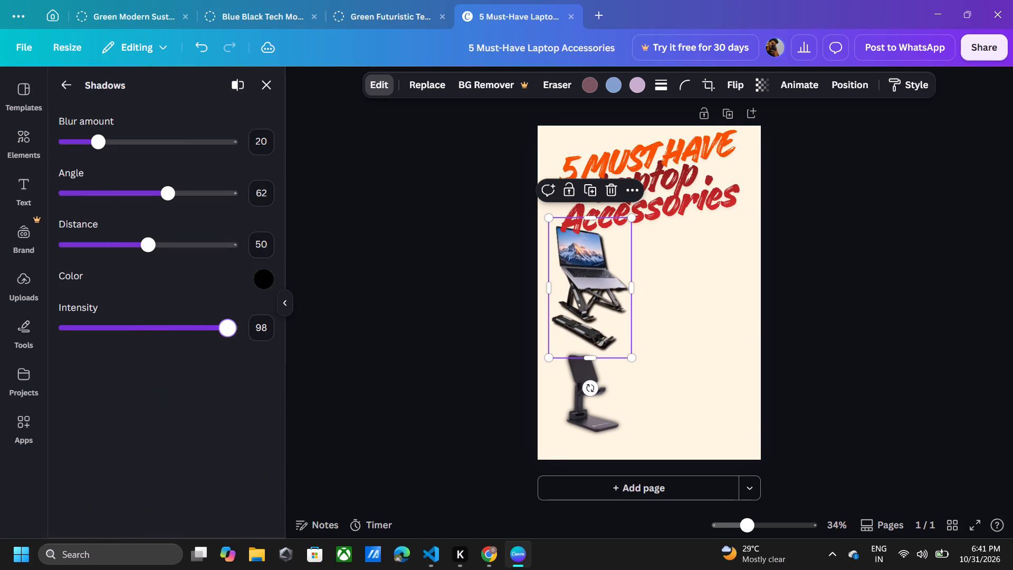
pyautogui.moveTo(235, 336); pyautogui.dragTo(235, 337)
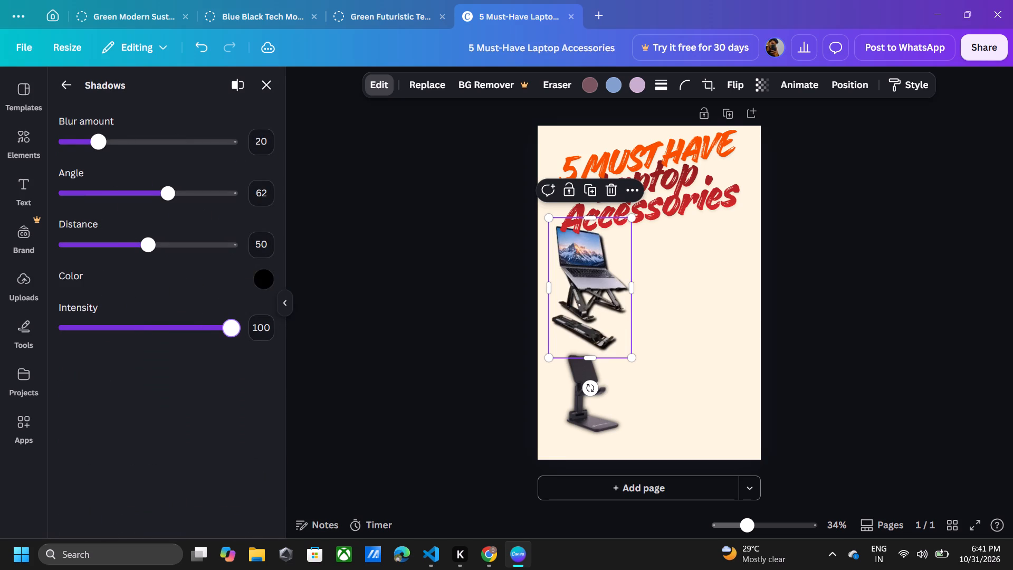
pyautogui.moveTo(95, 149); pyautogui.dragTo(179, 145)
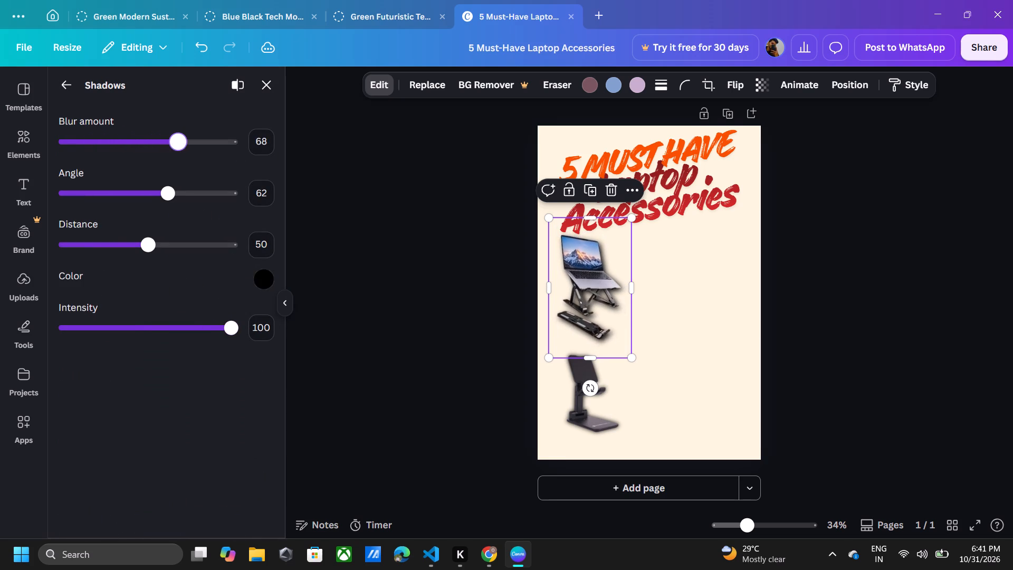
pyautogui.moveTo(179, 145); pyautogui.dragTo(181, 144)
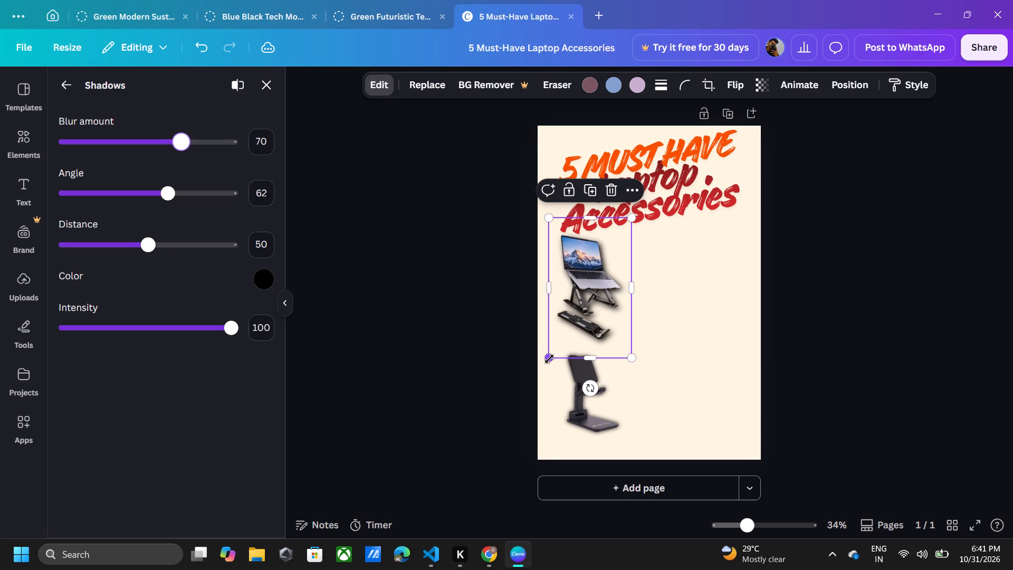
# Enlarge the laptop stand image from its lower-left corner, move it up just beneath the word Accessories, and deselect it.
pyautogui.moveTo(549, 359); pyautogui.dragTo(540, 386)
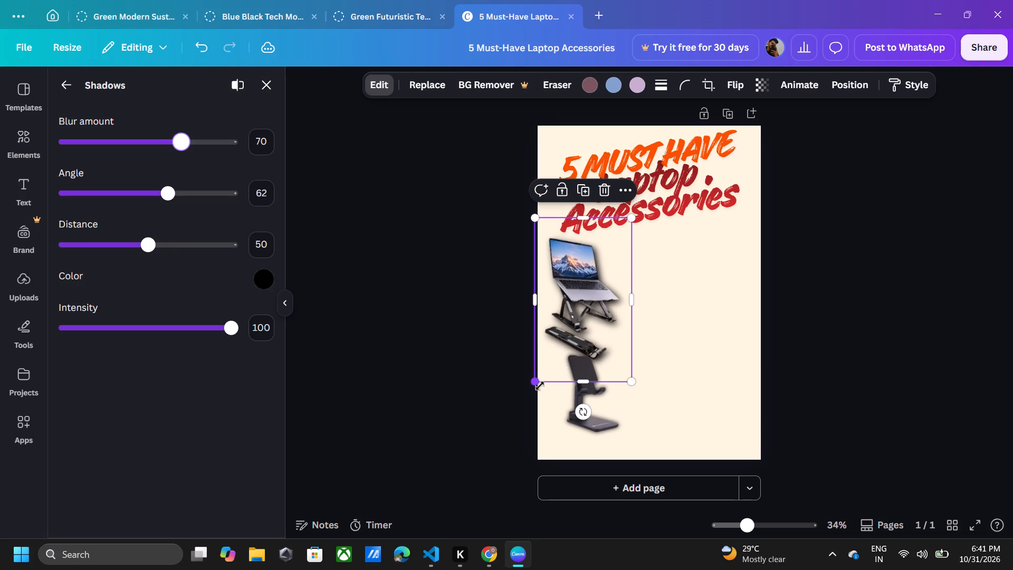
pyautogui.moveTo(588, 320); pyautogui.dragTo(590, 307)
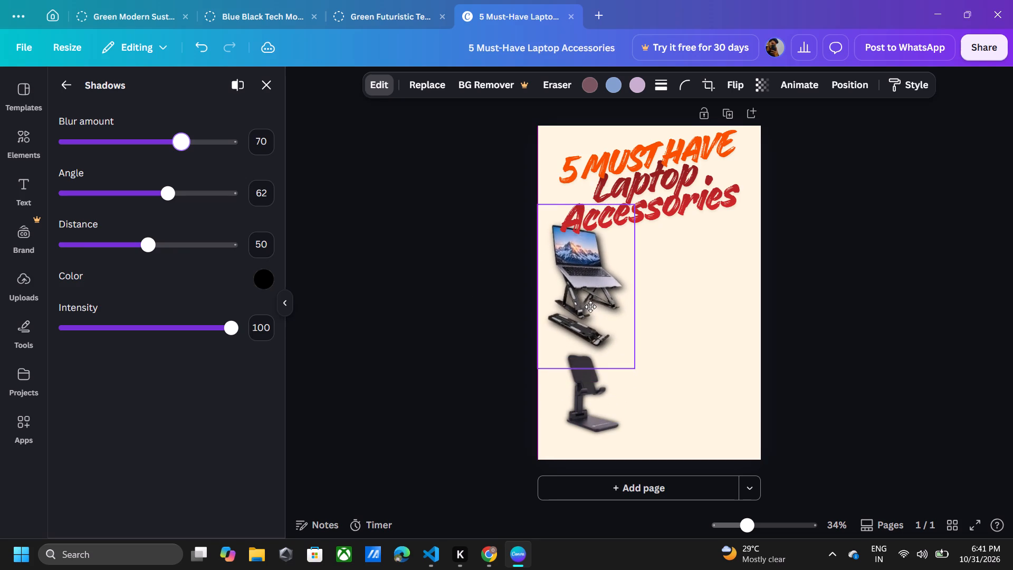
pyautogui.moveTo(590, 307); pyautogui.dragTo(591, 307)
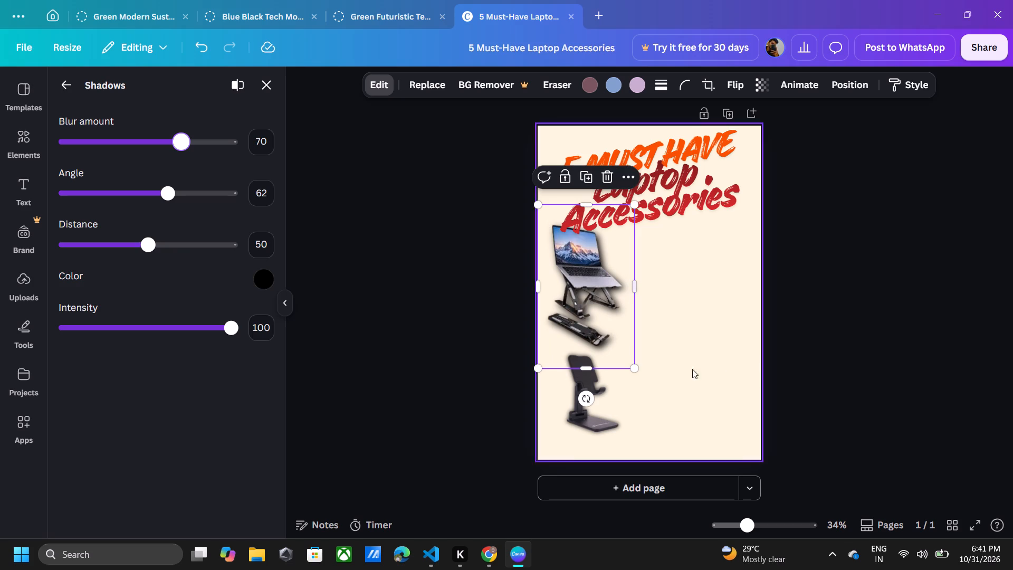
pyautogui.click(799, 376)
pyautogui.click(820, 348)
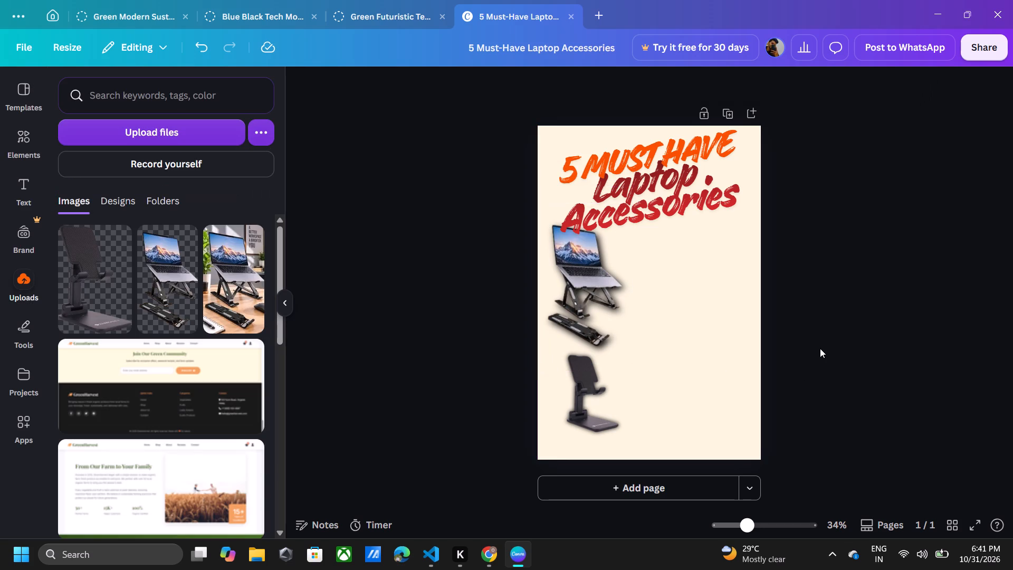
# Reposition the phone stand image slightly nearer the poster's left edge, leaving a small gap below the laptop stand, and deselect it.
pyautogui.moveTo(575, 399); pyautogui.dragTo(570, 385)
pyautogui.click(915, 328)
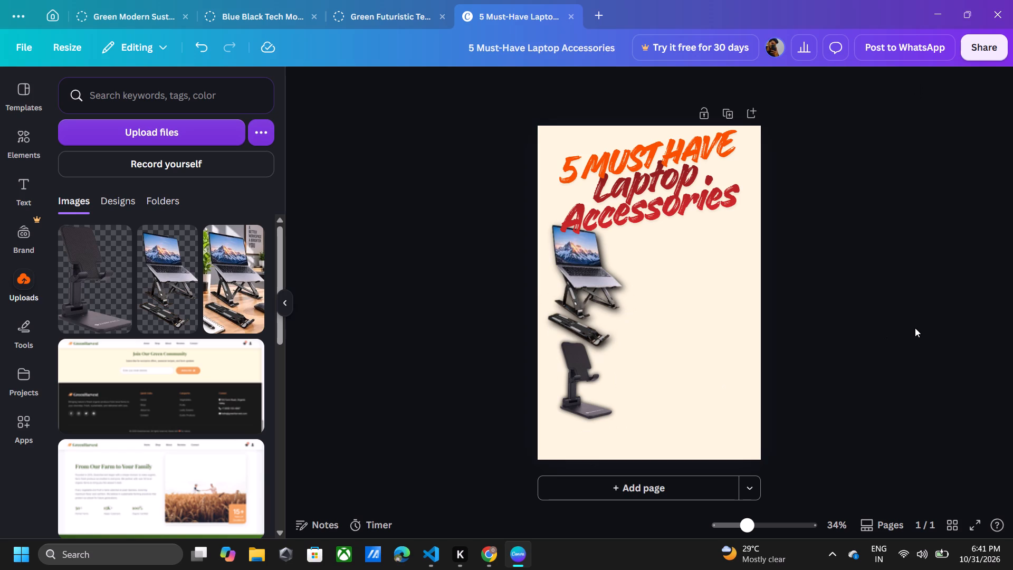
pyautogui.moveTo(577, 377); pyautogui.dragTo(579, 400)
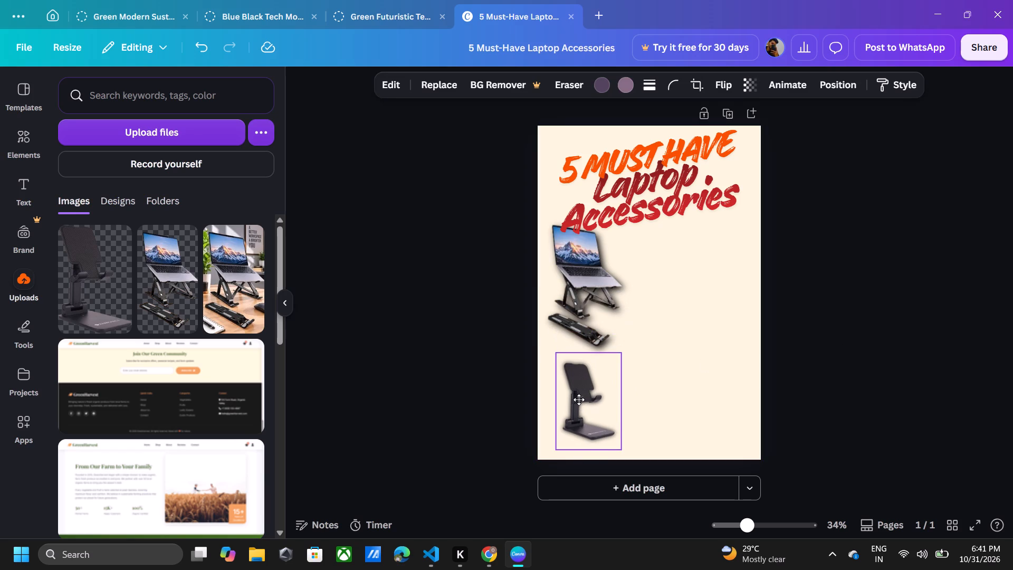
pyautogui.moveTo(579, 400); pyautogui.dragTo(578, 399)
pyautogui.click(950, 430)
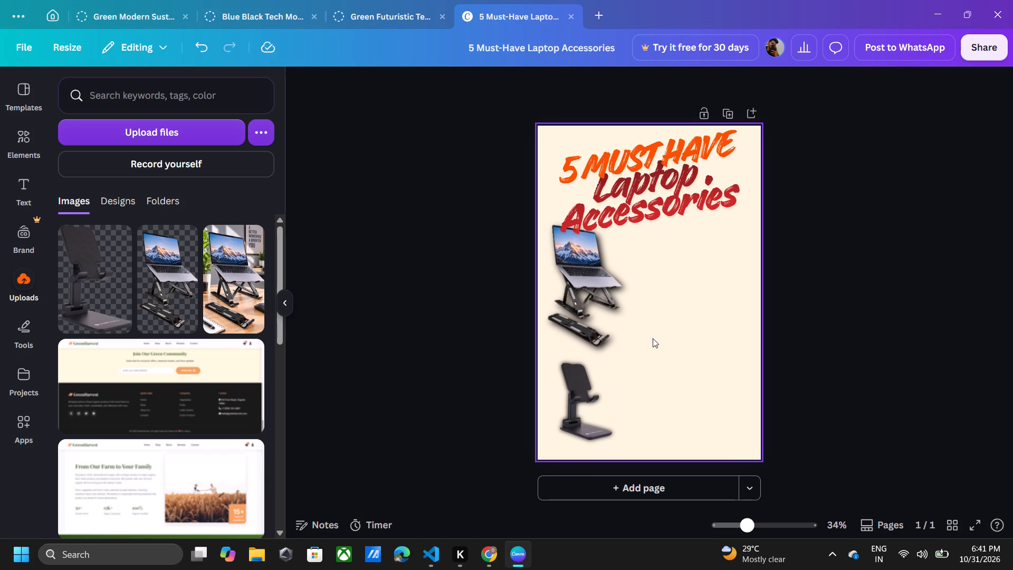
# Switch to Chrome and search Google Shopping for "zebronicsphone A to C convertor".
pyautogui.click(479, 559)
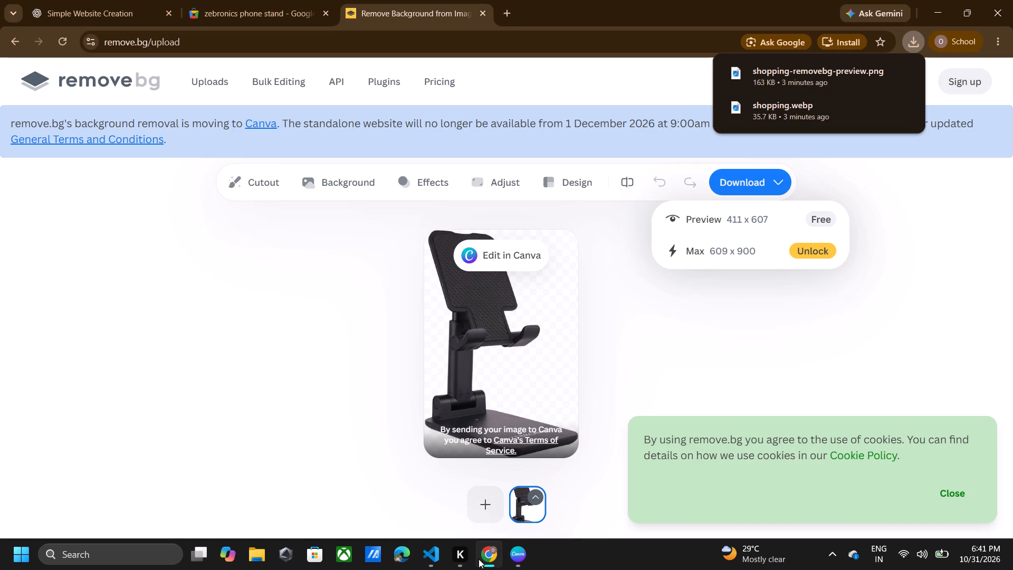
pyautogui.click(247, 20)
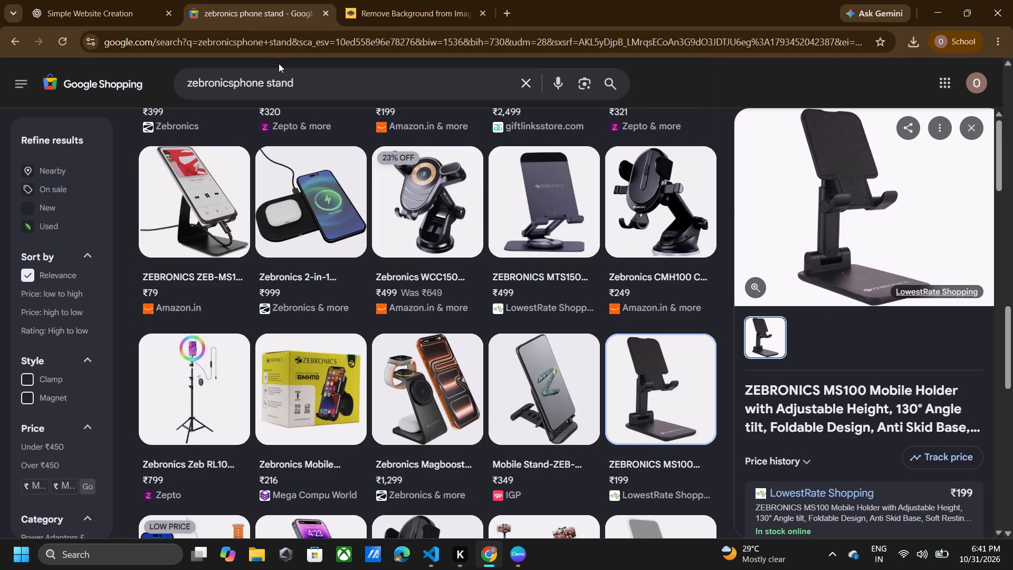
pyautogui.moveTo(302, 83); pyautogui.dragTo(259, 82)
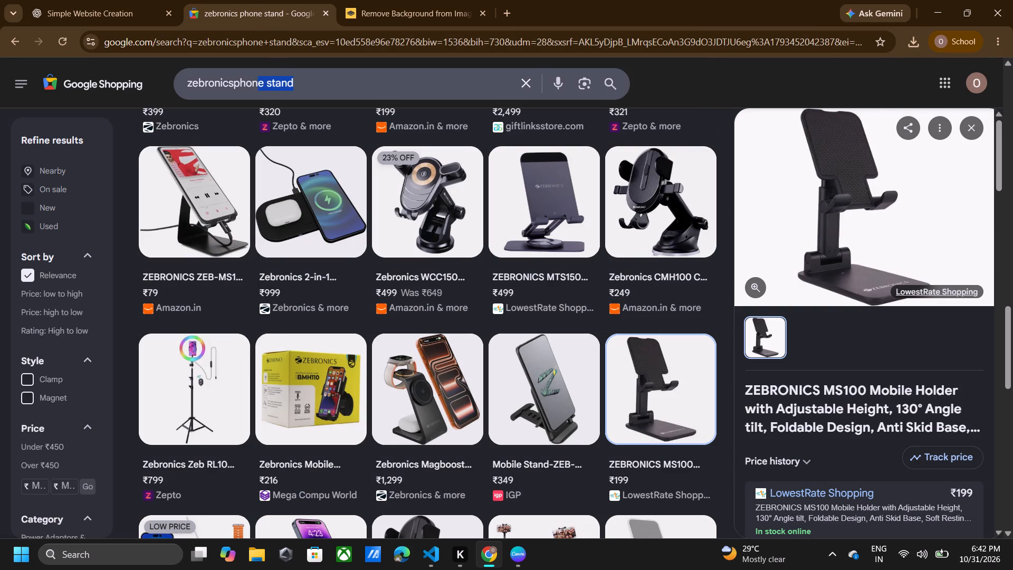
pyautogui.moveTo(259, 82); pyautogui.dragTo(267, 82)
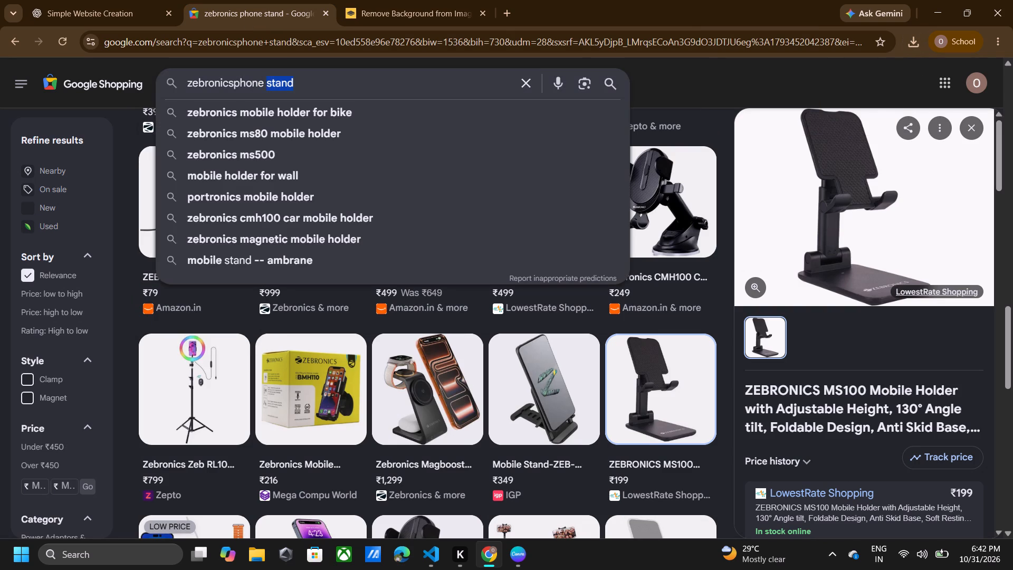
pyautogui.hotkey('shift', 'a')
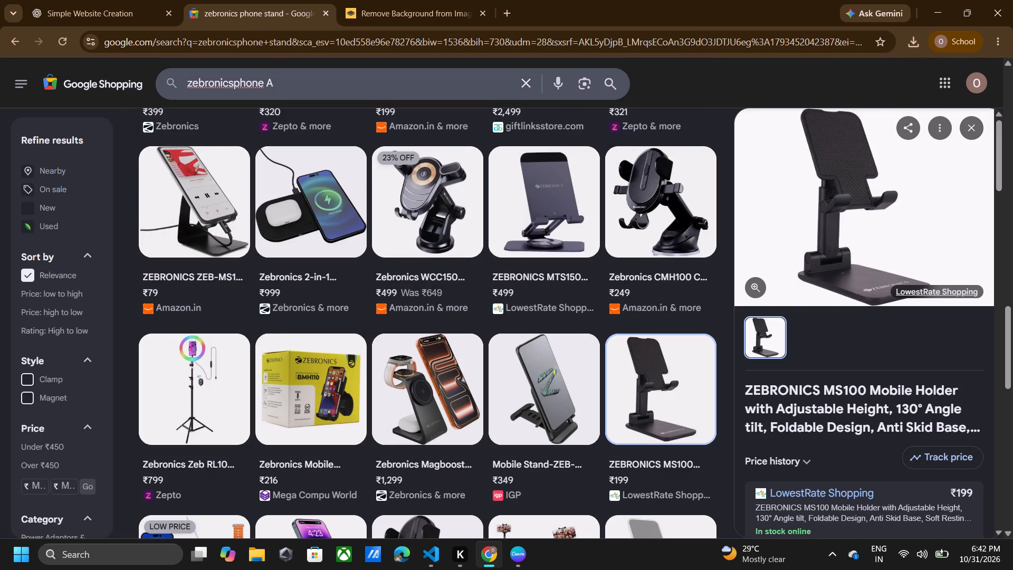
pyautogui.press('space')
pyautogui.write('to C convertor')
pyautogui.press('Return')
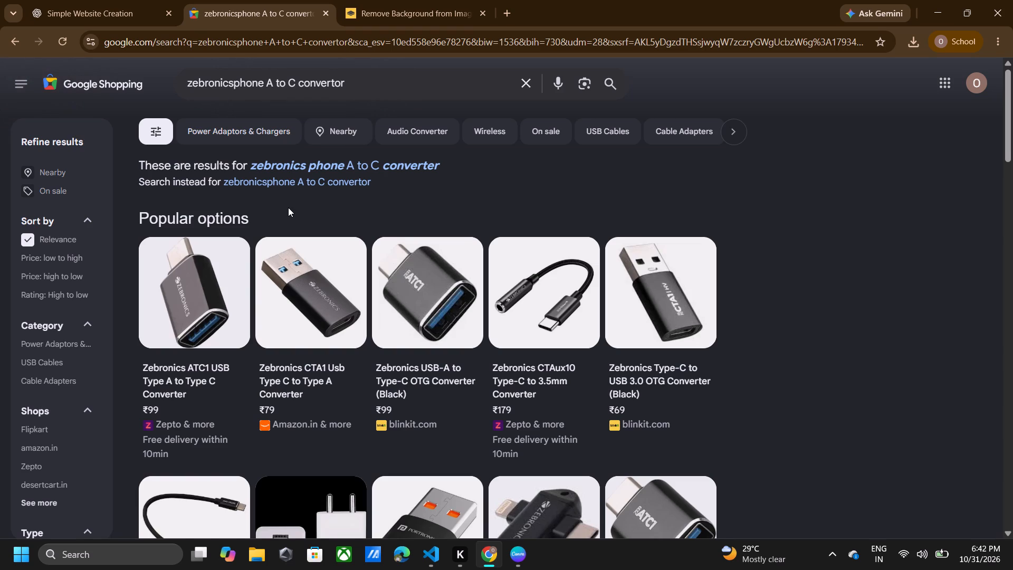
# Browse the shopping results for a suitable product picture of a USB A to C converter.
pyautogui.scroll(-1, 288, 207)
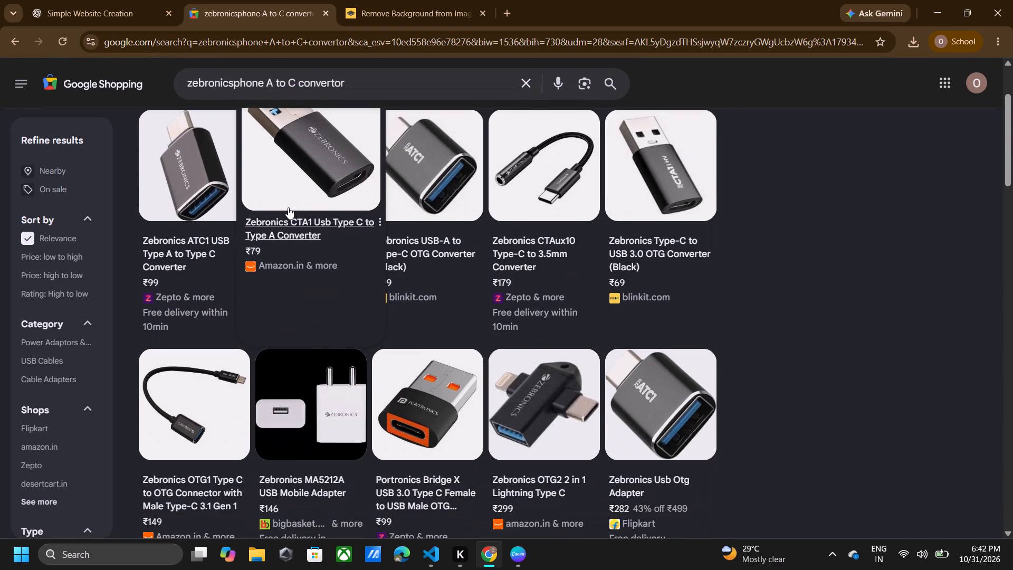
pyautogui.scroll(-5, 288, 207)
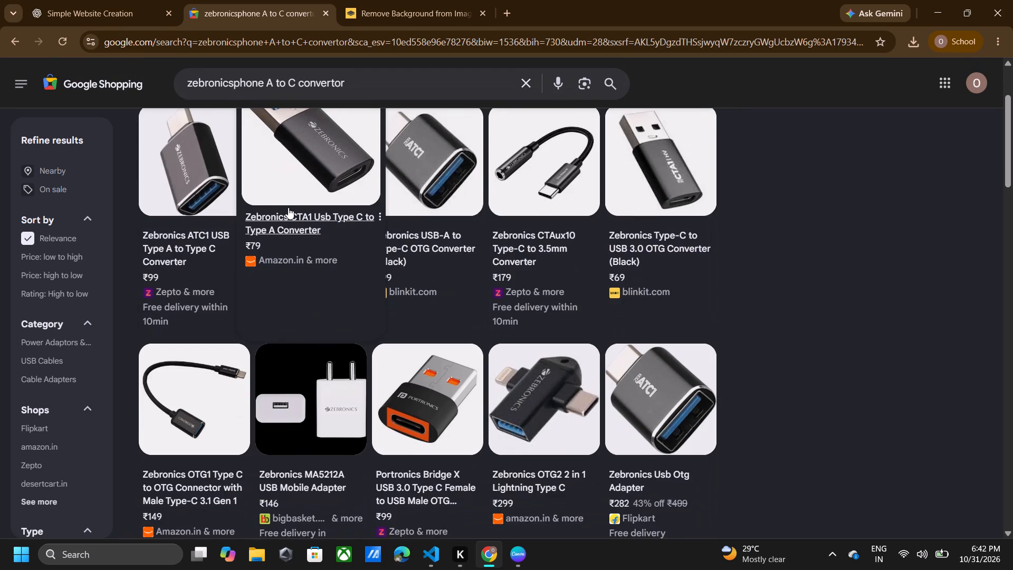
pyautogui.scroll(-5, 288, 207)
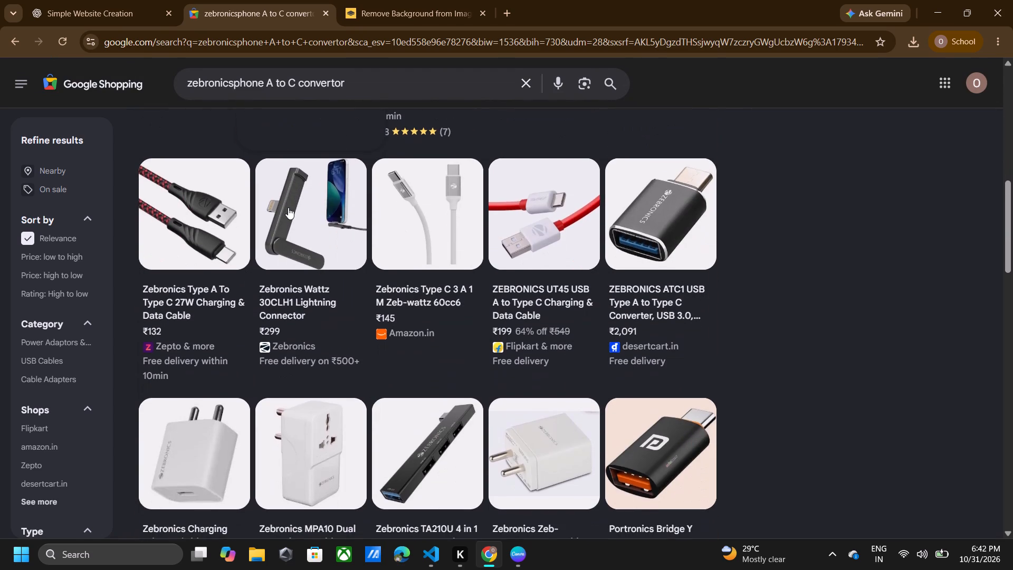
pyautogui.scroll(-3, 288, 207)
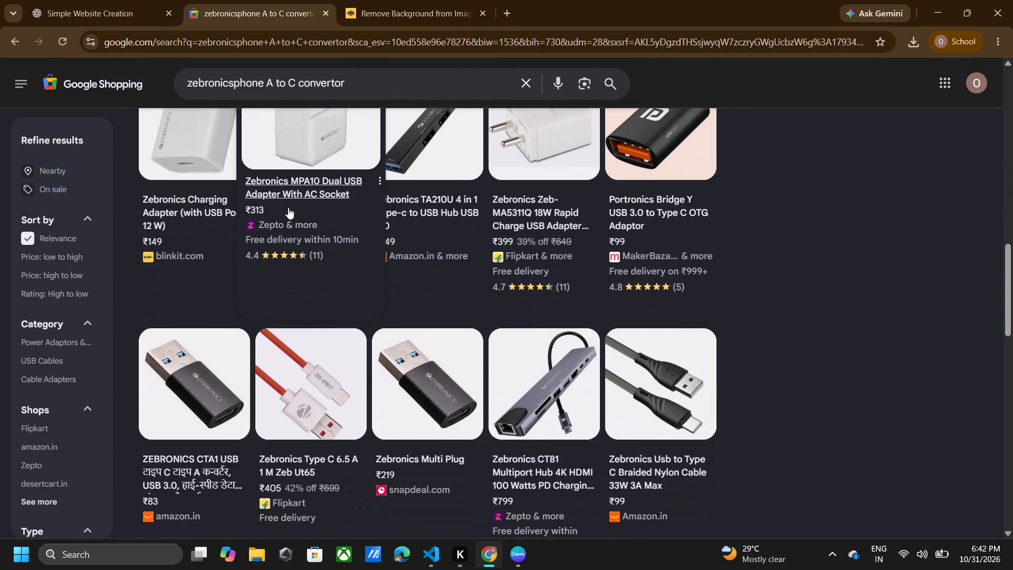
pyautogui.scroll(-3, 288, 207)
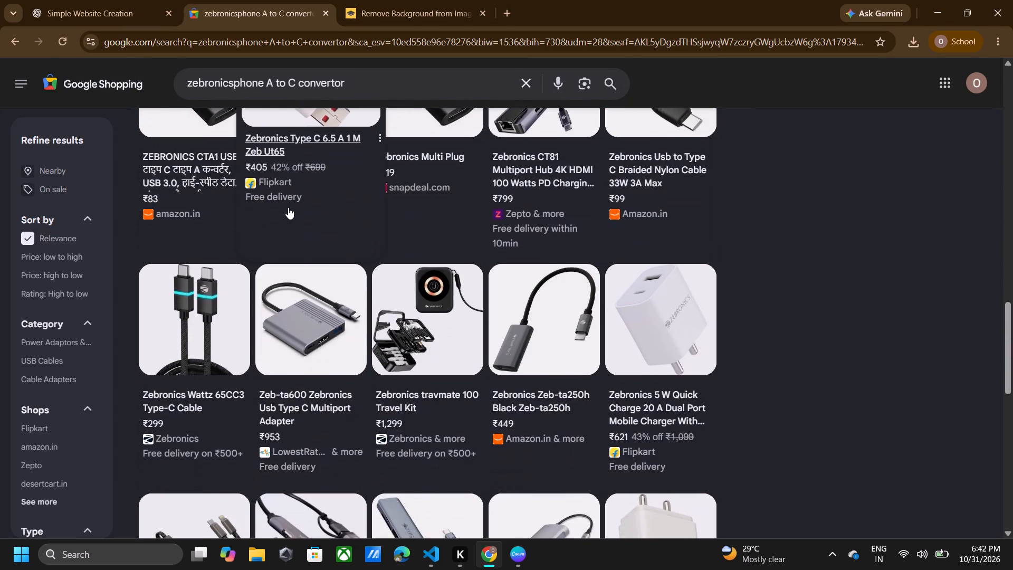
pyautogui.scroll(-3, 288, 207)
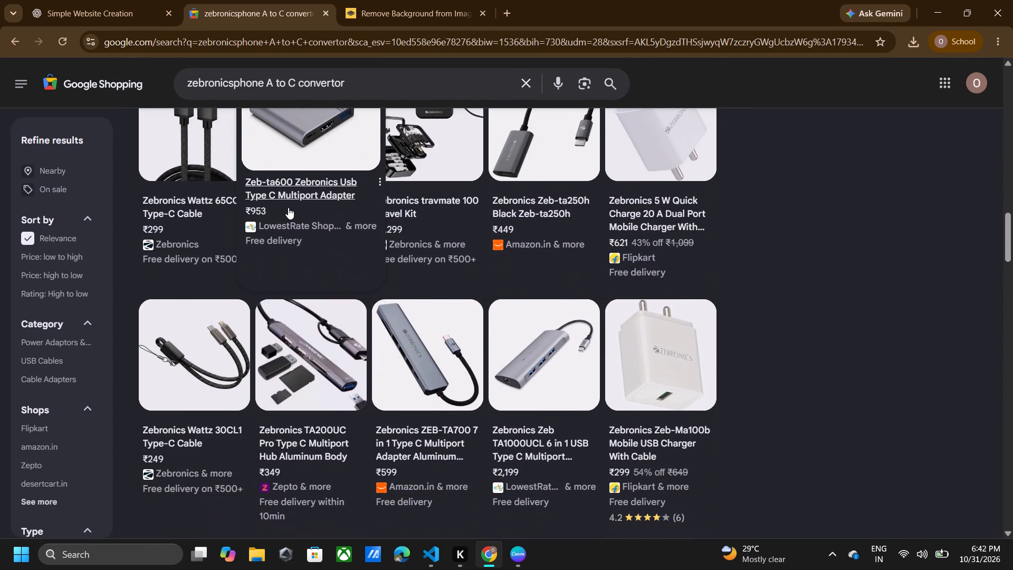
pyautogui.scroll(-1, 288, 207)
pyautogui.scroll(8, 288, 207)
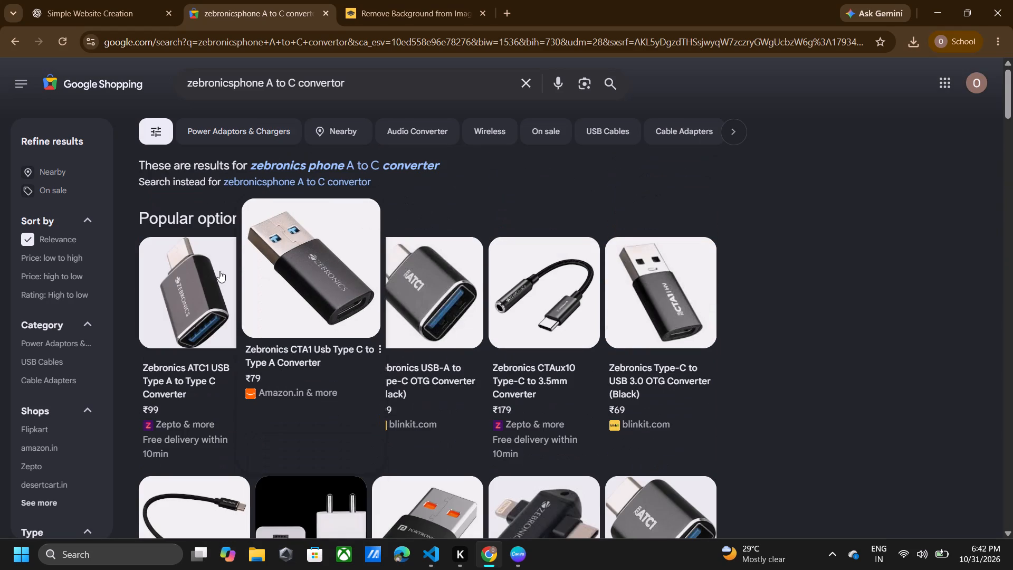
# Save the product image of the Zebronics ATC1 USB Type A to Type C Converter as shopping (1) in Downloads.
pyautogui.click(219, 271)
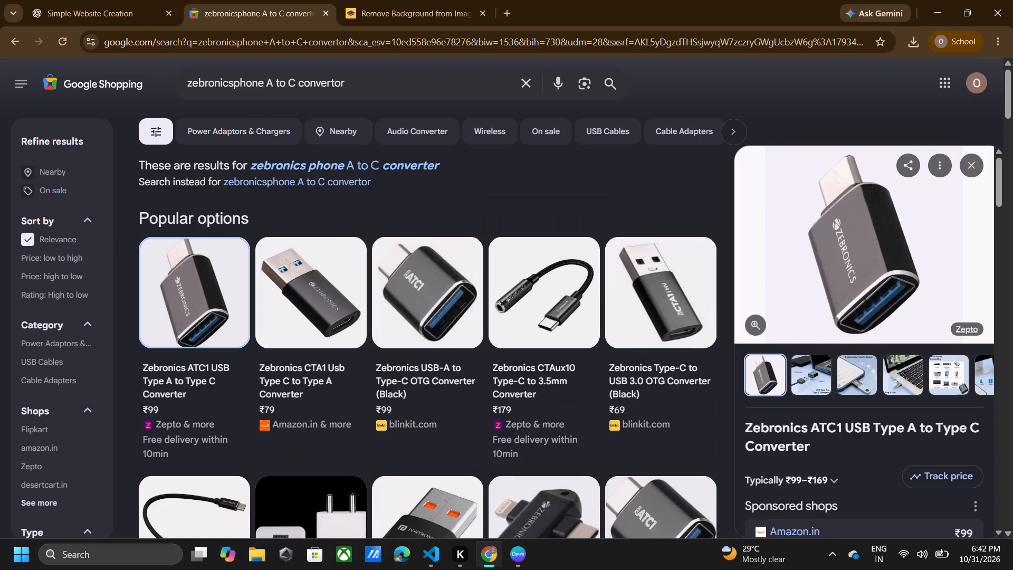
pyautogui.rightClick(864, 227)
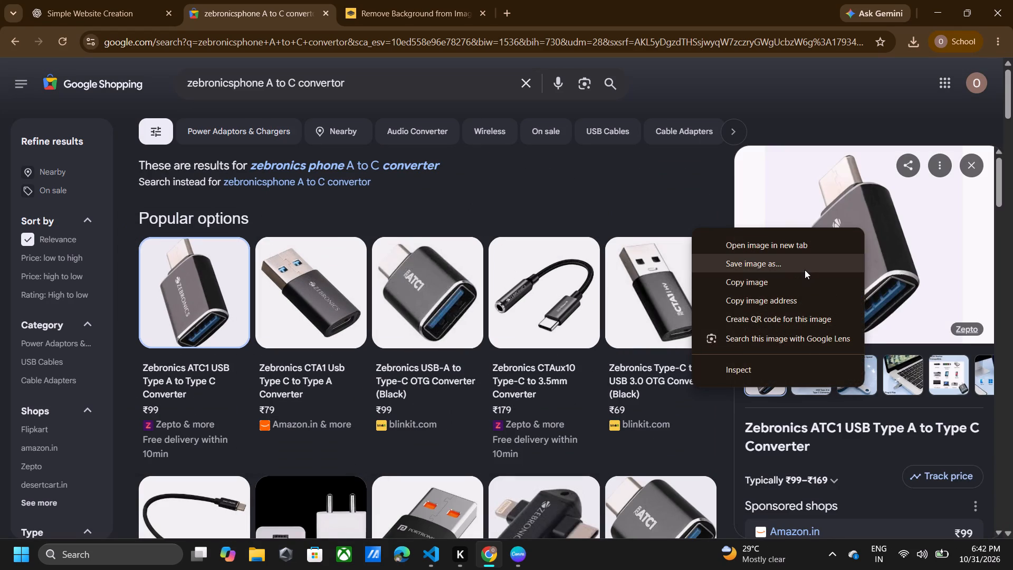
pyautogui.click(805, 270)
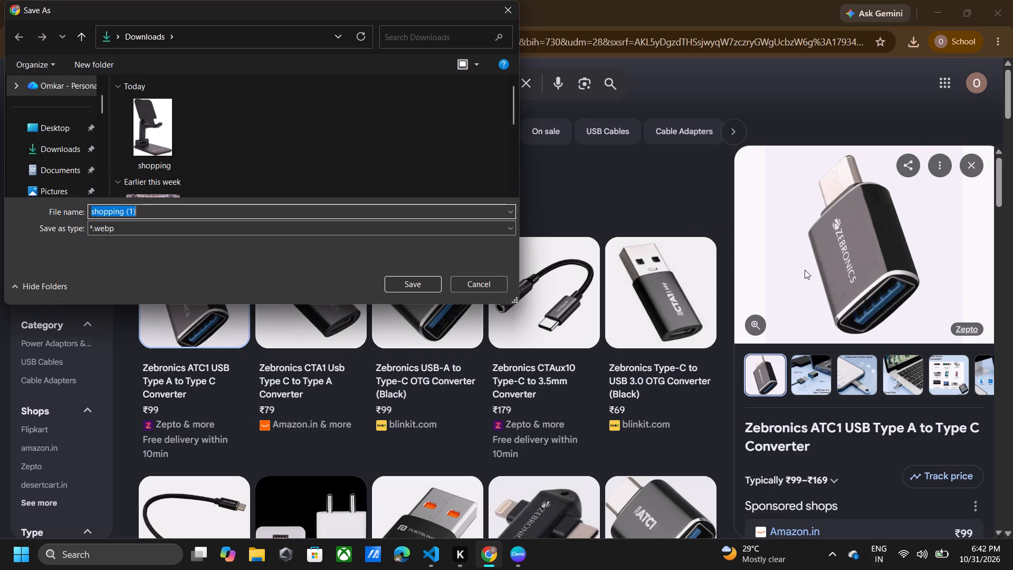
pyautogui.press('Return')
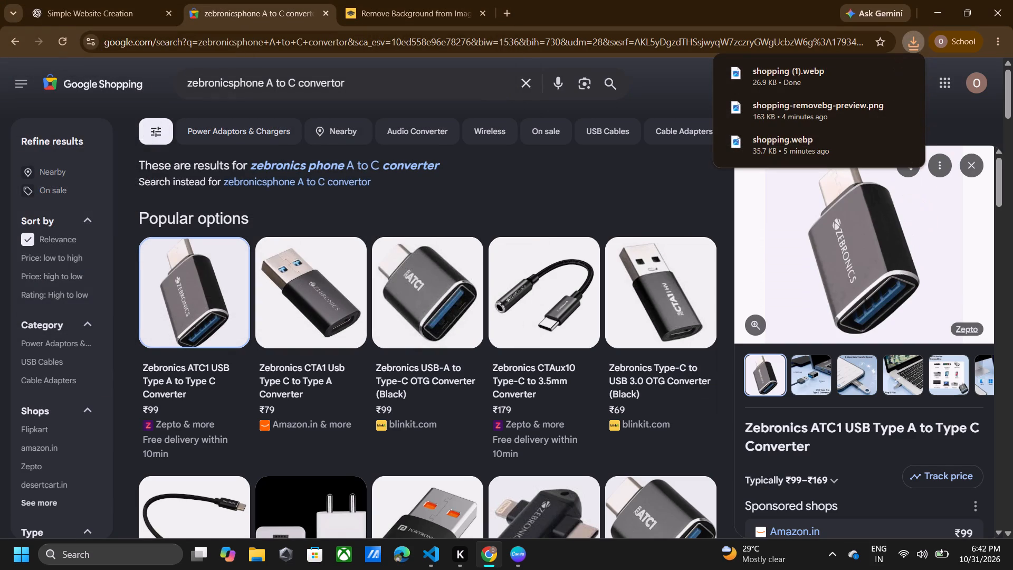
# Remove the background from the saved converter image in remove.bg and download the free 500 x 500 preview.
pyautogui.click(425, 7)
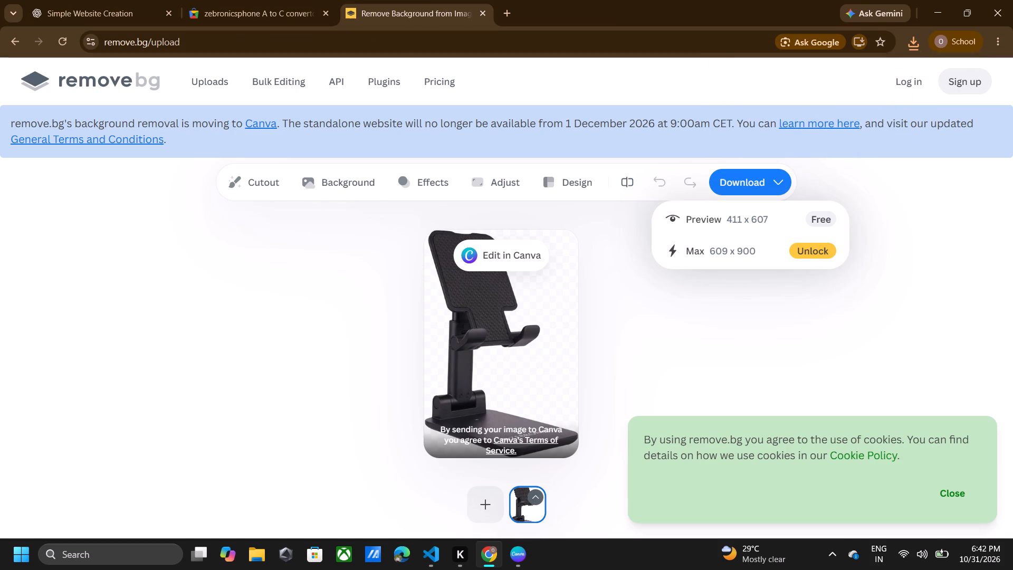
pyautogui.click(494, 487)
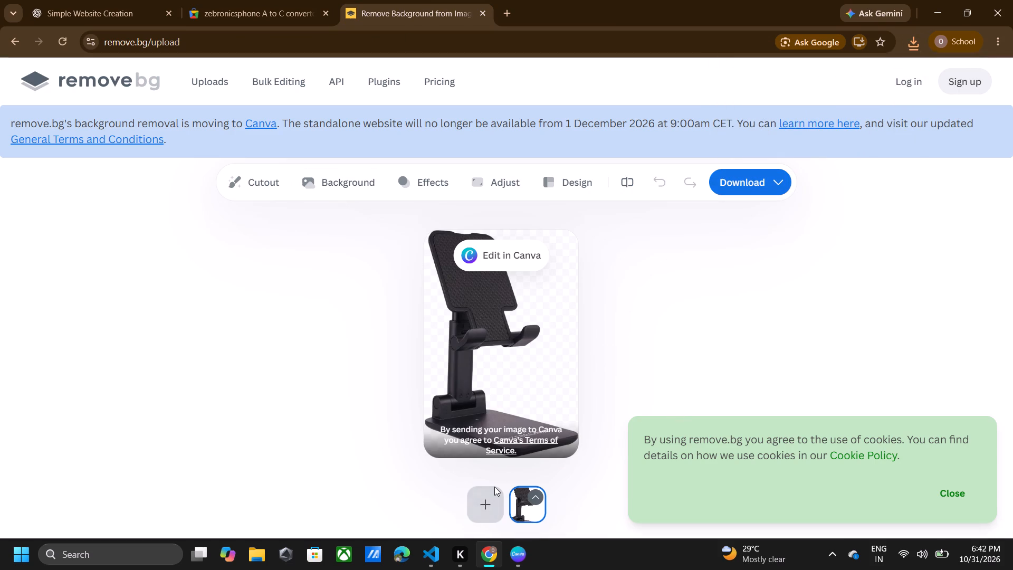
pyautogui.doubleClick(151, 147)
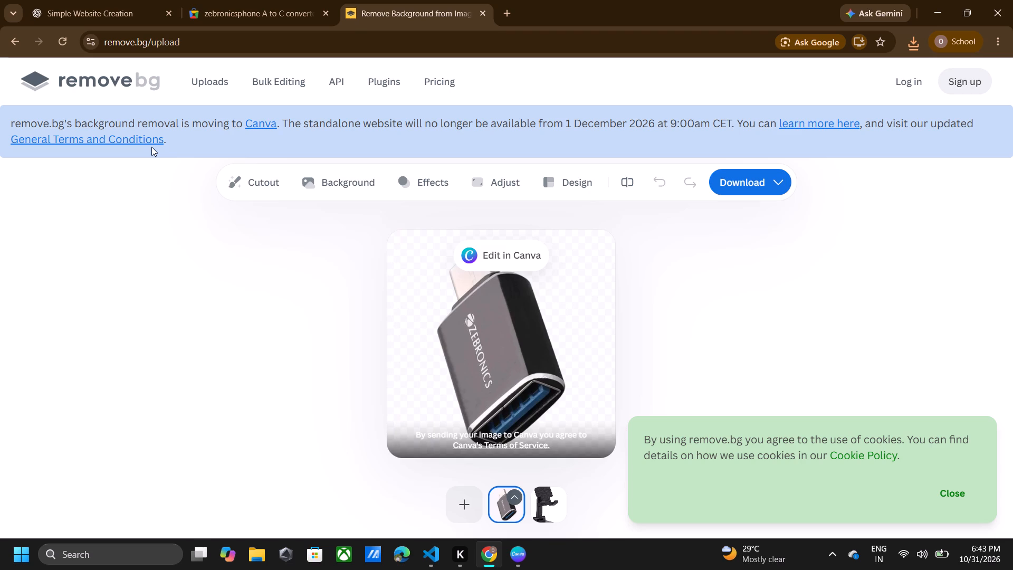
pyautogui.click(757, 180)
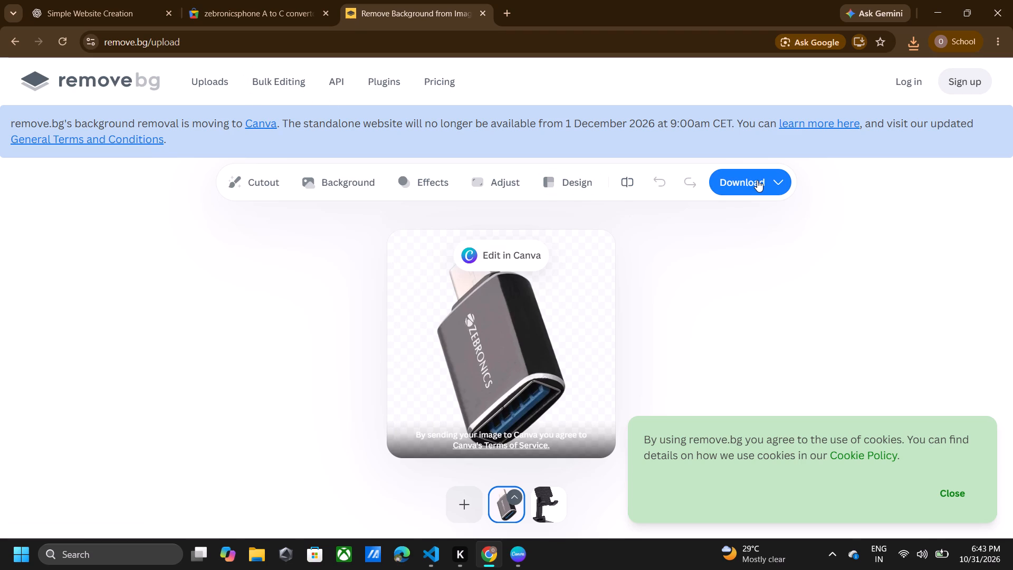
pyautogui.click(728, 225)
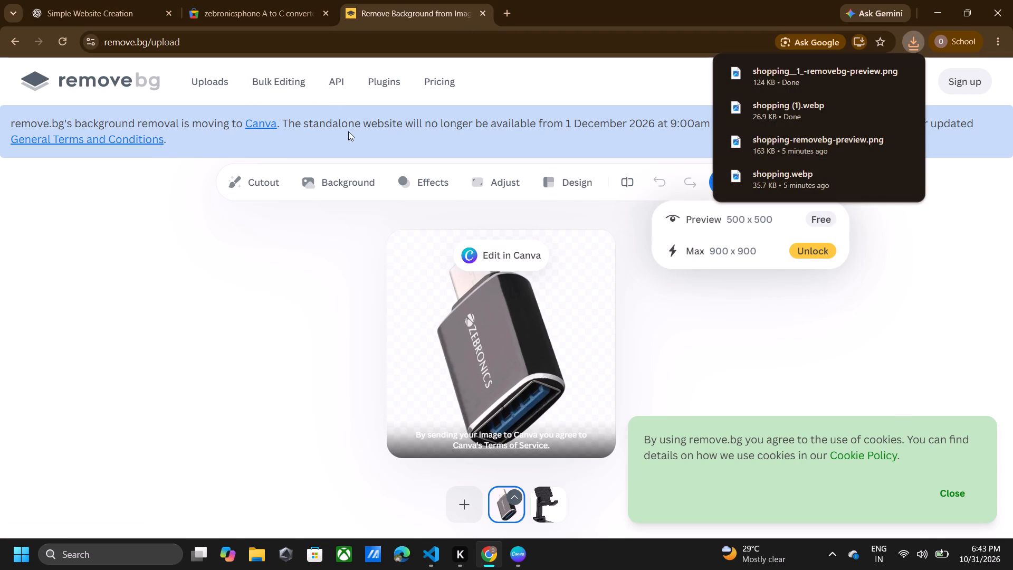
# Switch to Canva and move the phone stand image up, close beneath the laptop stand.
pyautogui.click(522, 569)
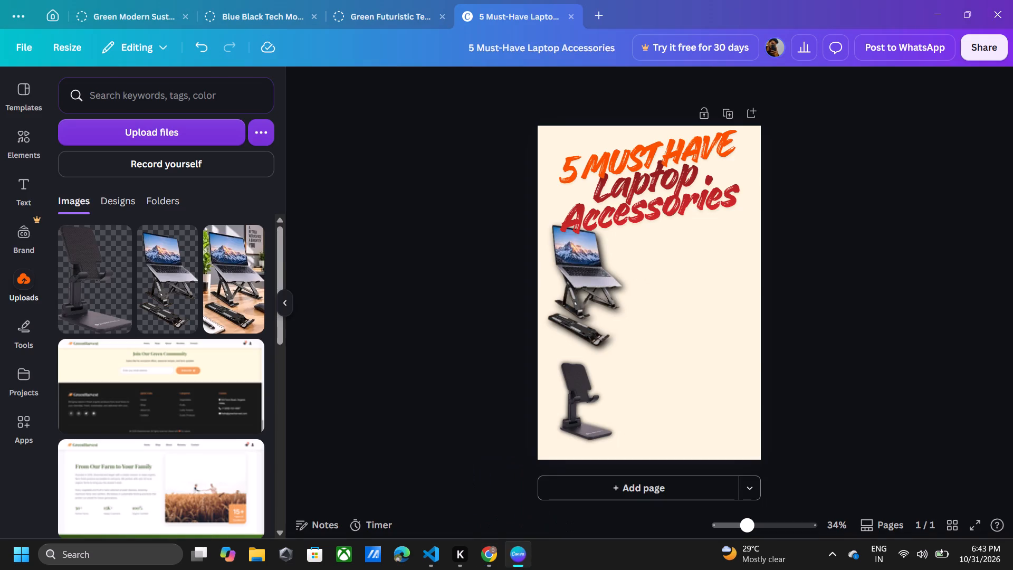
pyautogui.moveTo(576, 391); pyautogui.dragTo(577, 375)
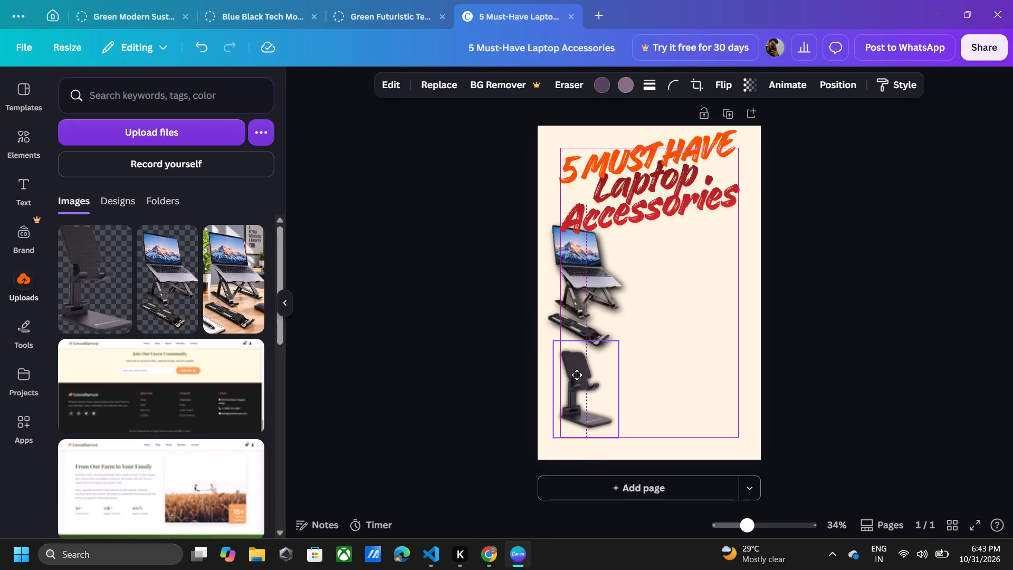
pyautogui.moveTo(577, 375); pyautogui.dragTo(577, 375)
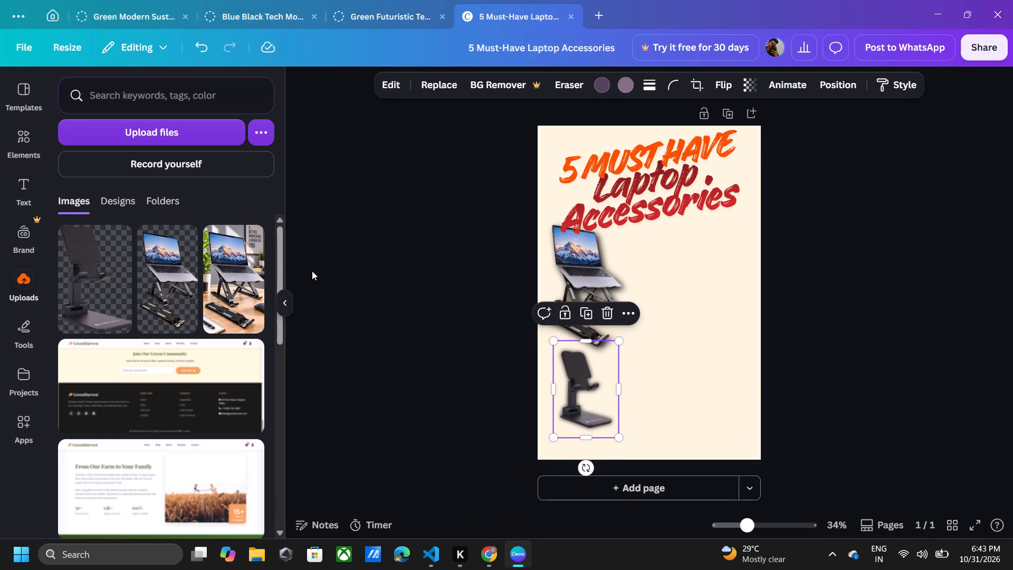
# Upload the shopping__1_-removebg-preview file and add the converter image to the poster.
pyautogui.click(149, 121)
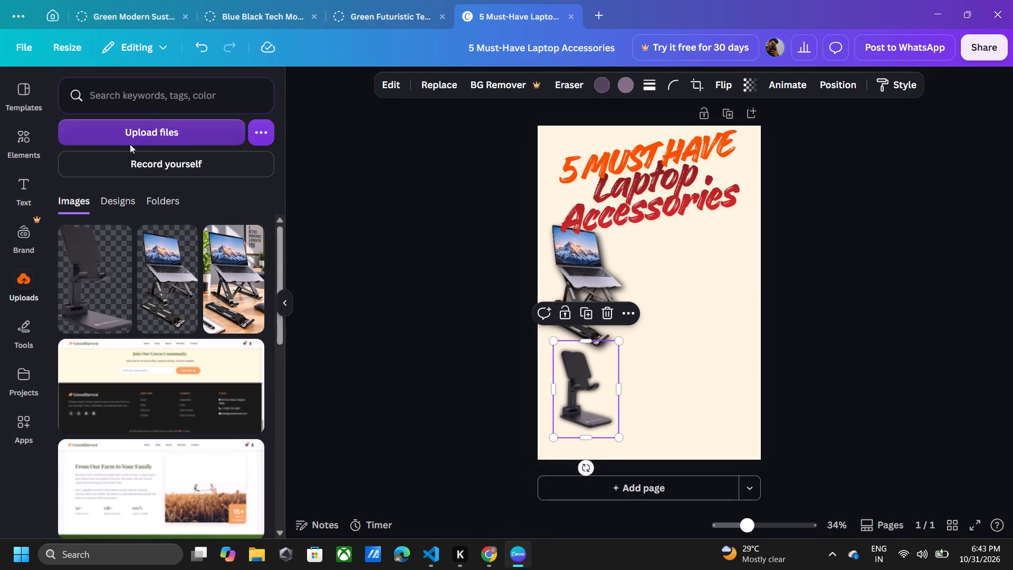
pyautogui.click(145, 137)
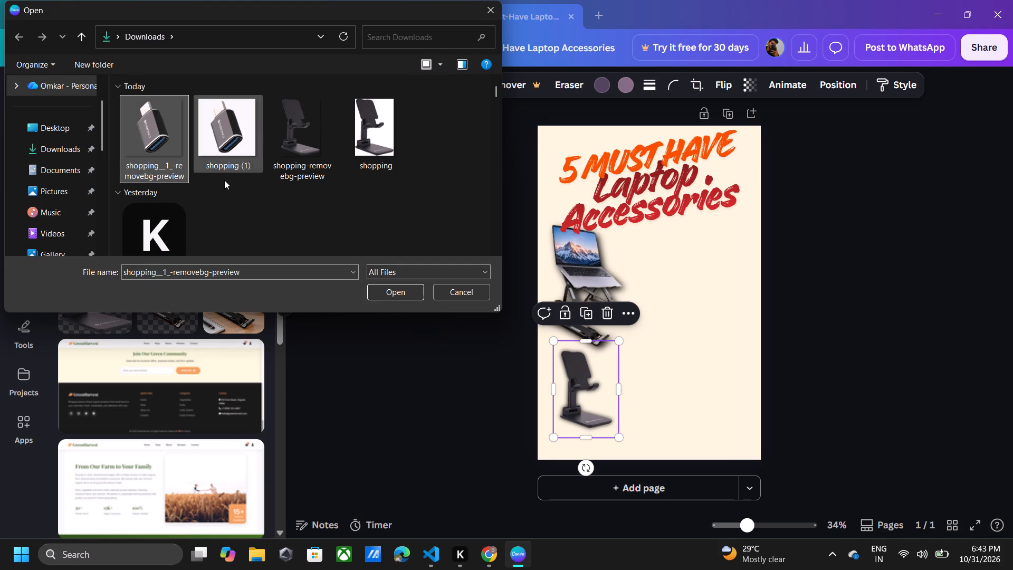
pyautogui.click(407, 287)
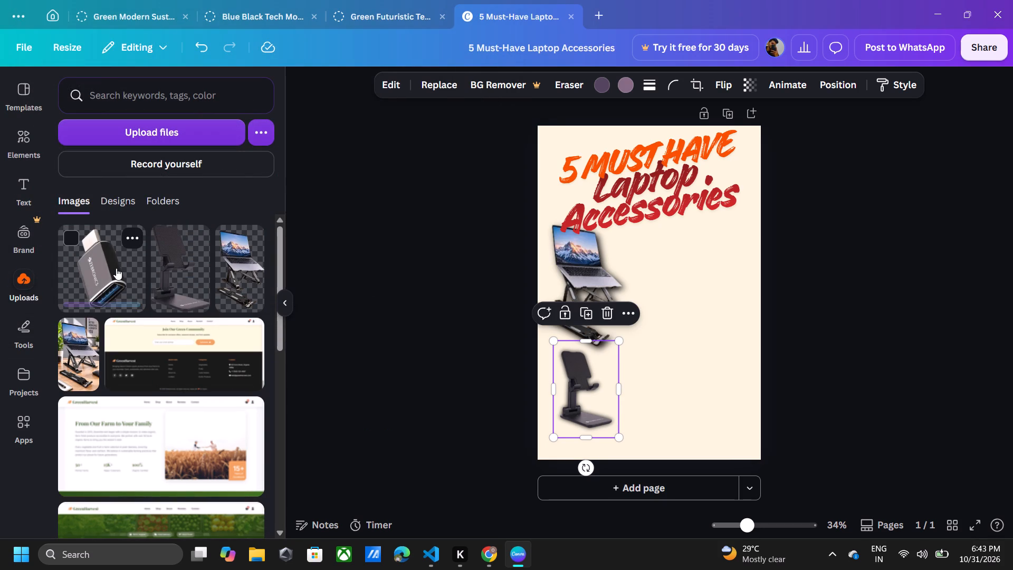
pyautogui.click(116, 268)
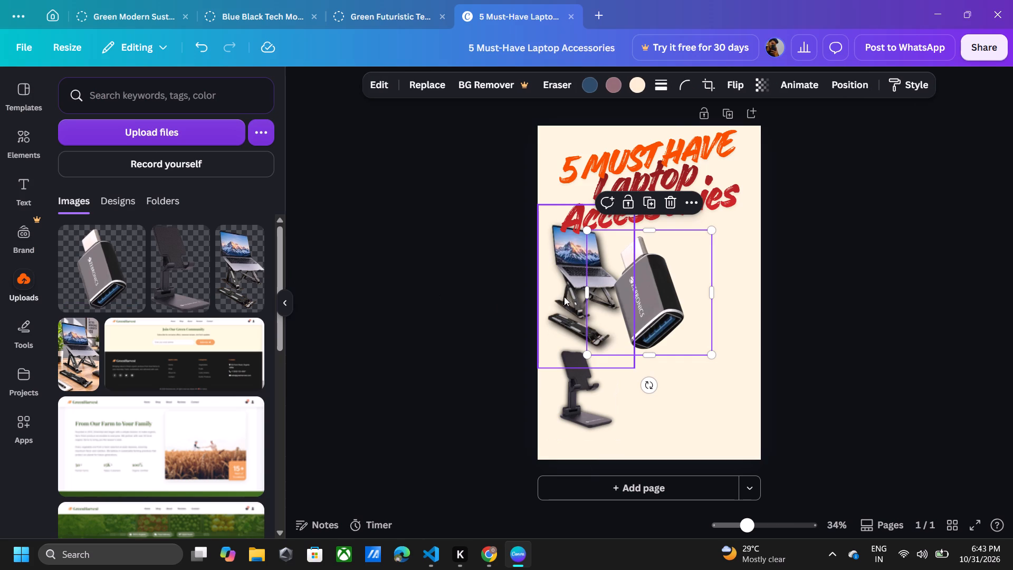
# Apply a Page lift shadow to the converter image.
pyautogui.click(368, 87)
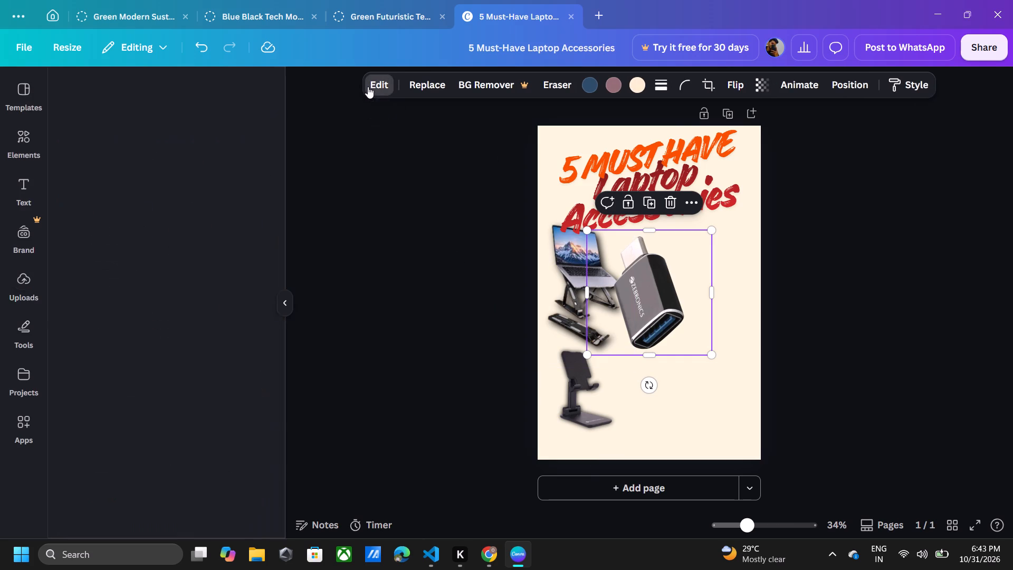
pyautogui.scroll(-3, 120, 417)
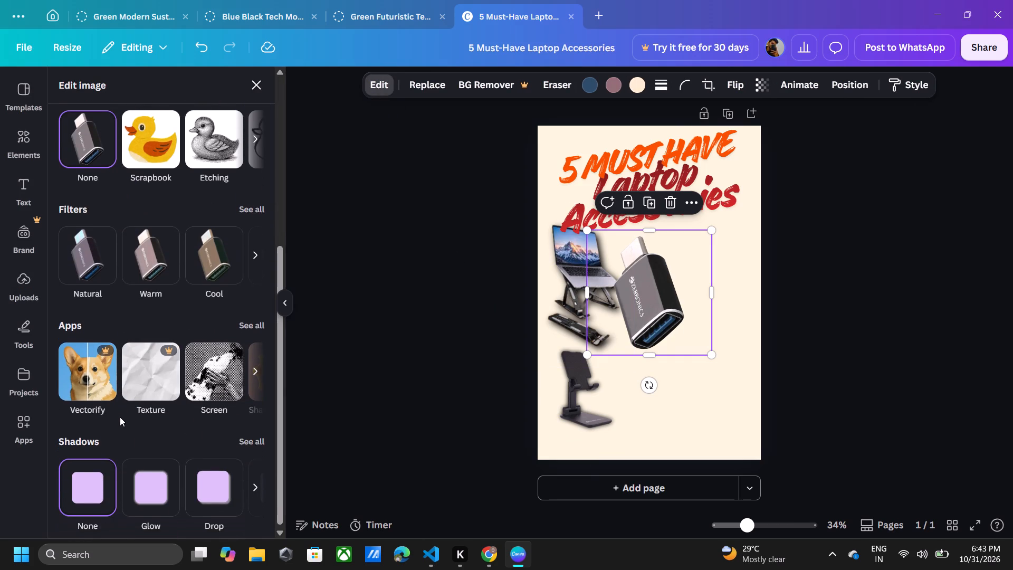
pyautogui.scroll(-1, 120, 417)
pyautogui.click(210, 467)
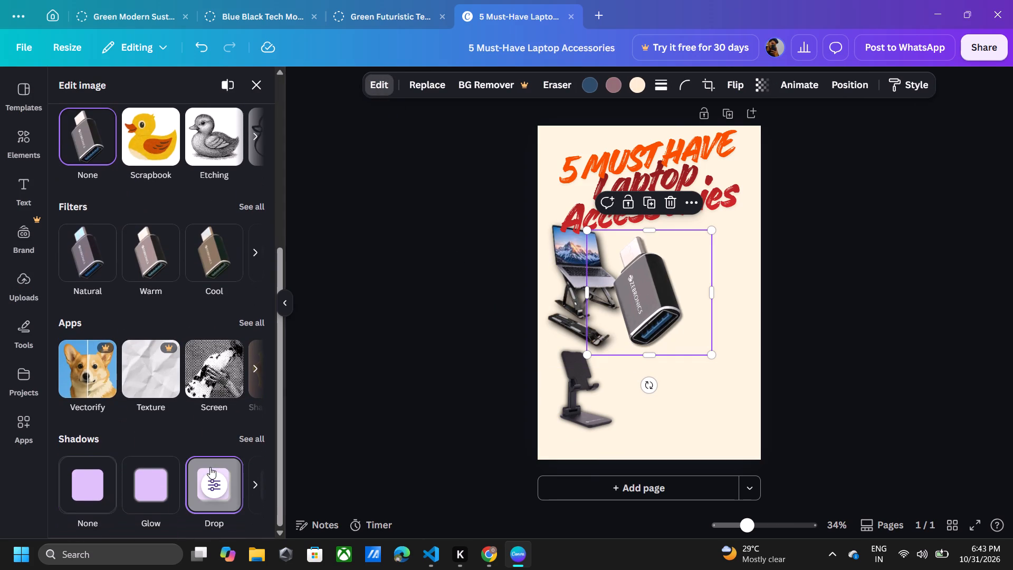
pyautogui.hscroll(-2, 210, 467)
pyautogui.click(201, 479)
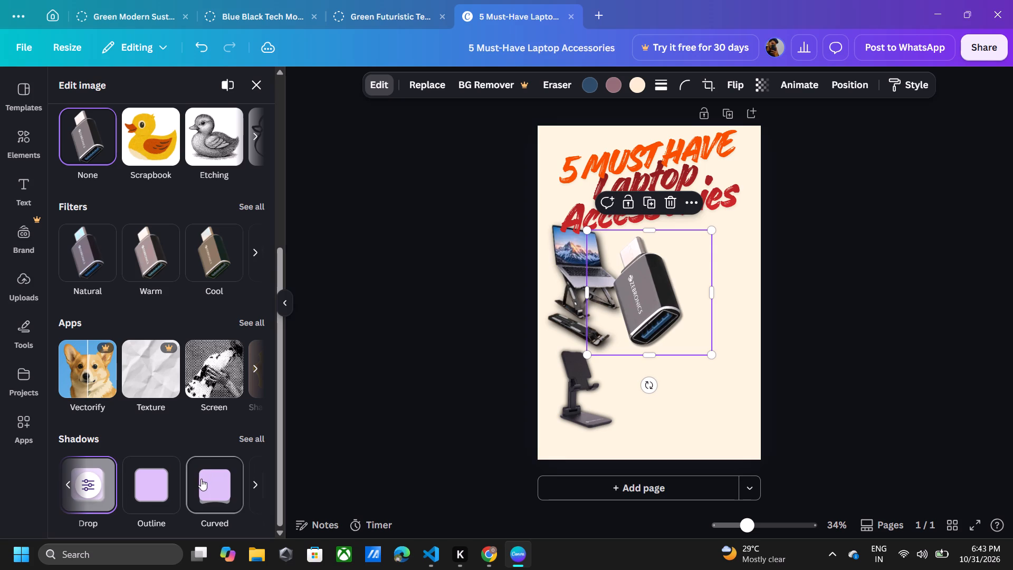
pyautogui.click(162, 483)
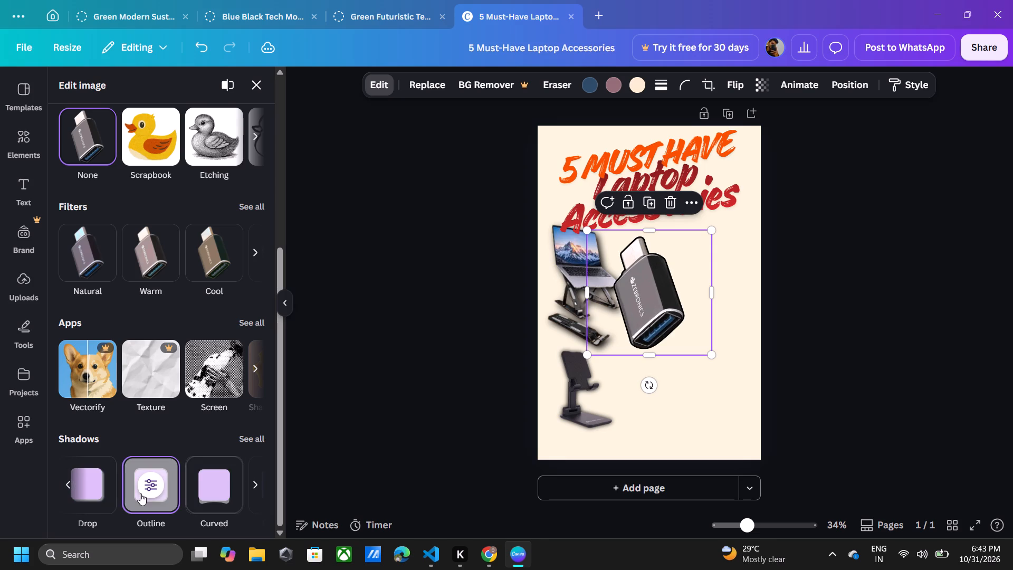
pyautogui.hscroll(-1, 140, 493)
pyautogui.click(140, 493)
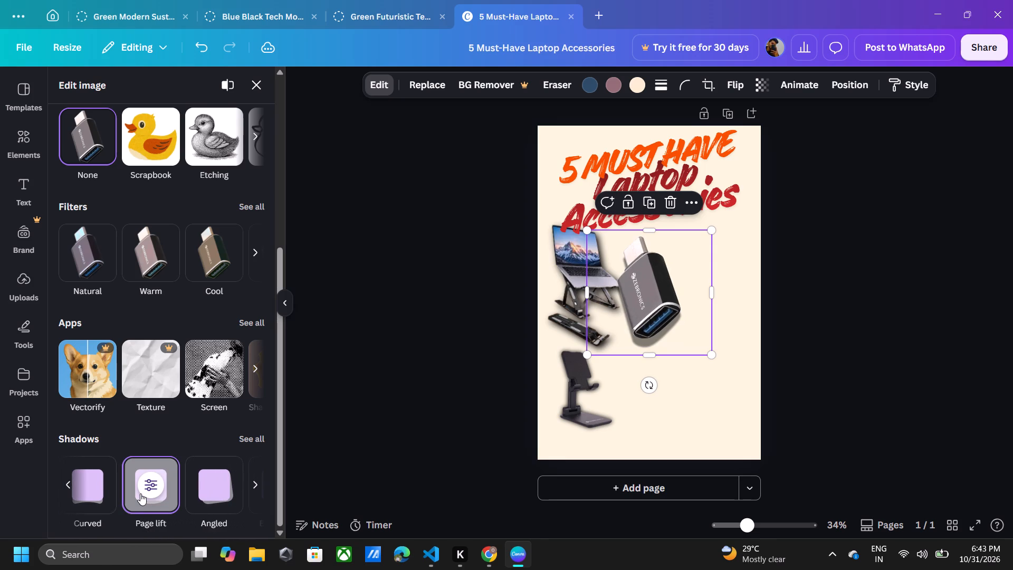
# Set the converter's Page lift shadow to blur 70, distance 85, curve 64 and intensity about 77.
pyautogui.click(145, 490)
pyautogui.click(196, 145)
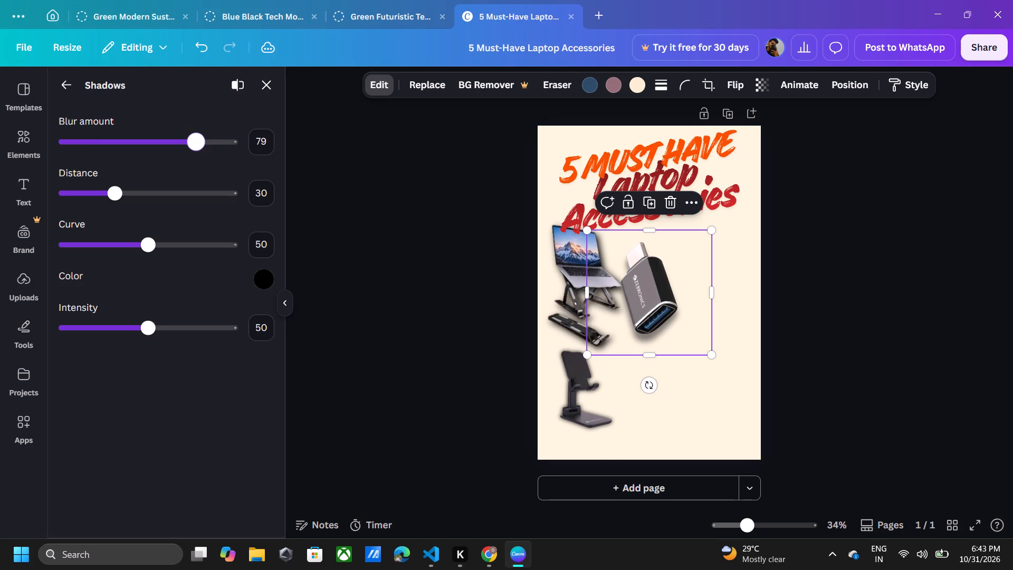
pyautogui.moveTo(195, 145); pyautogui.dragTo(191, 145)
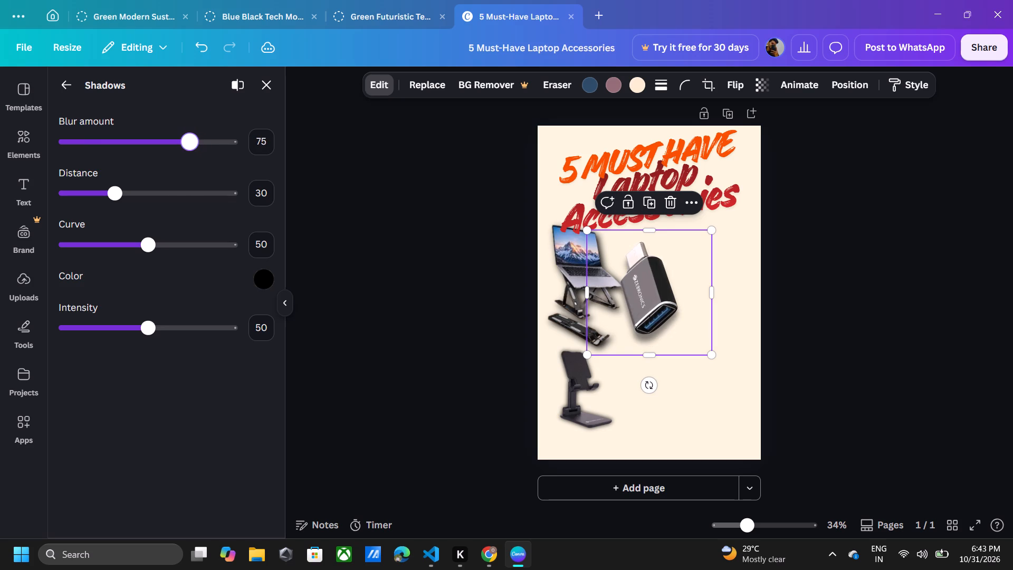
pyautogui.moveTo(191, 145); pyautogui.dragTo(184, 147)
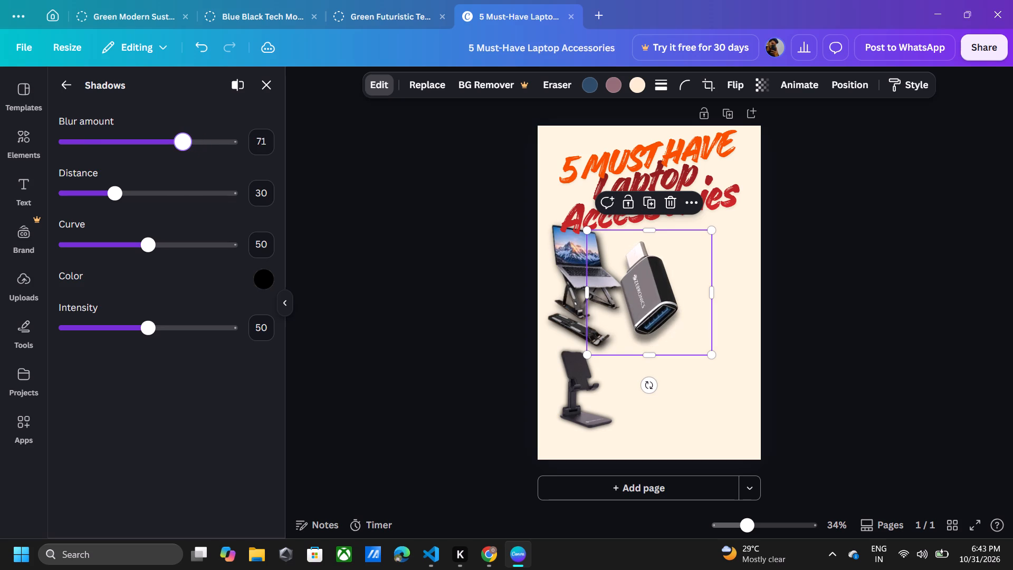
pyautogui.moveTo(184, 147); pyautogui.dragTo(183, 148)
pyautogui.moveTo(117, 196); pyautogui.dragTo(207, 196)
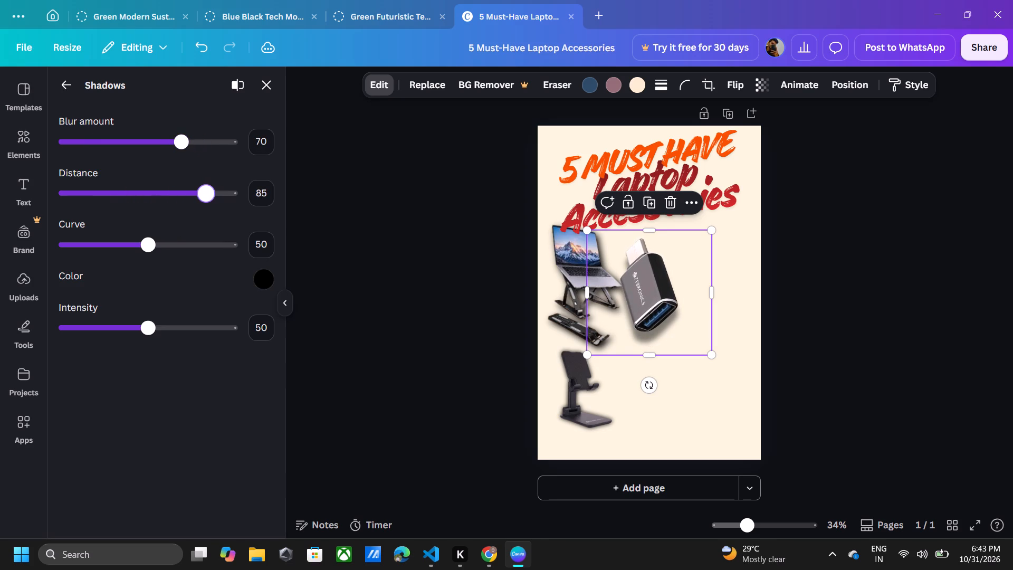
pyautogui.moveTo(207, 196); pyautogui.dragTo(208, 195)
pyautogui.moveTo(147, 245); pyautogui.dragTo(171, 248)
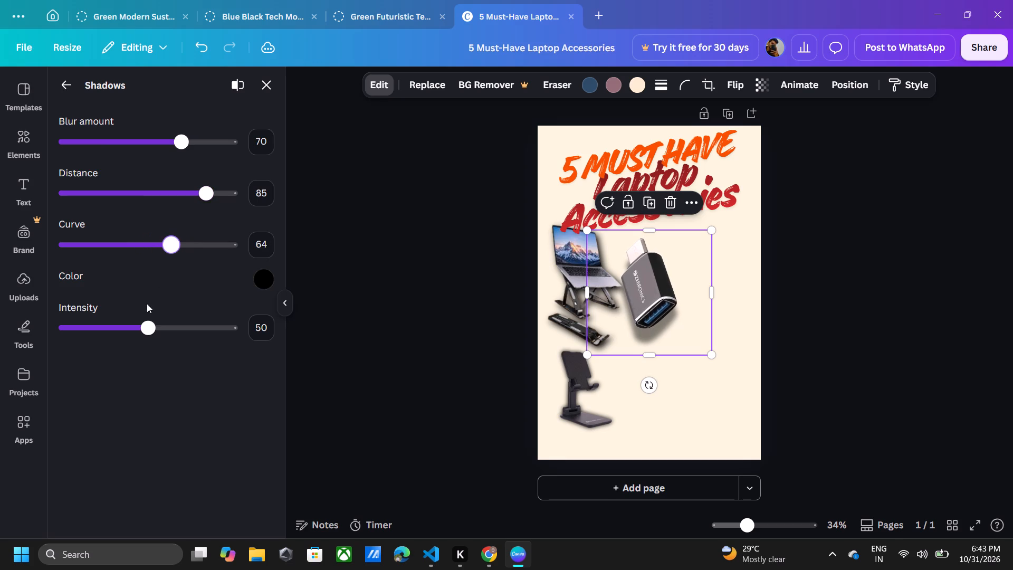
pyautogui.moveTo(144, 323); pyautogui.dragTo(234, 316)
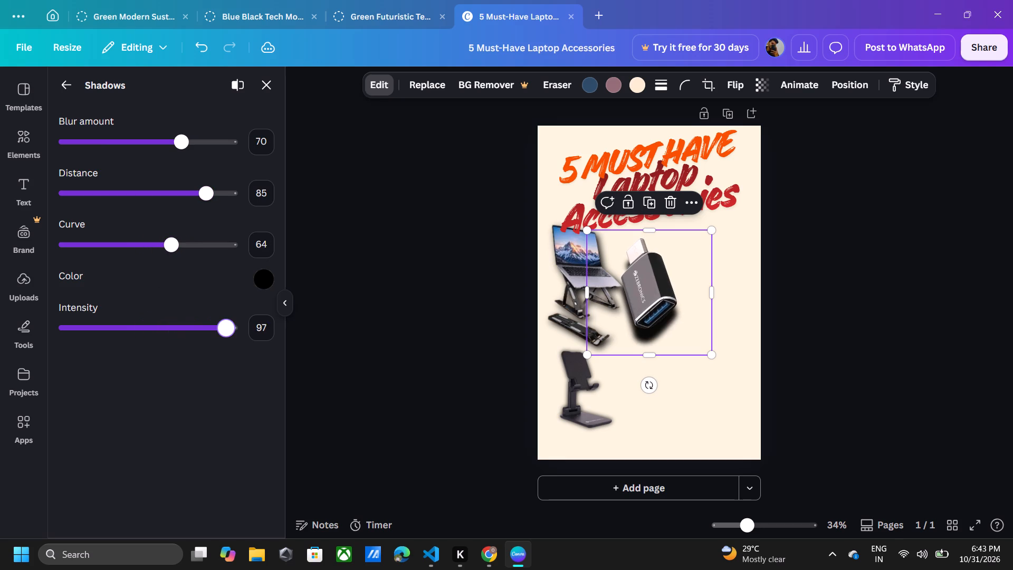
pyautogui.moveTo(234, 316); pyautogui.dragTo(194, 322)
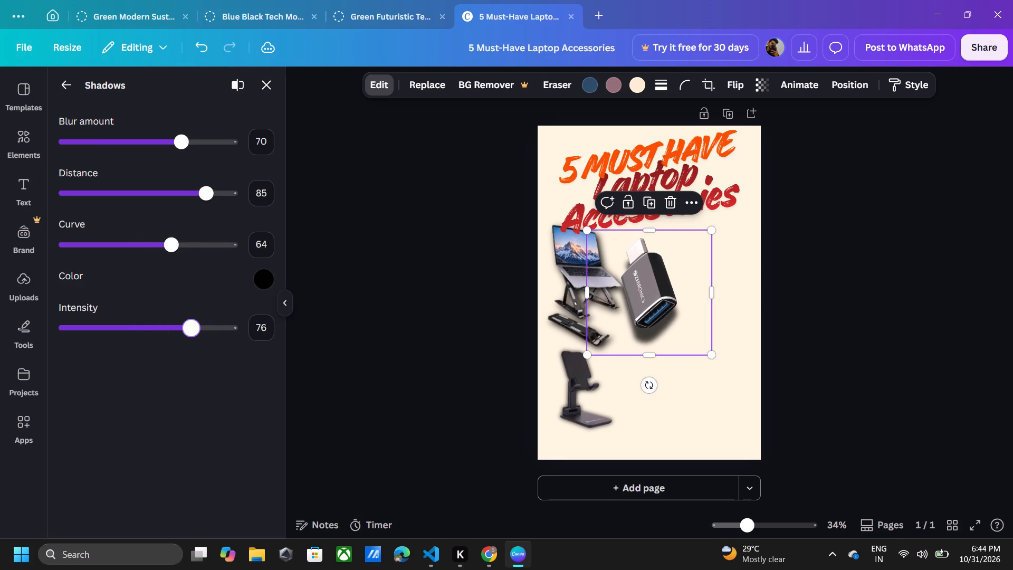
# Refine the converter's shadow to blur amount 100, curve 34 and intensity 71.
pyautogui.moveTo(183, 142); pyautogui.dragTo(265, 142)
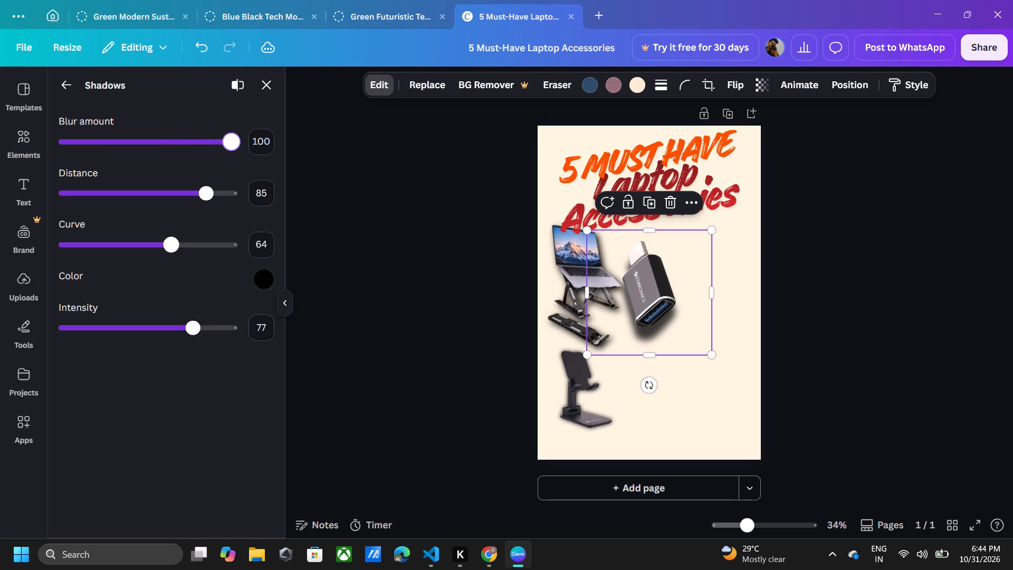
pyautogui.moveTo(177, 249); pyautogui.dragTo(155, 240)
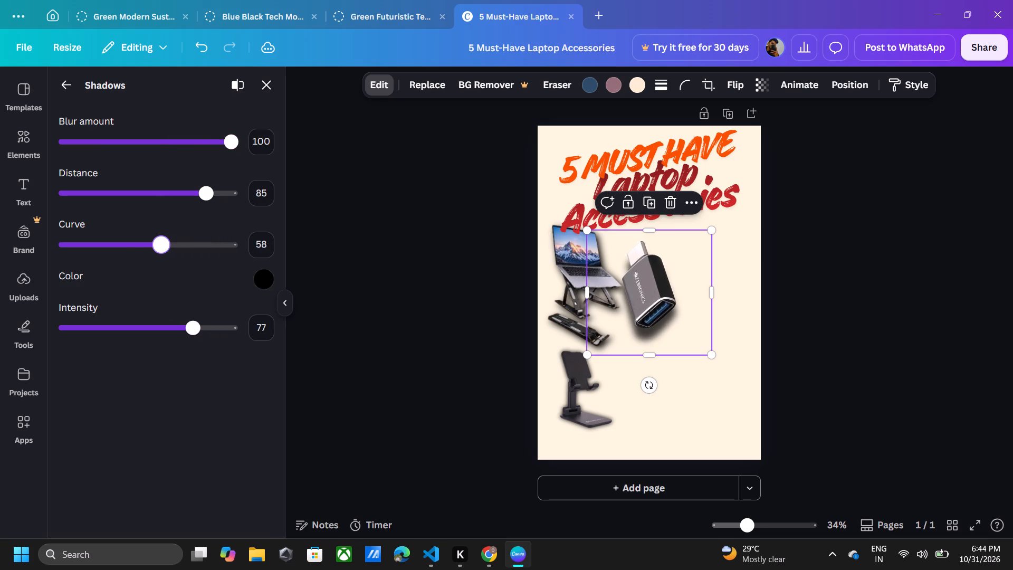
pyautogui.moveTo(155, 240); pyautogui.dragTo(121, 240)
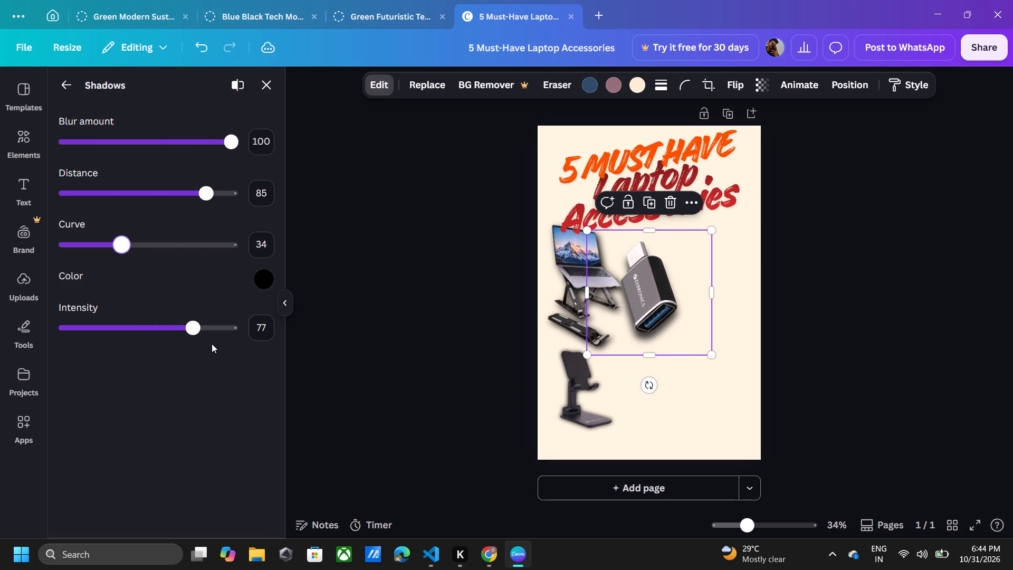
pyautogui.moveTo(194, 336); pyautogui.dragTo(183, 339)
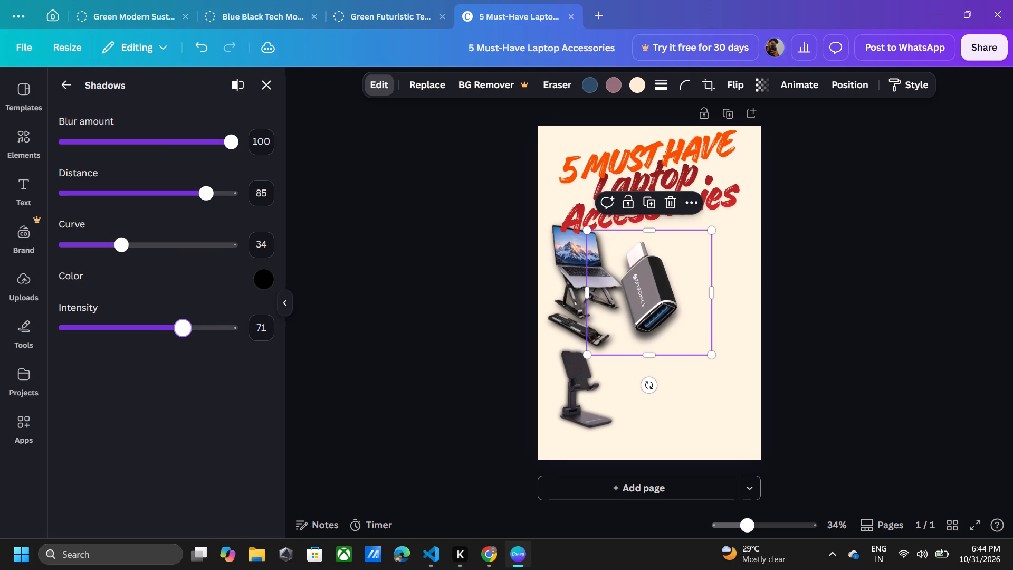
pyautogui.moveTo(183, 339); pyautogui.dragTo(183, 339)
# Shrink the converter image well below its inserted size and place it just to the right of the phone stand.
pyautogui.moveTo(710, 353); pyautogui.dragTo(671, 327)
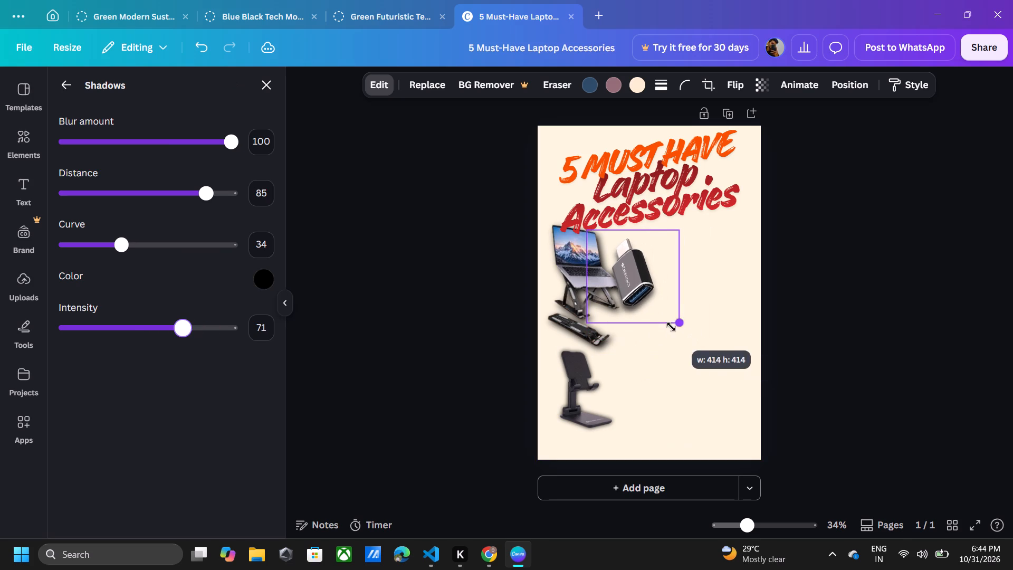
pyautogui.moveTo(671, 327); pyautogui.dragTo(672, 327)
pyautogui.moveTo(642, 281); pyautogui.dragTo(674, 372)
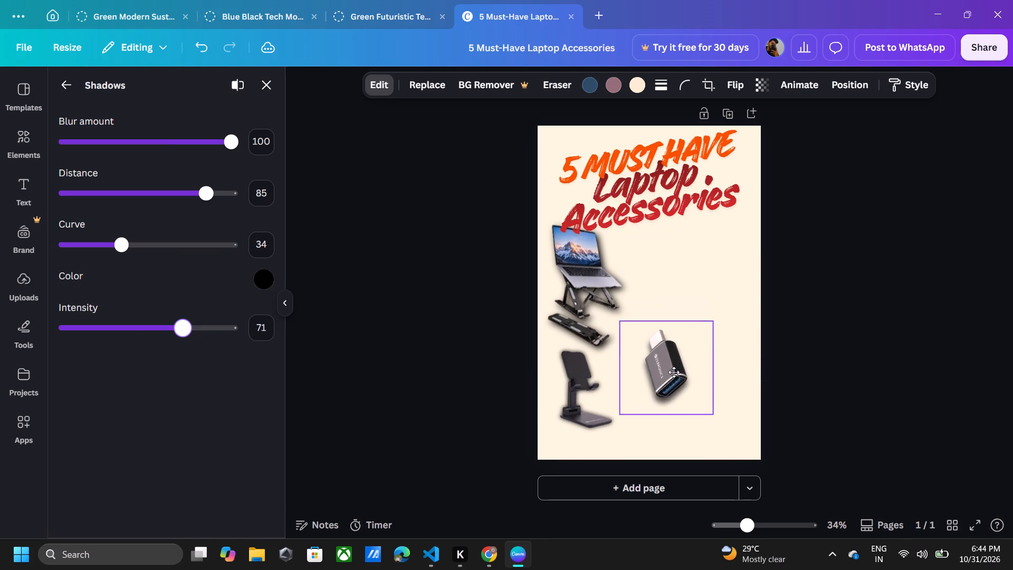
pyautogui.moveTo(674, 372); pyautogui.dragTo(657, 356)
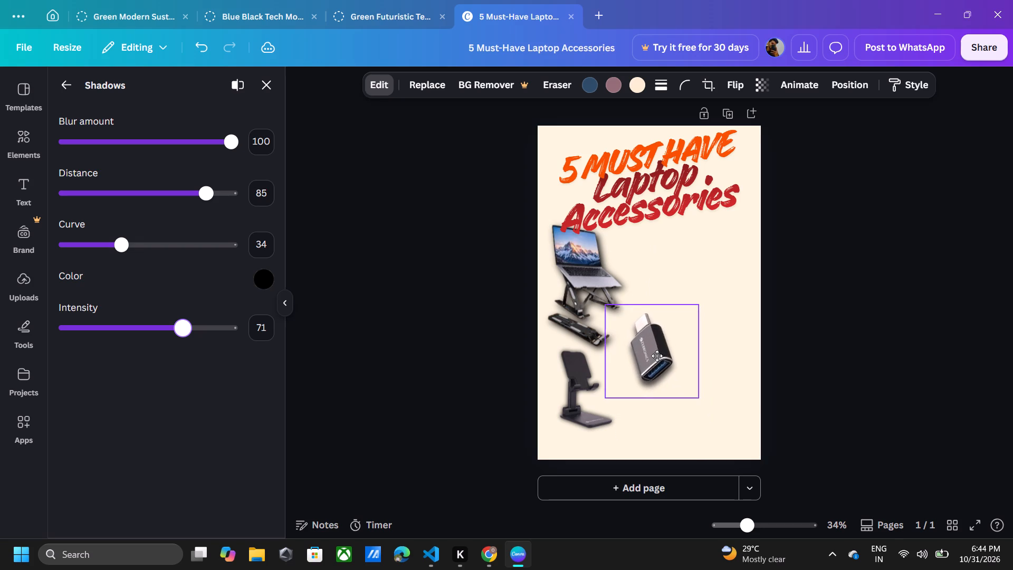
pyautogui.moveTo(657, 356); pyautogui.dragTo(653, 350)
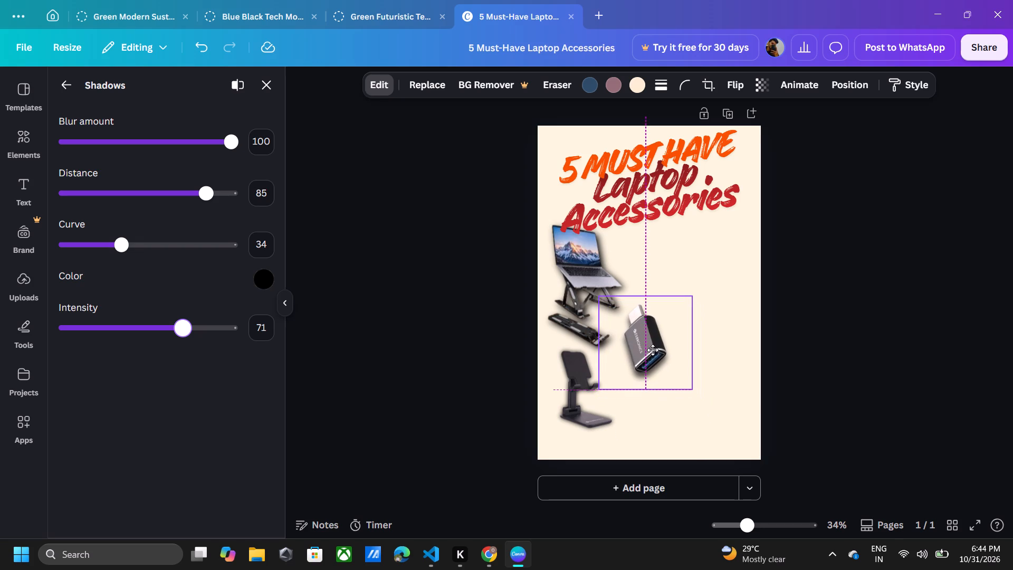
pyautogui.moveTo(653, 350); pyautogui.dragTo(653, 351)
pyautogui.moveTo(695, 392); pyautogui.dragTo(670, 366)
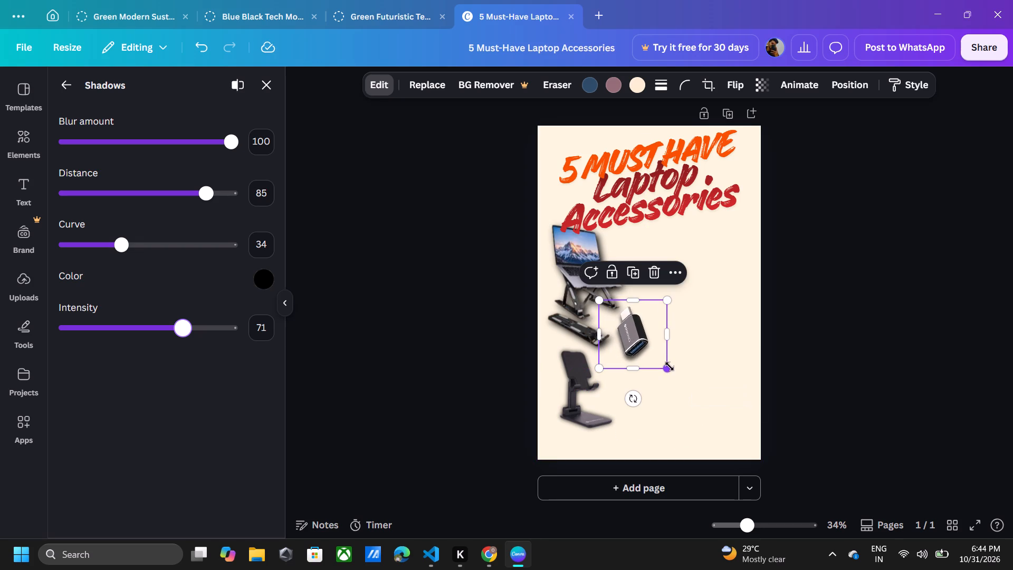
pyautogui.moveTo(638, 322); pyautogui.dragTo(653, 344)
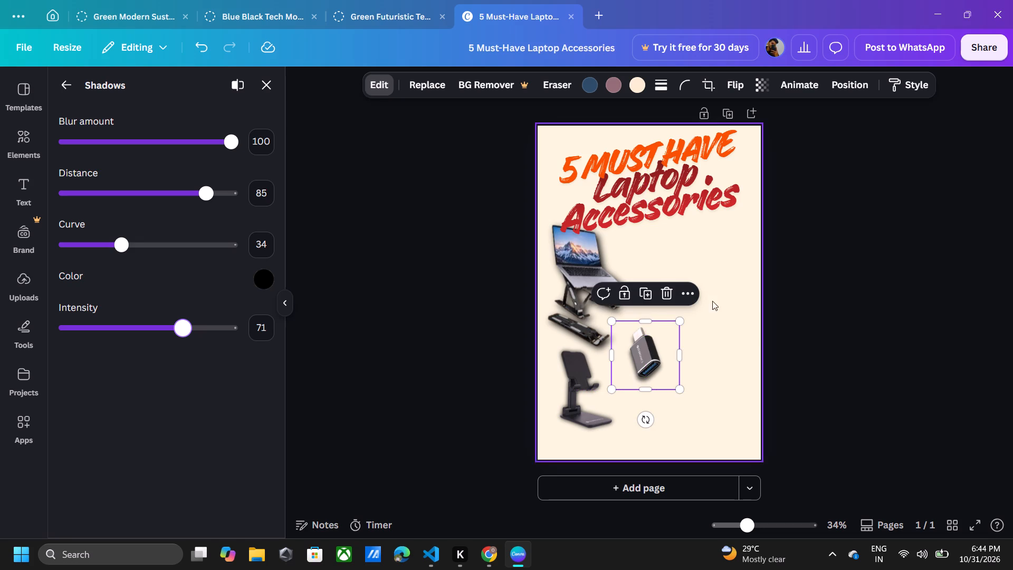
pyautogui.click(815, 271)
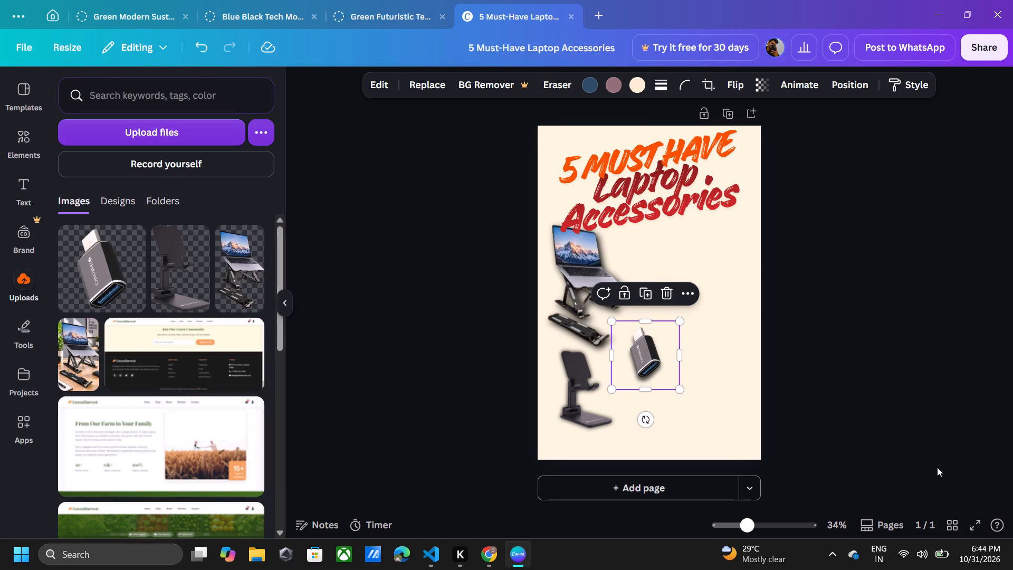
# Preview the poster in full screen, declining to rate the app, and examine the layout and shadows of the product images.
pyautogui.click(972, 517)
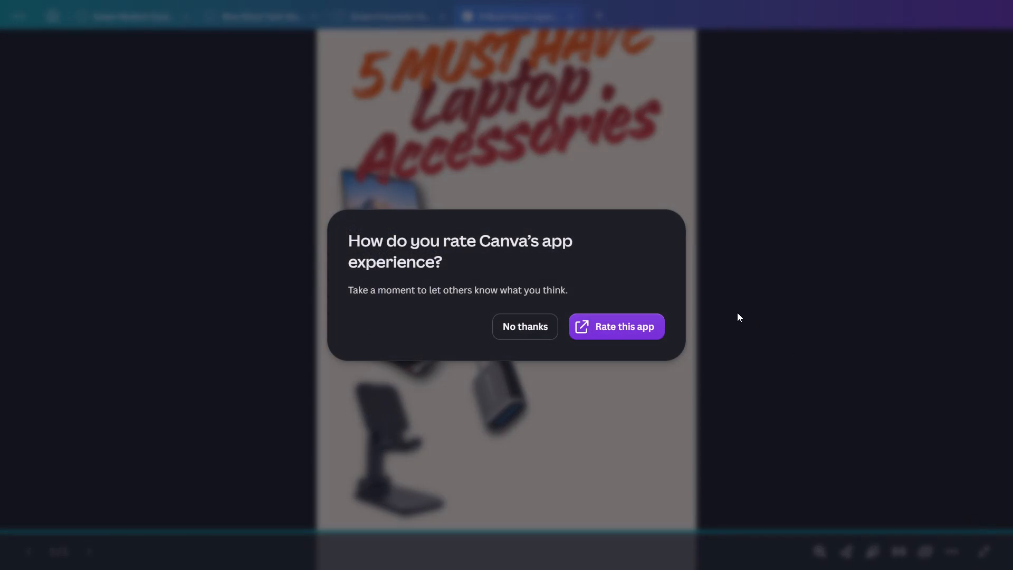
pyautogui.click(542, 320)
pyautogui.click(800, 386)
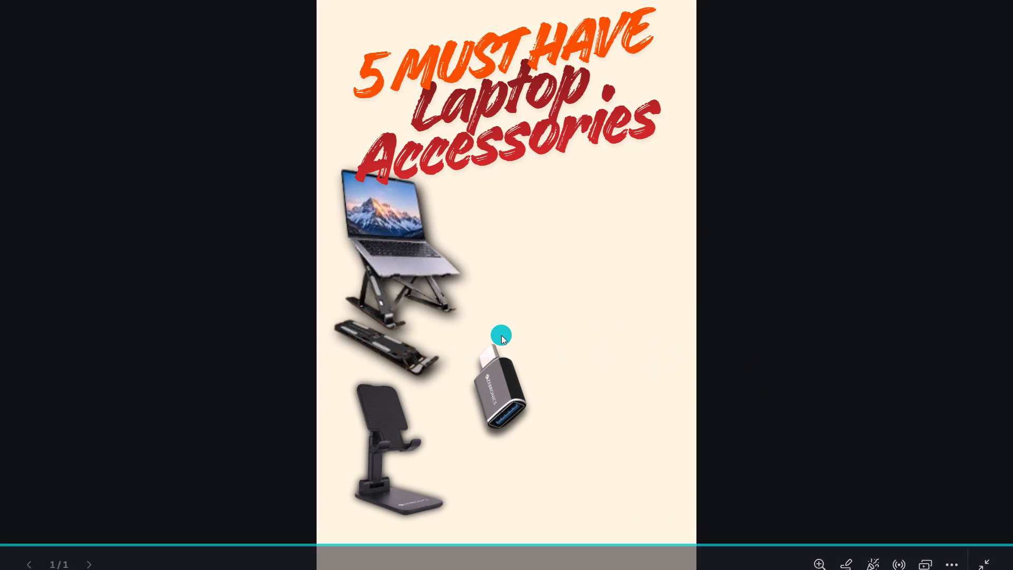
pyautogui.scroll(2, 501, 335)
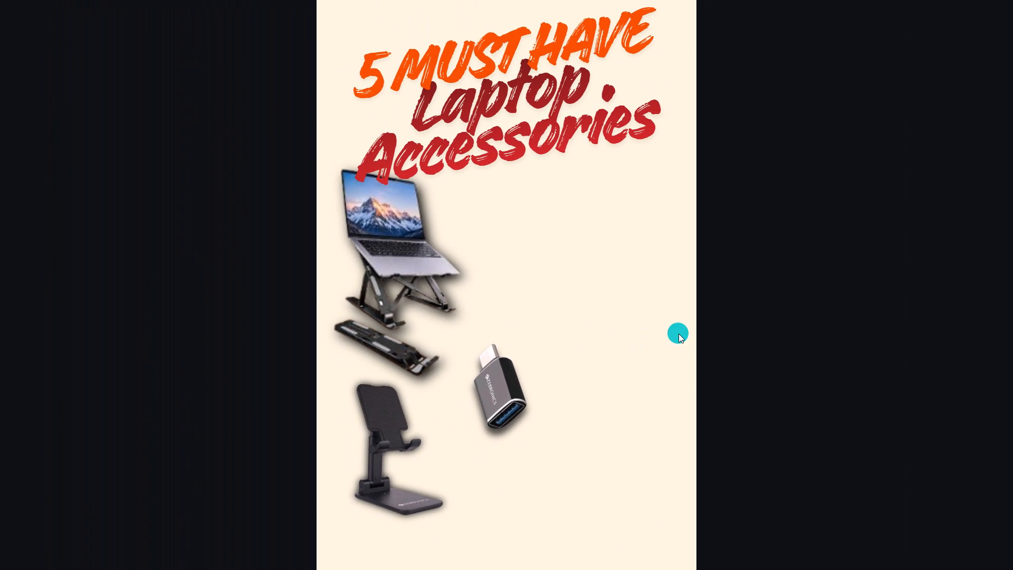
pyautogui.doubleClick(809, 319)
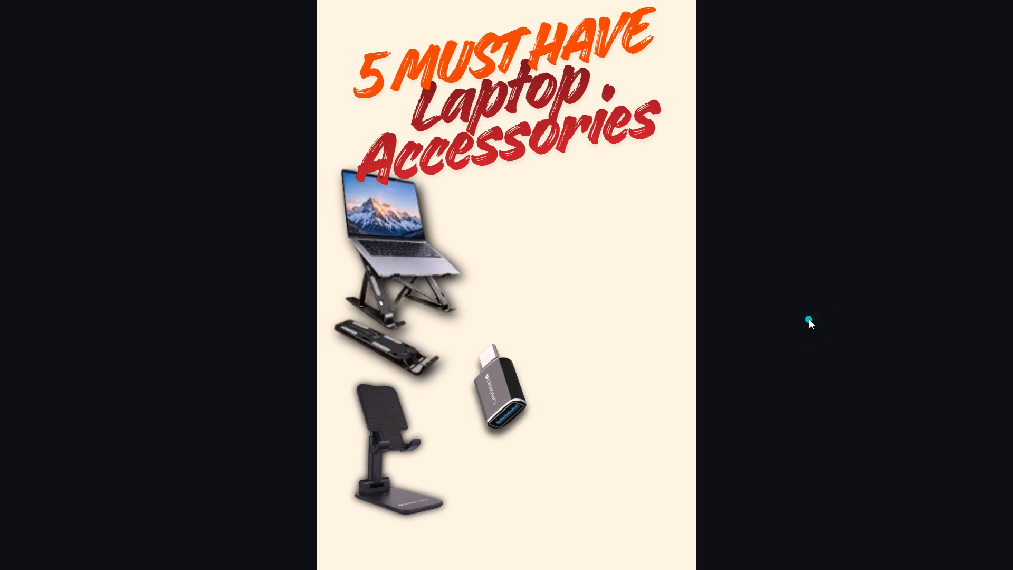
pyautogui.scroll(-1, 809, 319)
pyautogui.press('Escape')
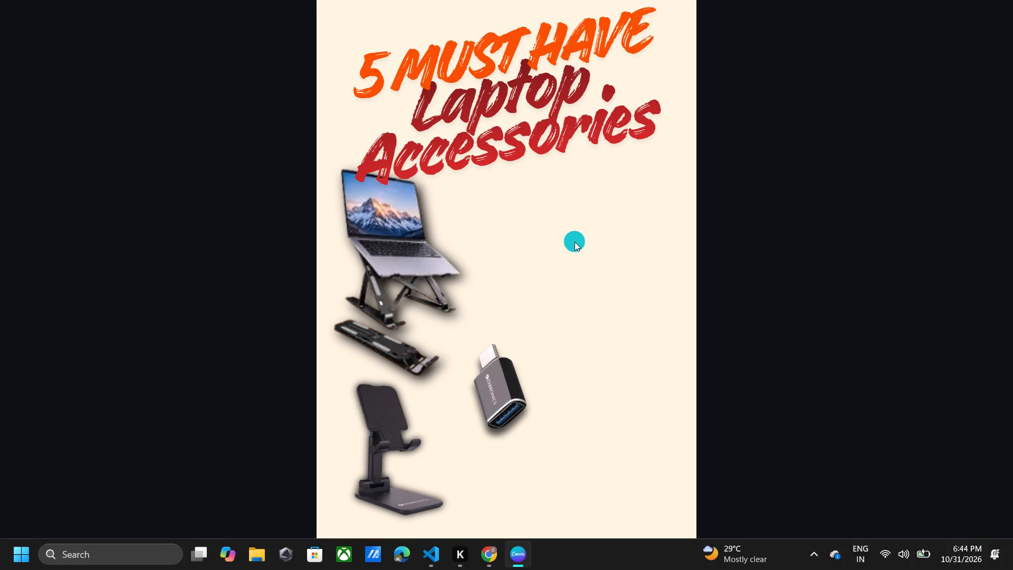
# Delete the laptop stand image from the poster.
pyautogui.click(569, 280)
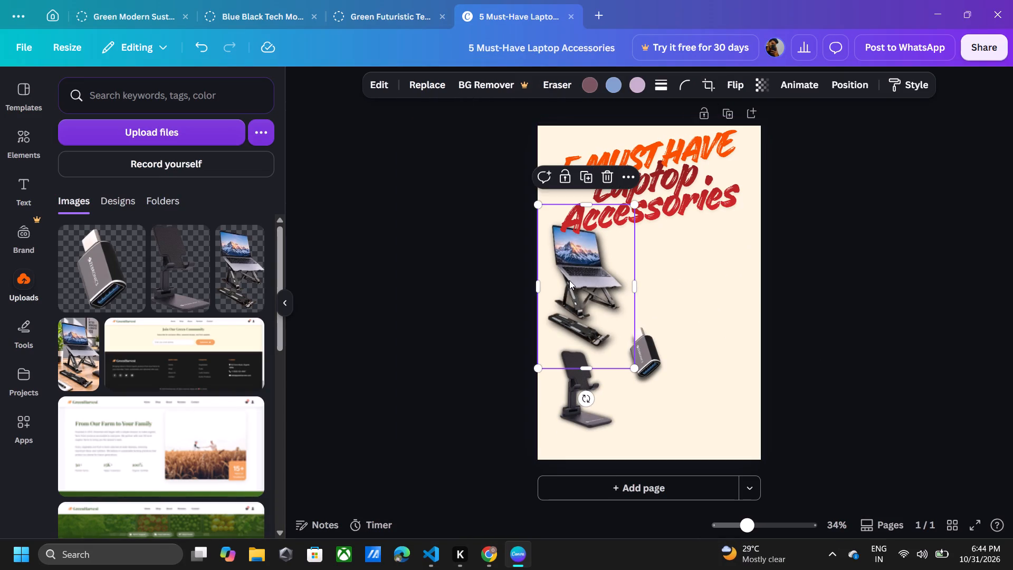
pyautogui.press('BackSpace')
# Apply a Page lift shadow to the phone stand image.
pyautogui.click(575, 379)
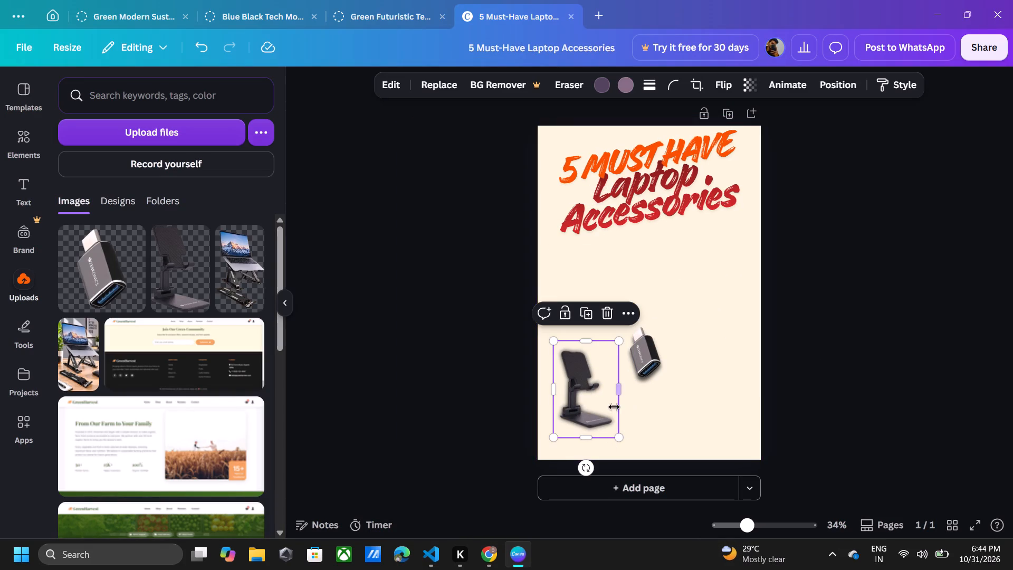
pyautogui.click(384, 85)
pyautogui.scroll(-4, 179, 393)
pyautogui.hscroll(-3, 176, 511)
pyautogui.hscroll(1, 176, 511)
pyautogui.click(224, 508)
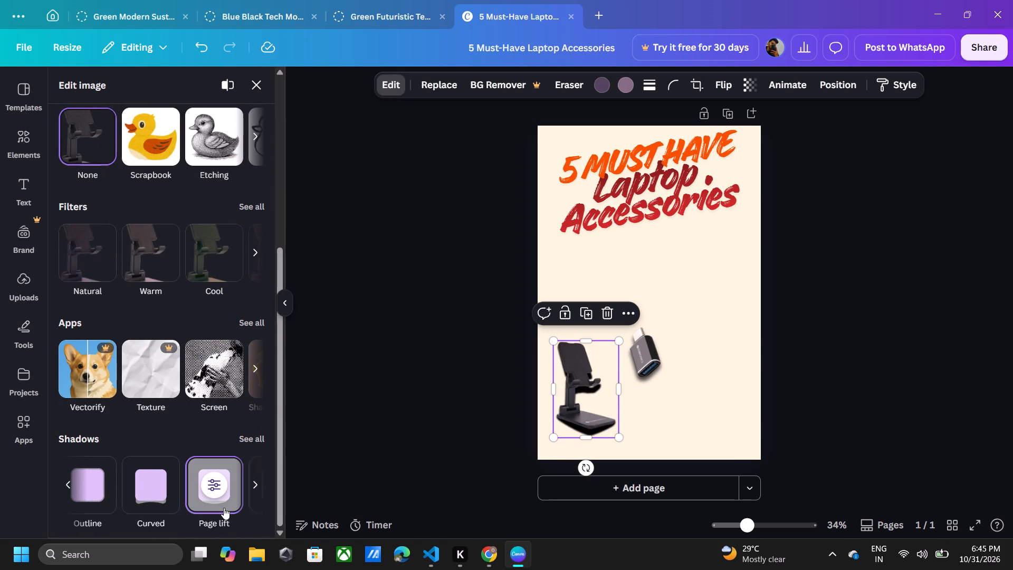
# Adjust the phone stand's Page lift shadow to blur amount 100, distance 42 and curve 32.
pyautogui.click(221, 487)
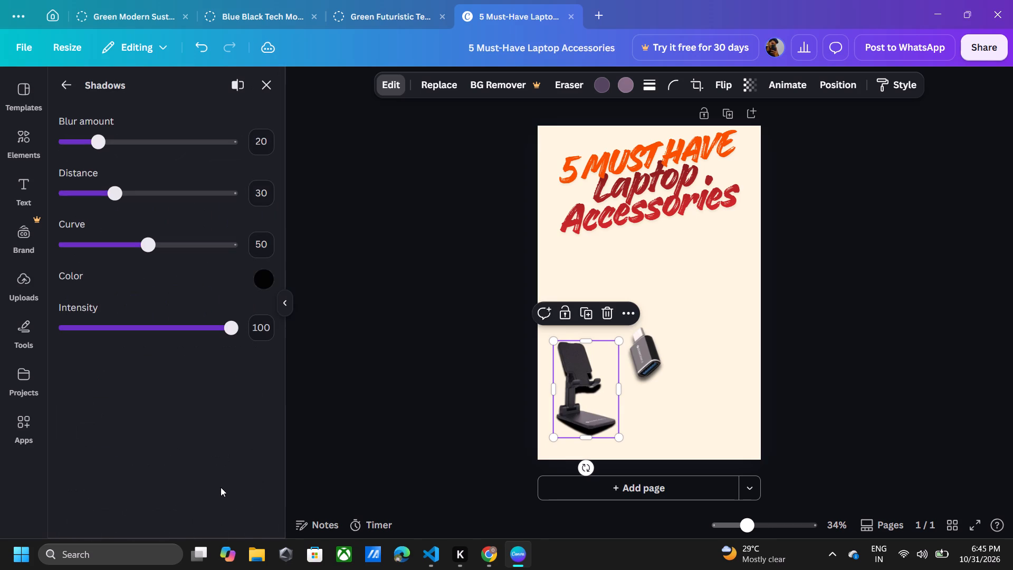
pyautogui.moveTo(117, 194); pyautogui.dragTo(136, 194)
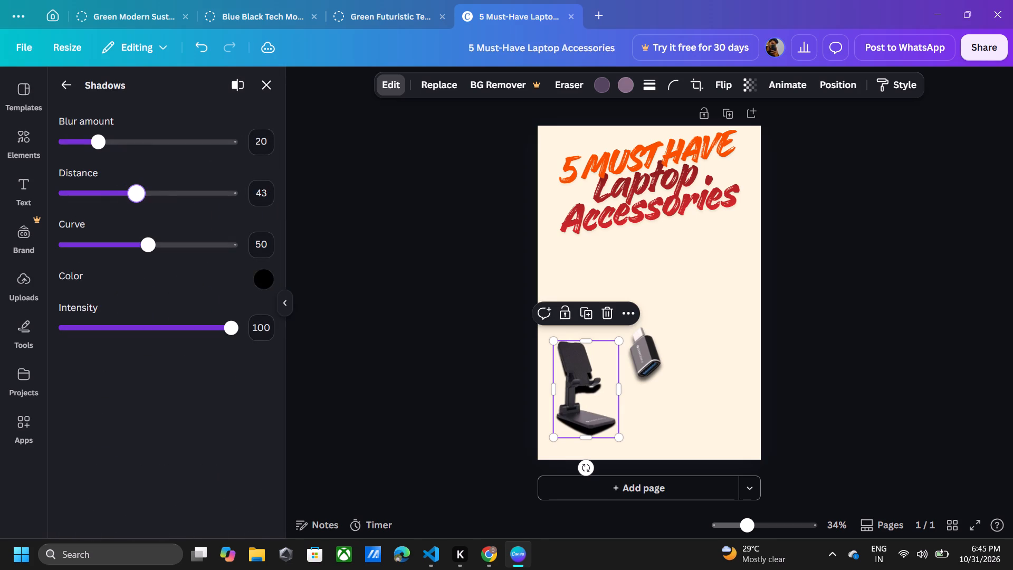
pyautogui.moveTo(136, 194); pyautogui.dragTo(135, 196)
pyautogui.moveTo(145, 246); pyautogui.dragTo(133, 257)
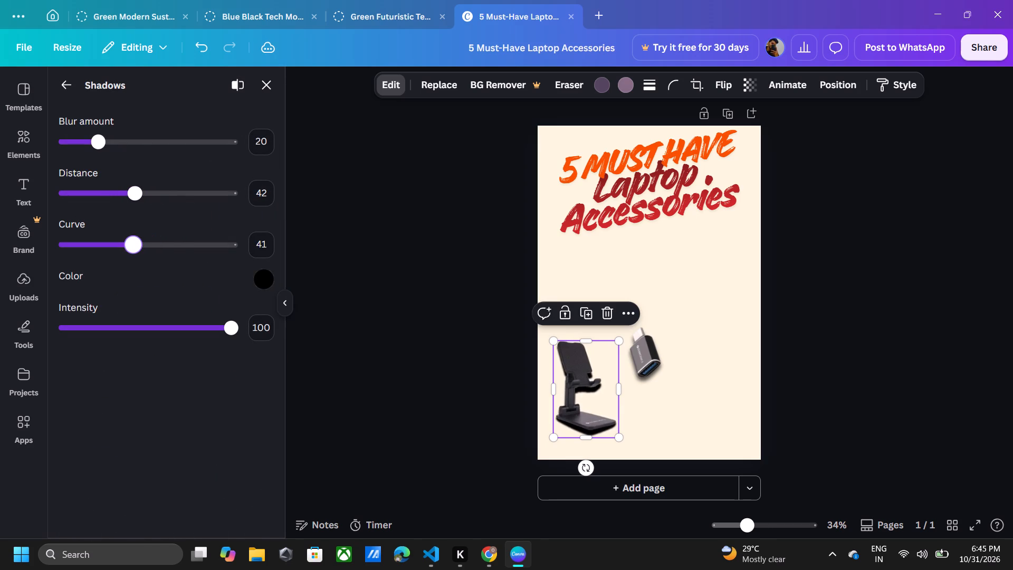
pyautogui.moveTo(133, 257); pyautogui.dragTo(118, 258)
pyautogui.moveTo(96, 139); pyautogui.dragTo(252, 130)
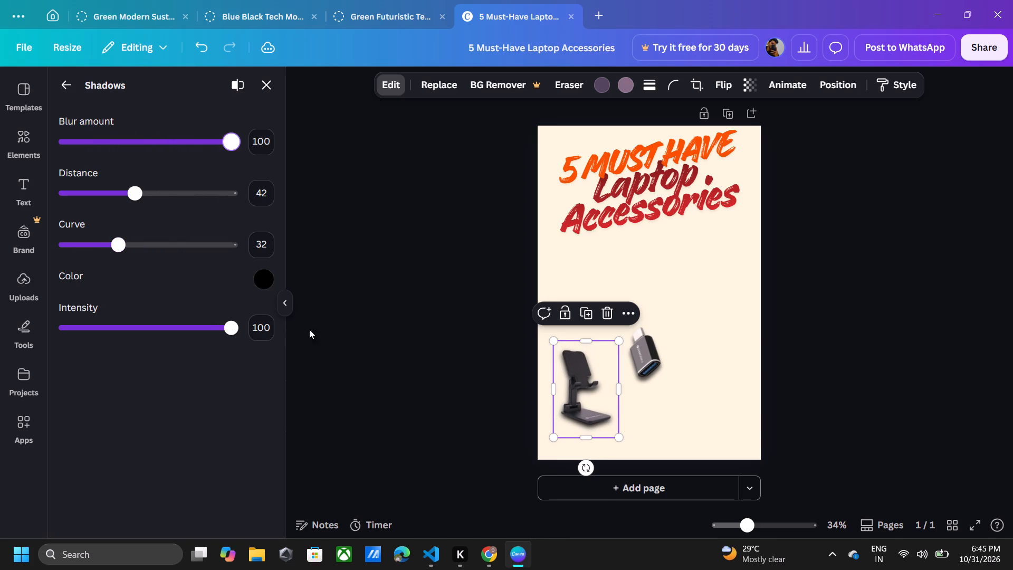
pyautogui.click(348, 311)
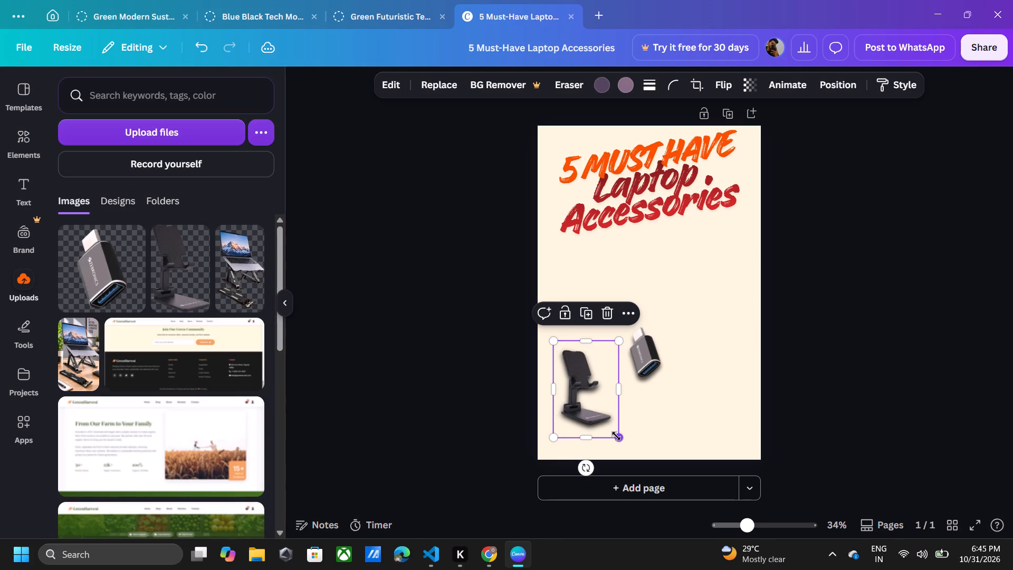
# Enlarge the phone stand image and reposition it fully inside the poster's lower-left area, just above the bottom edge.
pyautogui.moveTo(616, 436); pyautogui.dragTo(643, 450)
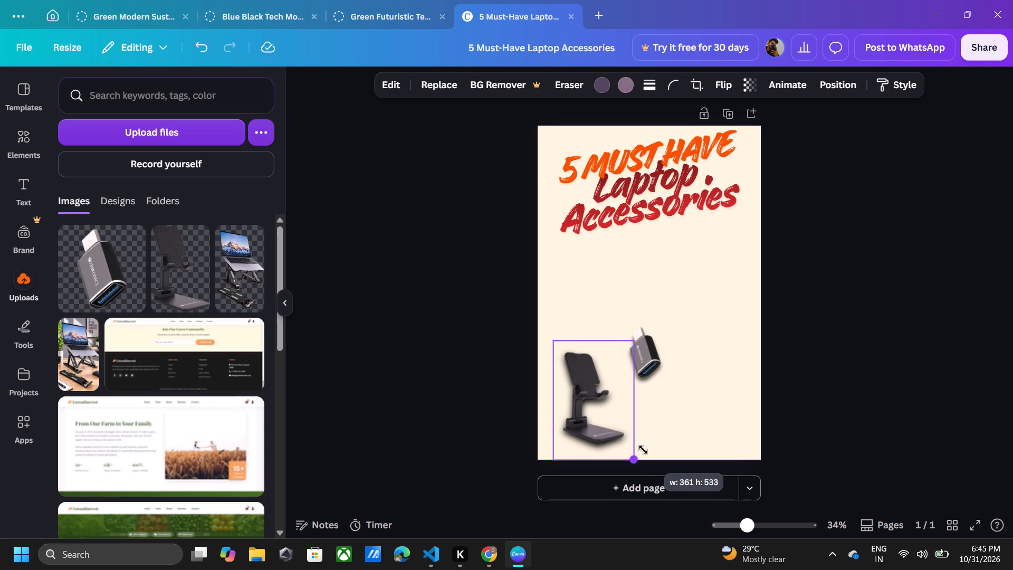
pyautogui.moveTo(643, 450); pyautogui.dragTo(658, 451)
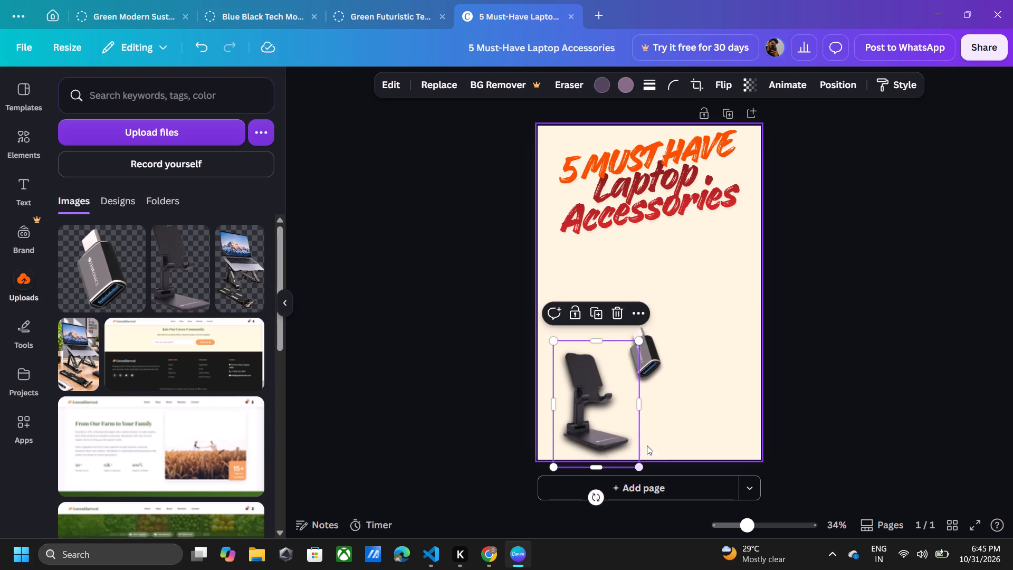
pyautogui.moveTo(595, 417); pyautogui.dragTo(588, 401)
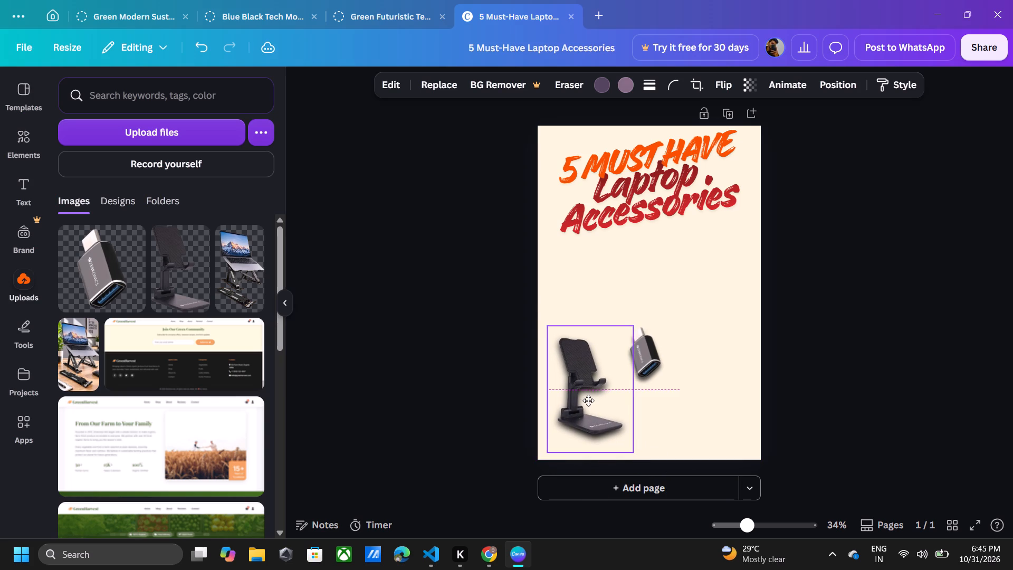
pyautogui.moveTo(588, 401); pyautogui.dragTo(594, 397)
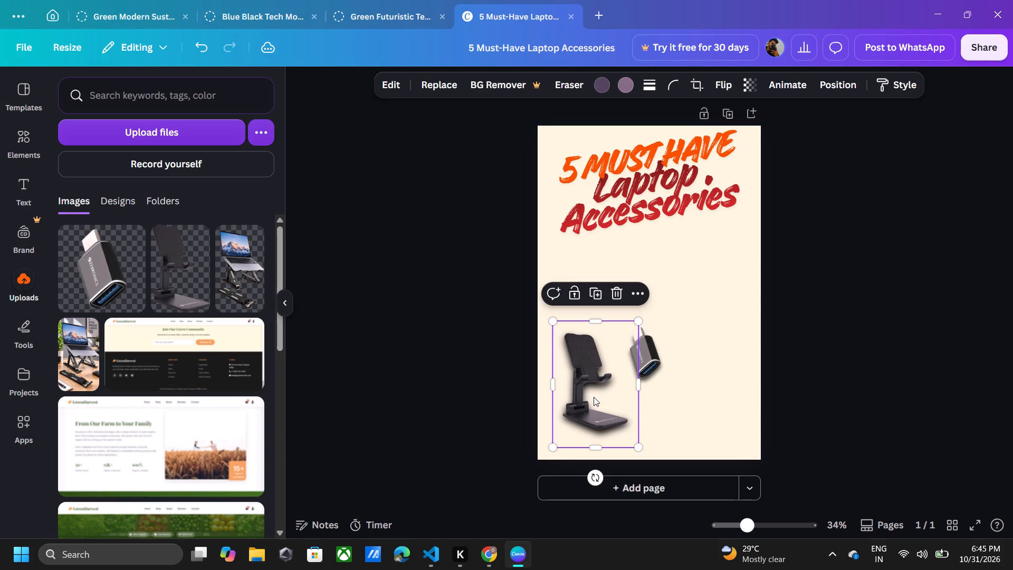
# Move the converter image slightly up and across so it is centred horizontally on the poster.
pyautogui.moveTo(651, 357); pyautogui.dragTo(654, 350)
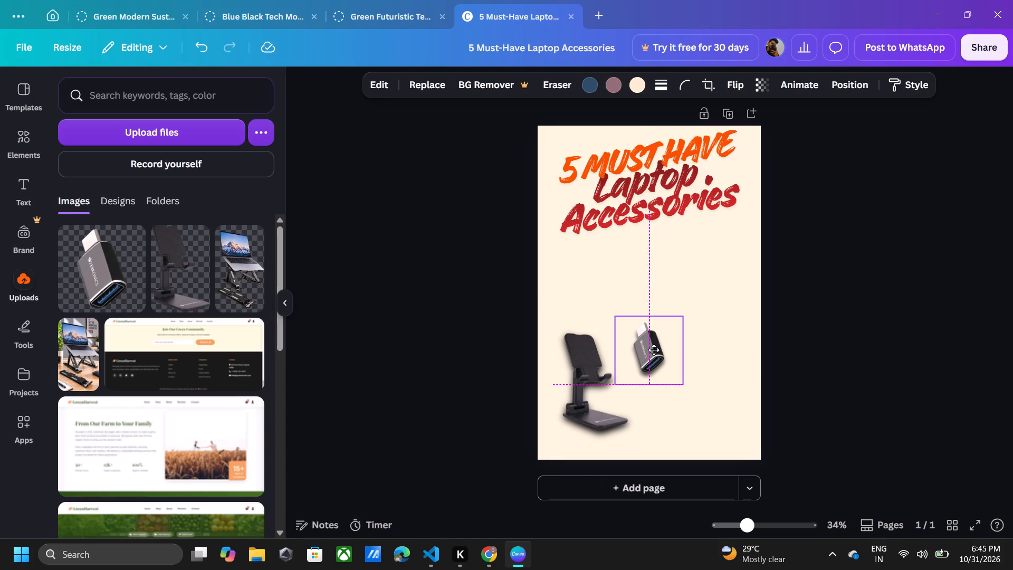
pyautogui.moveTo(654, 350); pyautogui.dragTo(655, 350)
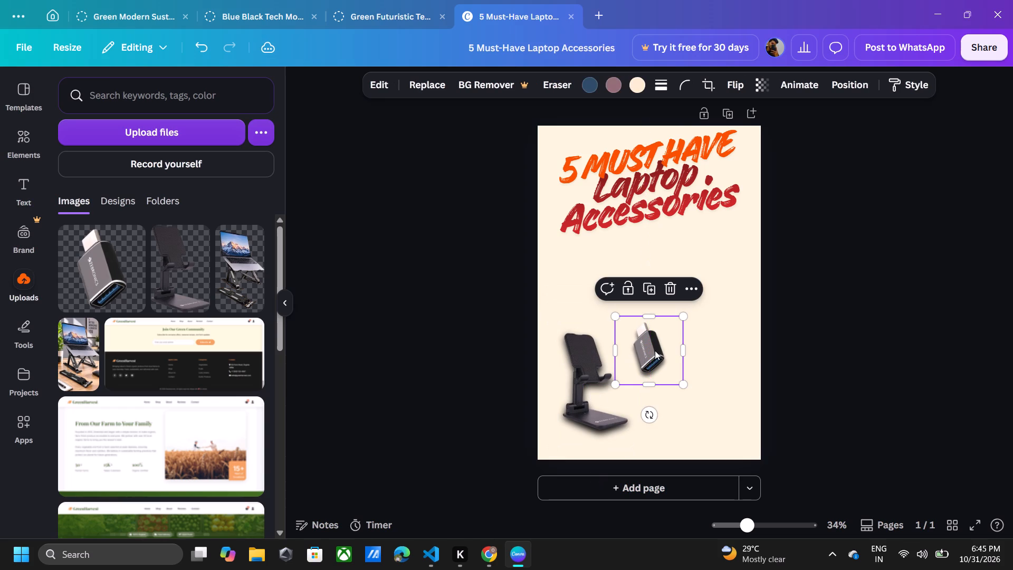
# Switch to Chrome and search Google Shopping for "zebronicsphone laptopstand".
pyautogui.click(494, 547)
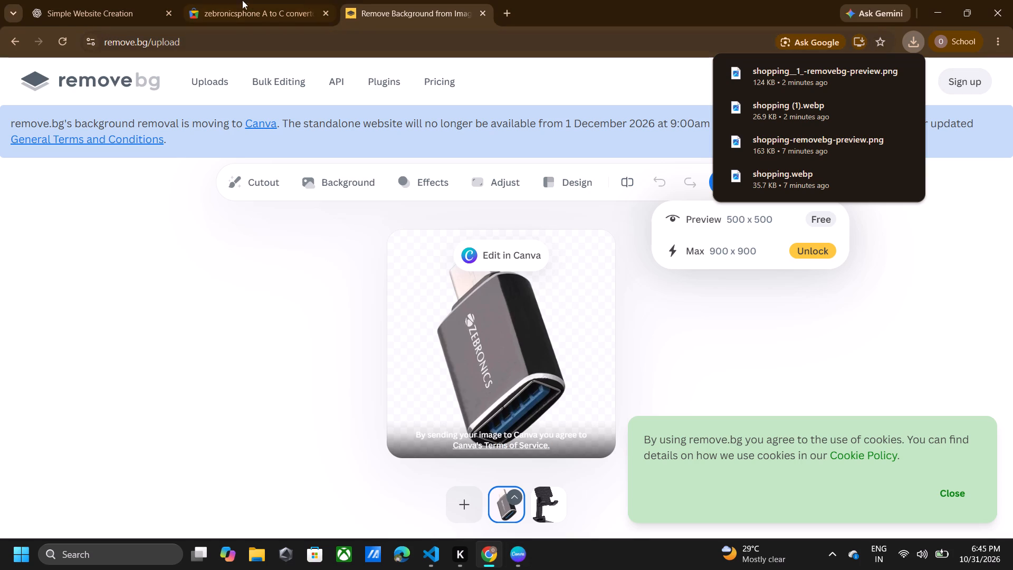
pyautogui.click(238, 3)
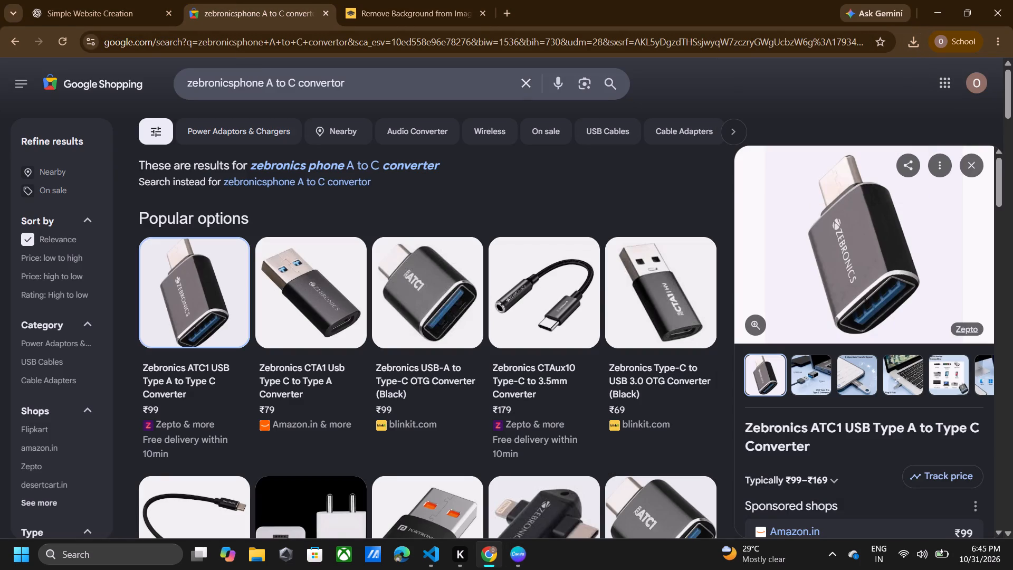
pyautogui.moveTo(344, 81); pyautogui.dragTo(265, 87)
pyautogui.write('aptop')
pyautogui.write('sr')
pyautogui.press('BackSpace')
pyautogui.write('tand')
pyautogui.press('Return')
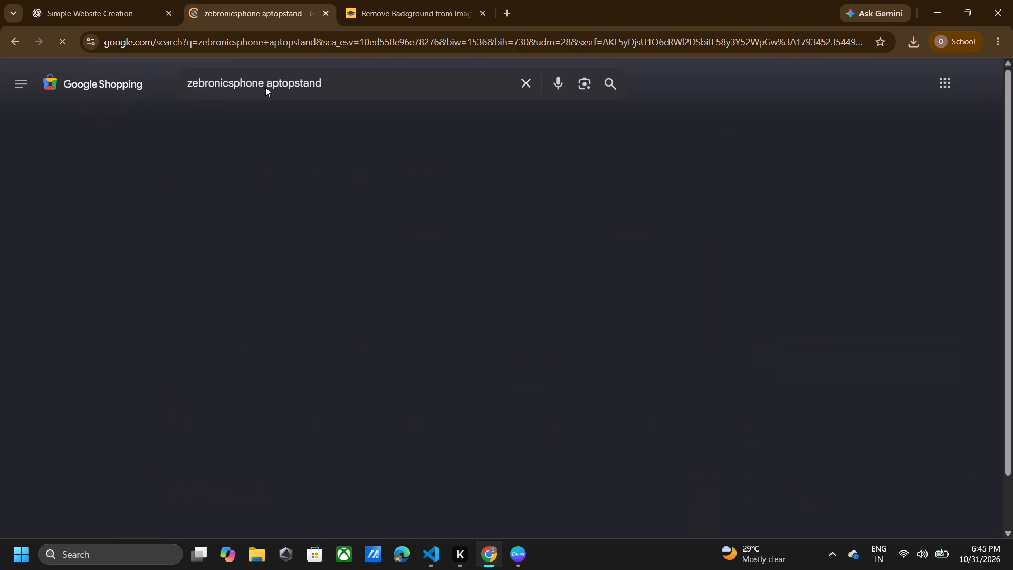
pyautogui.click(265, 87)
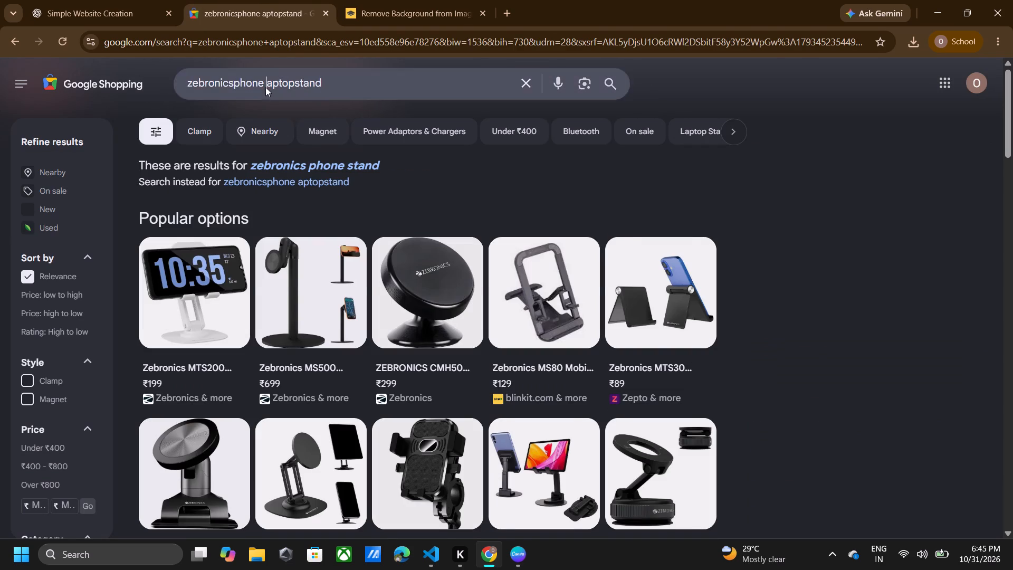
pyautogui.press('l')
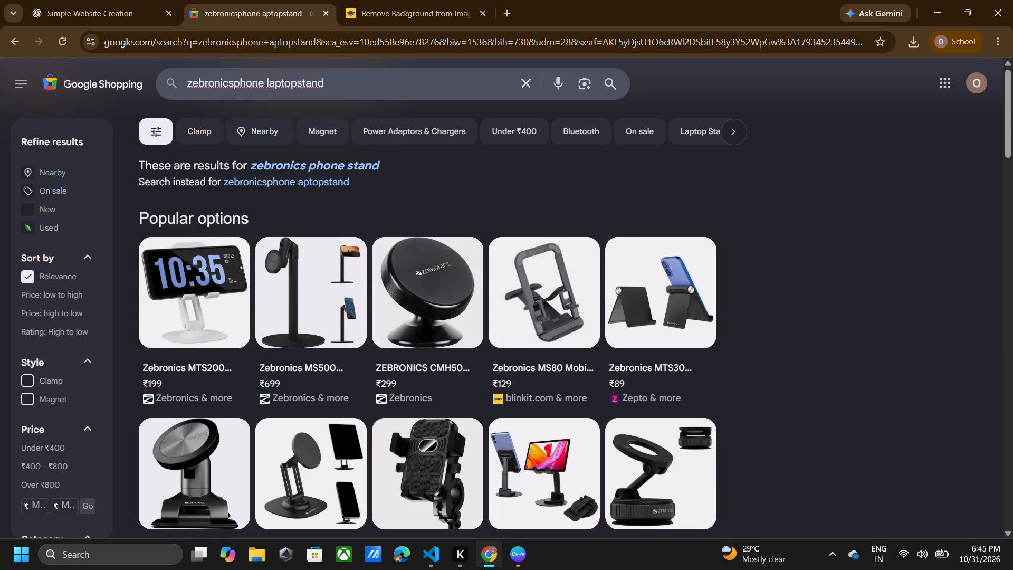
pyautogui.press('Return')
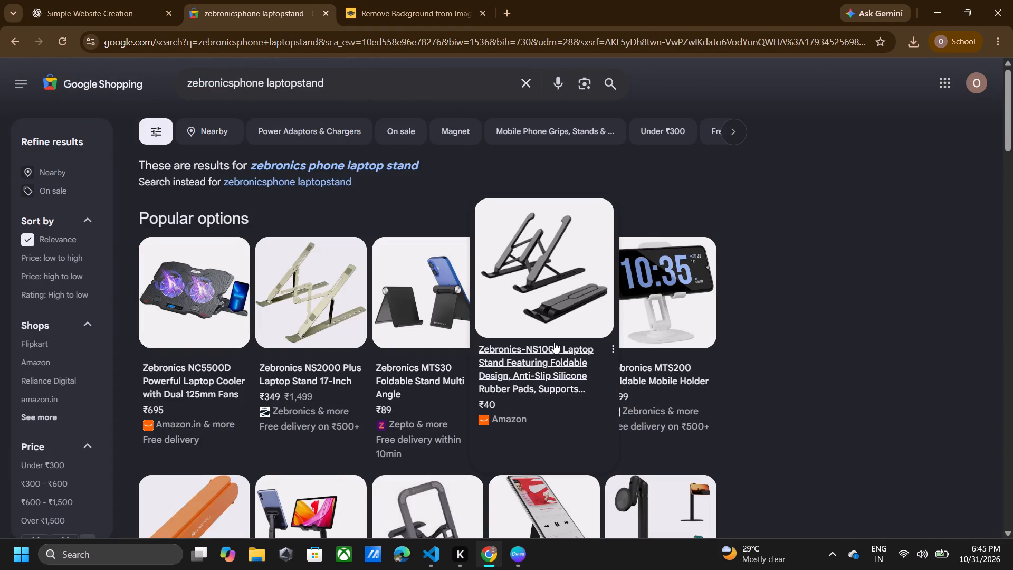
# Browse the laptop stand results and open the preview of the Zebronics-NS1000 Laptop Stand.
pyautogui.scroll(-1, 554, 342)
pyautogui.scroll(1, 554, 342)
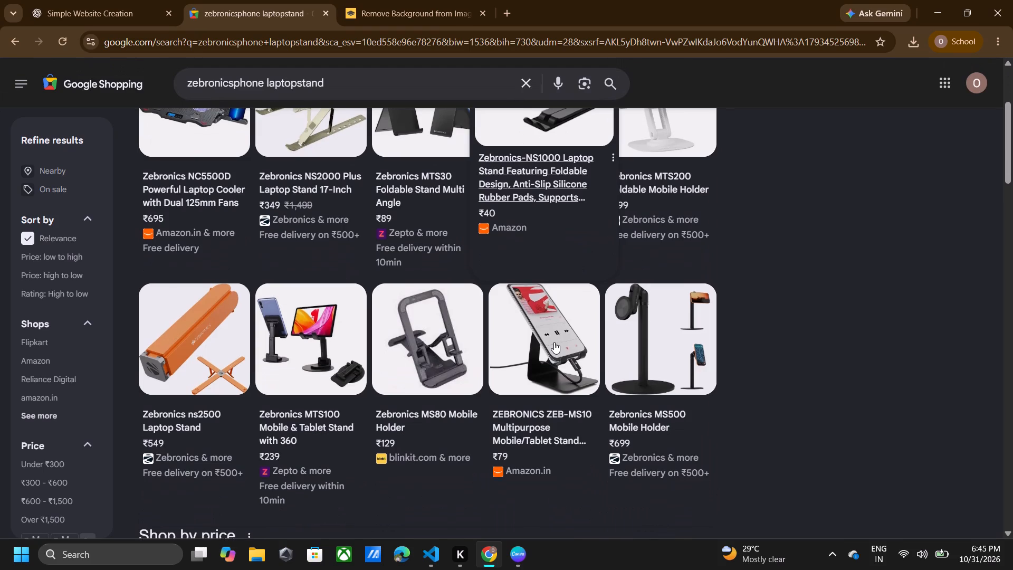
pyautogui.scroll(1, 554, 342)
pyautogui.click(571, 265)
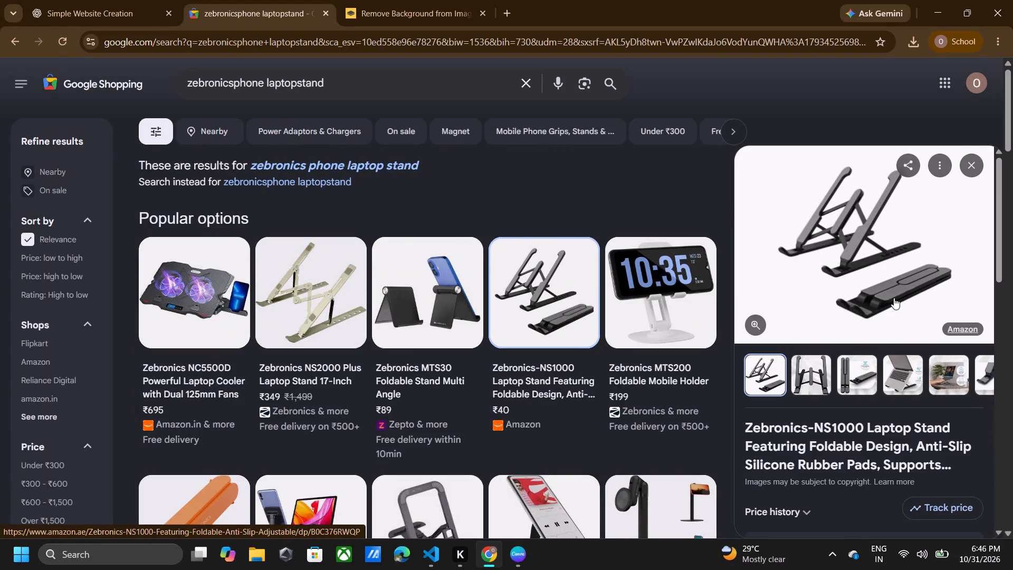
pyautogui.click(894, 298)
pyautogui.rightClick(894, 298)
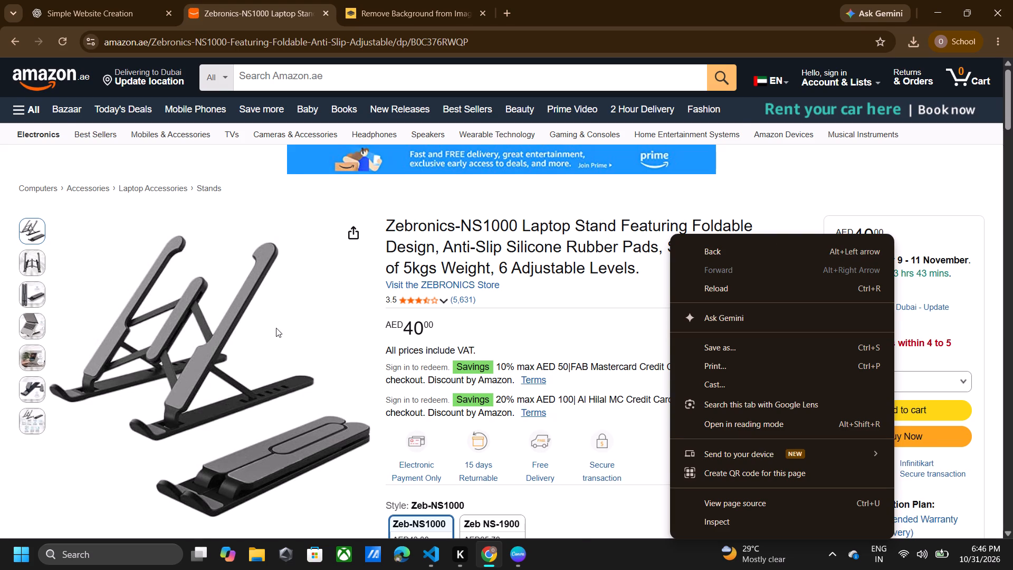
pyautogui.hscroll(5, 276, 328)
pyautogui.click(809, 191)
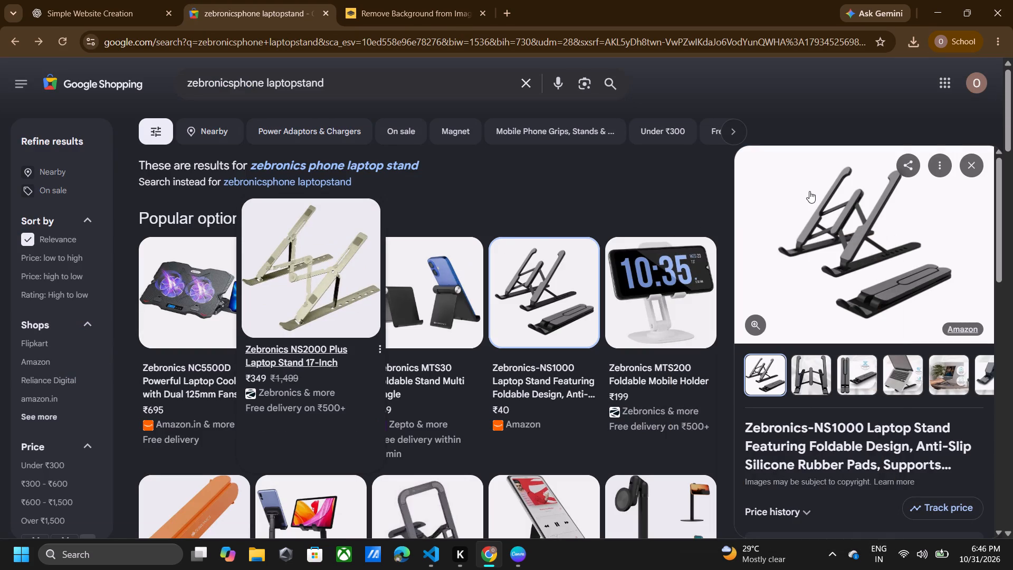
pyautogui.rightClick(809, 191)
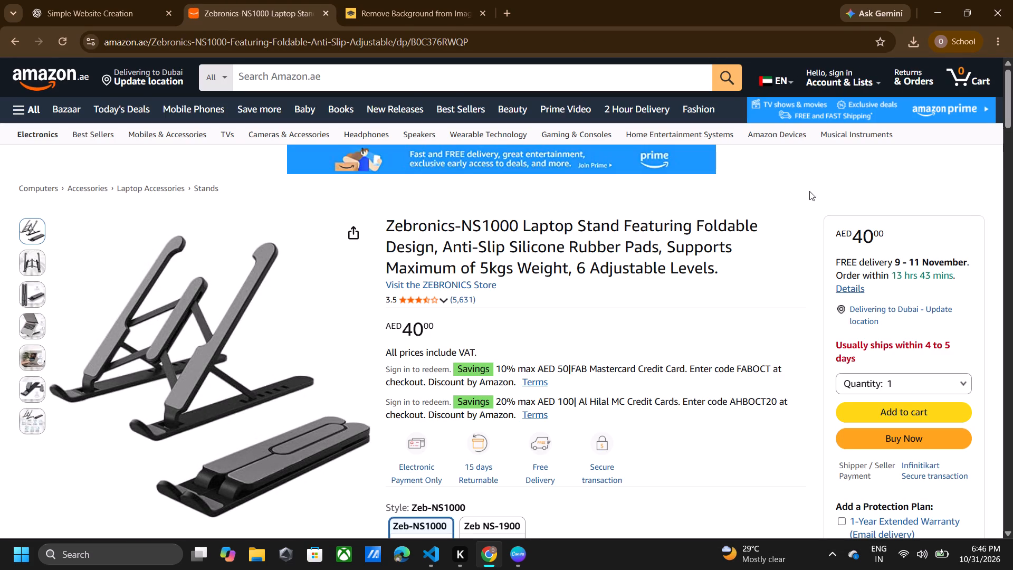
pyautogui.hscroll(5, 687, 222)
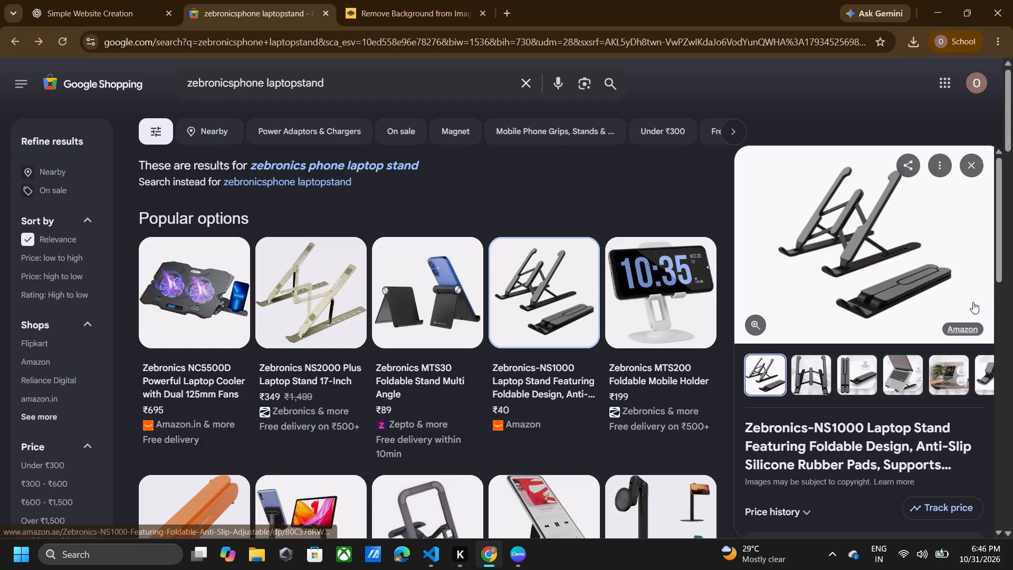
# Save the Zebronics-NS1000 laptop stand image to Downloads as the JPG 51B4emQb6yL.
pyautogui.rightClick(926, 285)
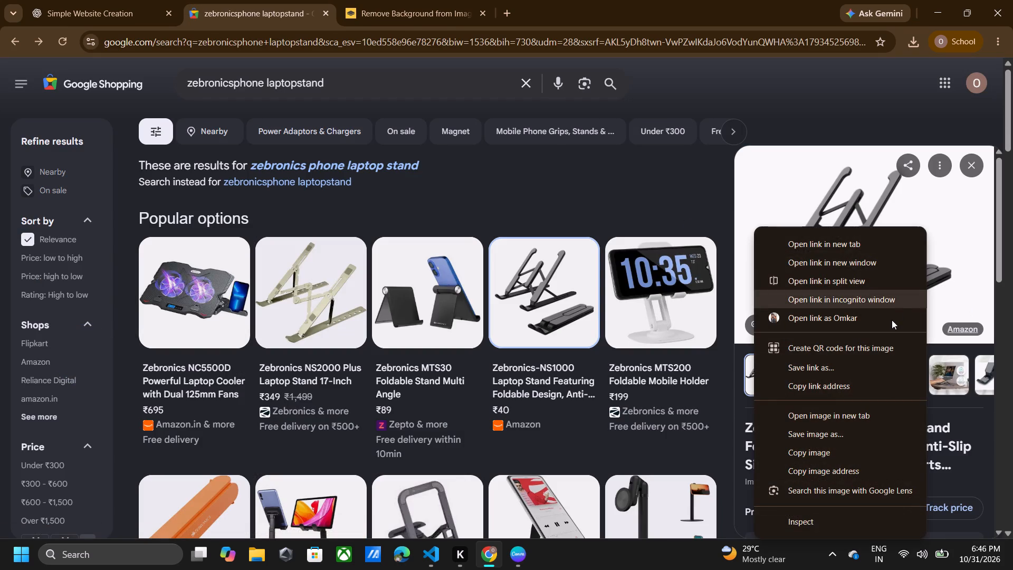
pyautogui.click(847, 434)
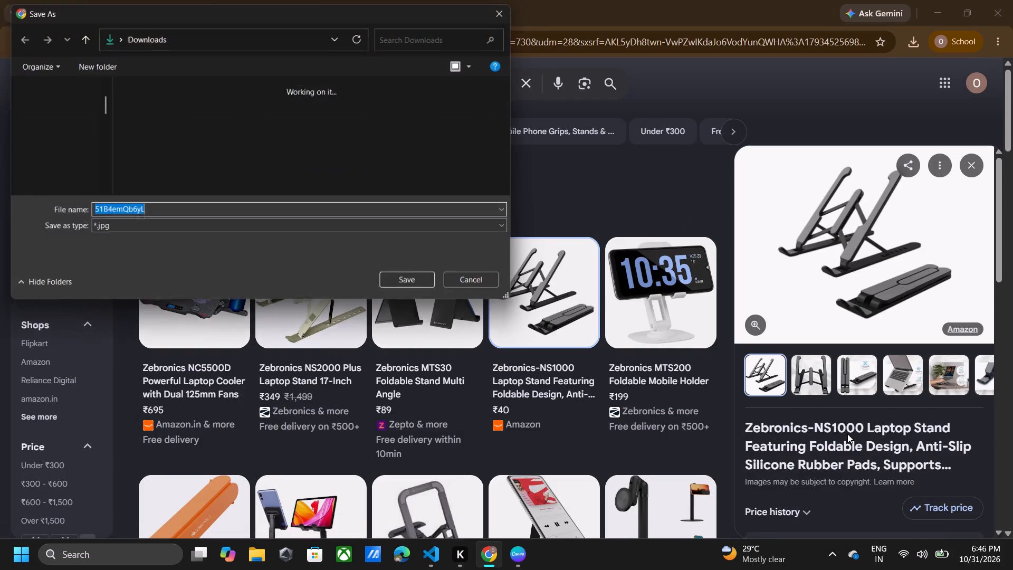
pyautogui.press('Return')
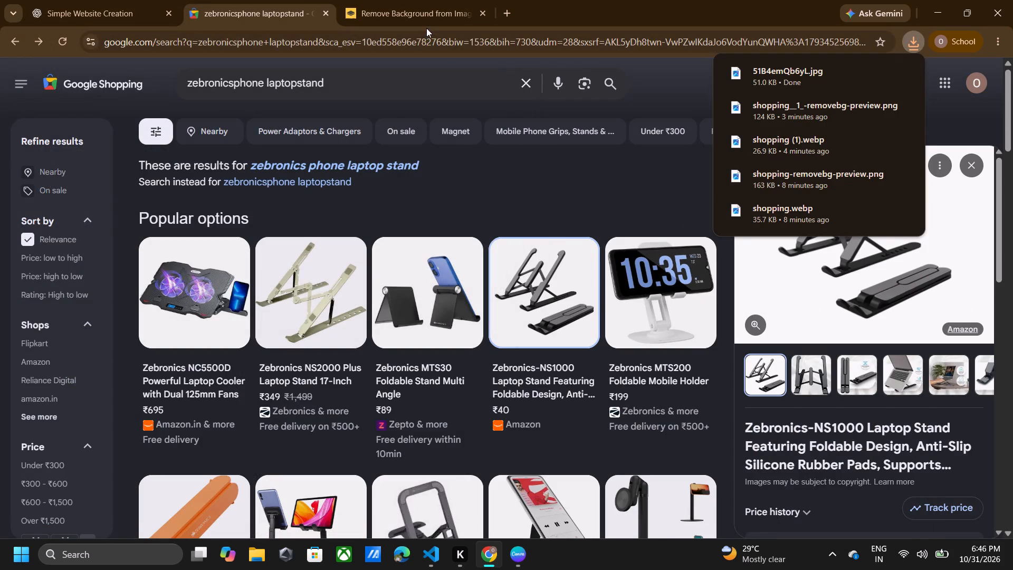
# Remove the background from the 51B4emQb6yL image in remove.bg and download the free Preview version.
pyautogui.click(395, 12)
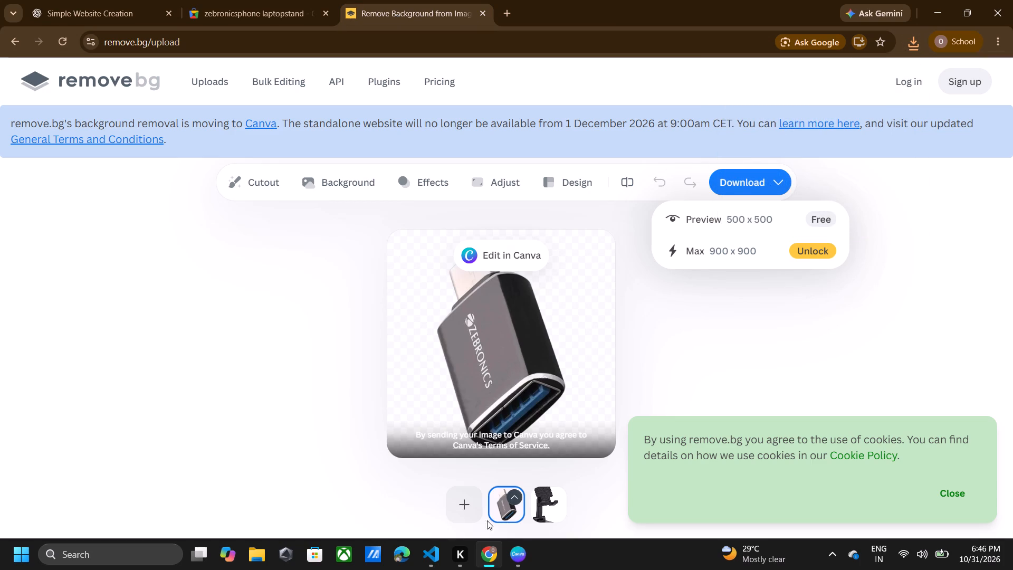
pyautogui.click(463, 514)
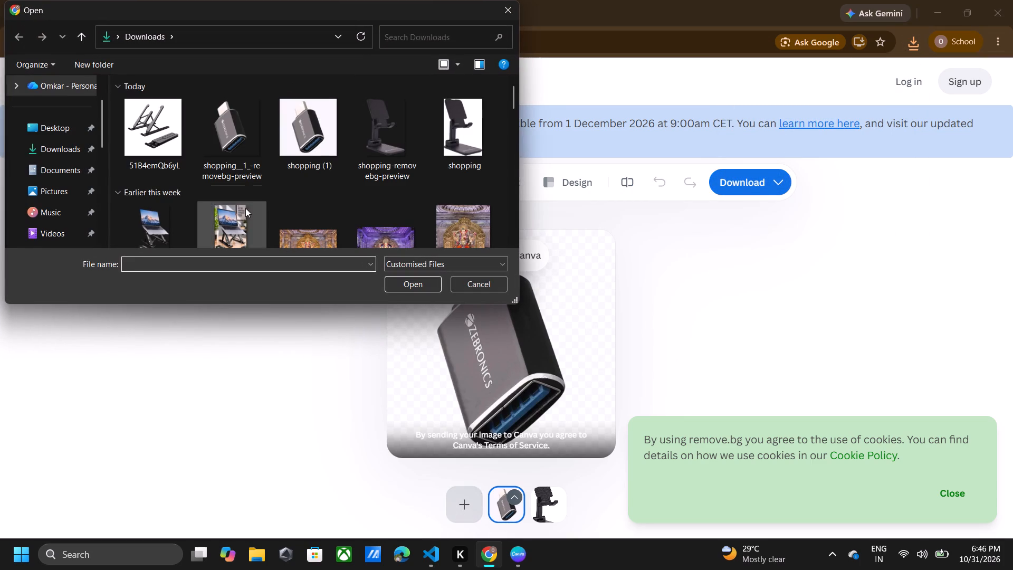
pyautogui.click(160, 135)
pyautogui.press('Return')
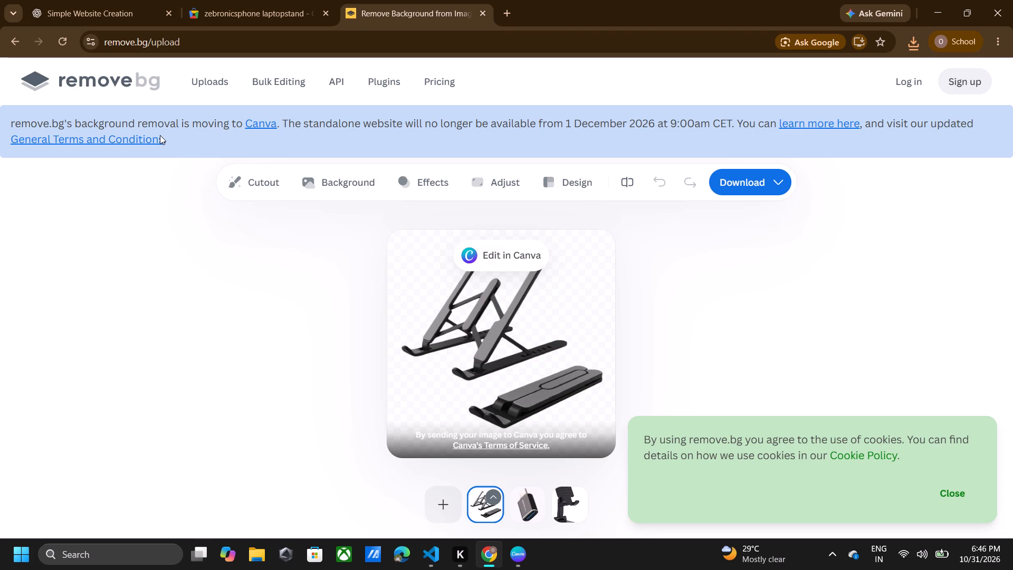
pyautogui.click(748, 190)
pyautogui.click(757, 221)
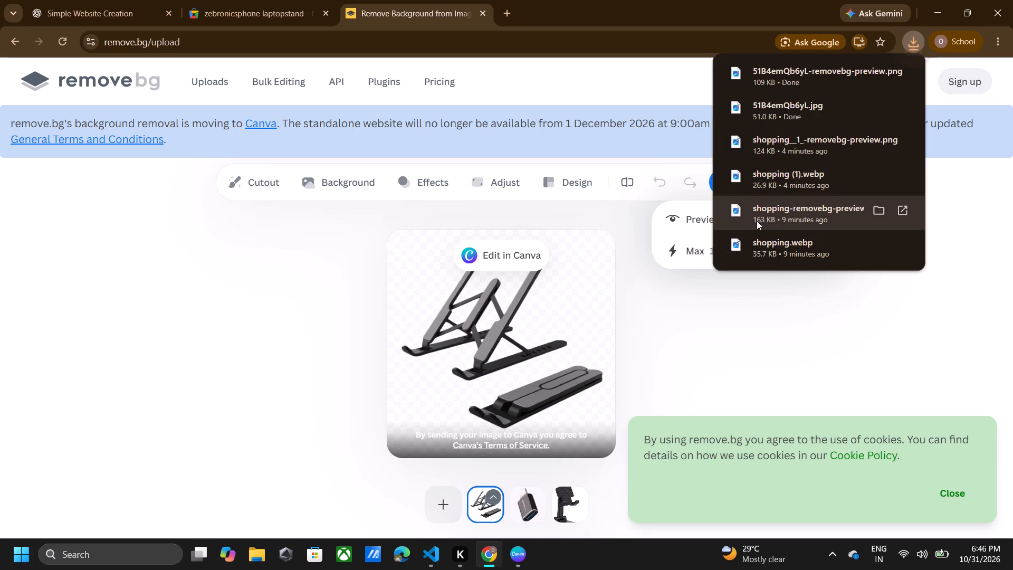
# Switch to Canva and upload 51B4emQb6yL-removebg-preview from Downloads to the image uploads.
pyautogui.click(527, 553)
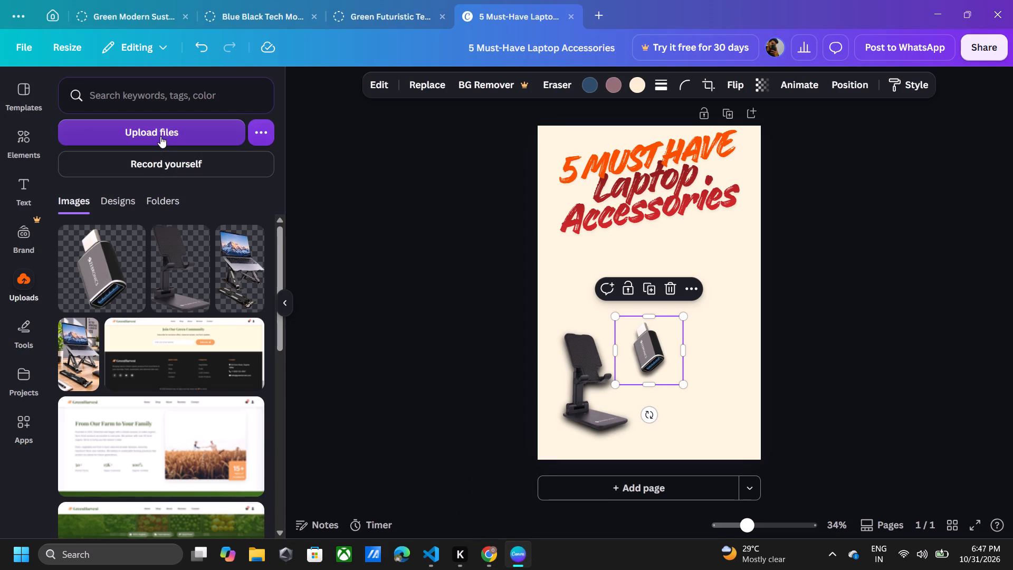
pyautogui.click(160, 136)
pyautogui.click(166, 130)
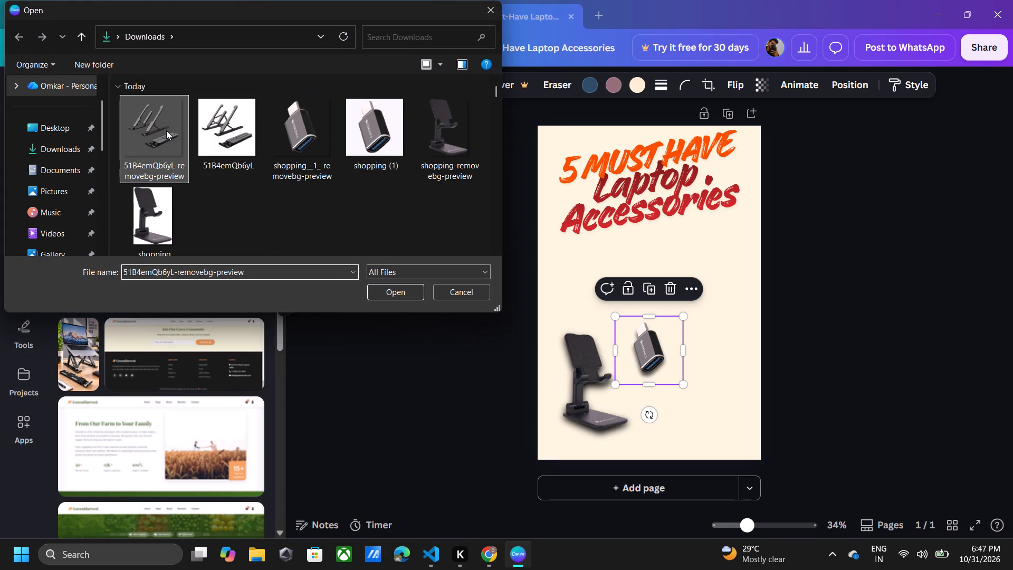
pyautogui.click(404, 290)
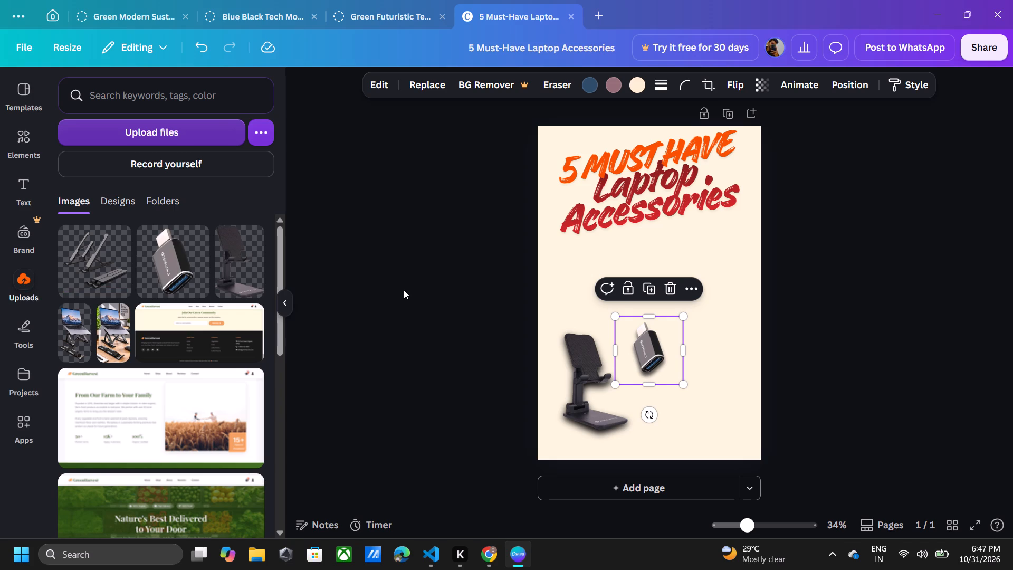
# Add the uploaded folding laptop stand image to the poster, keeping only one copy on the page.
pyautogui.click(68, 245)
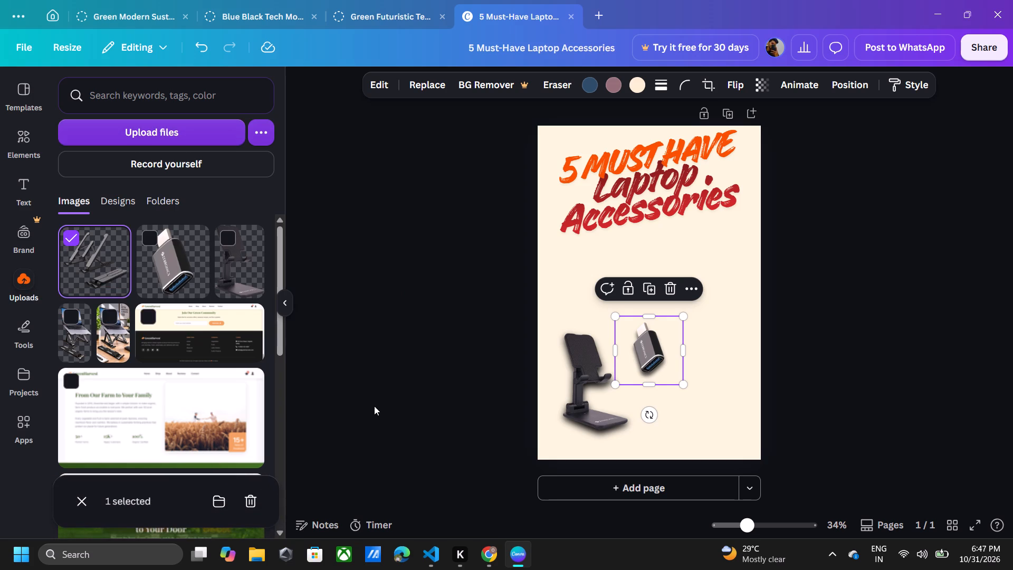
pyautogui.click(374, 406)
pyautogui.click(106, 257)
pyautogui.doubleClick(106, 257)
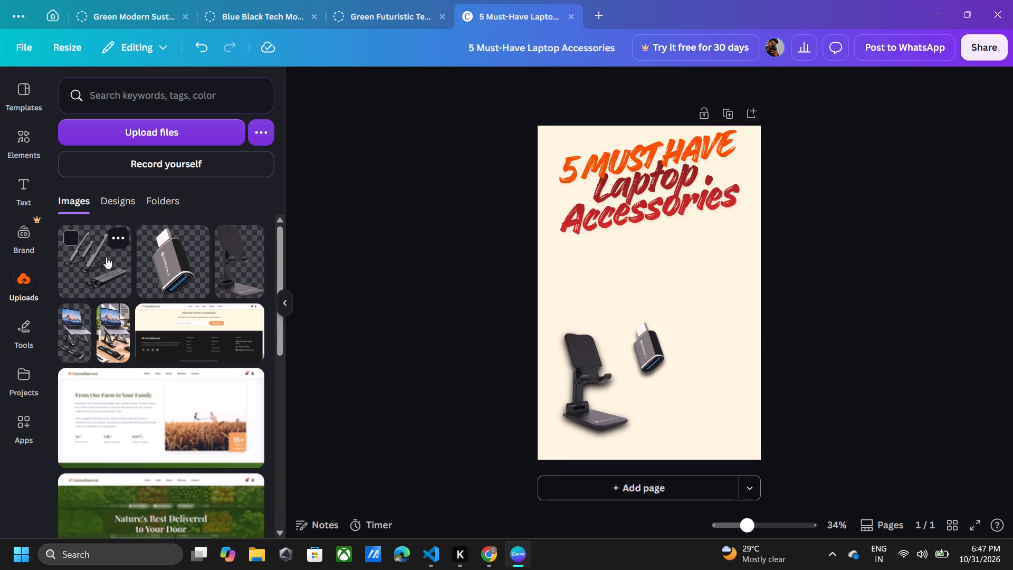
pyautogui.moveTo(641, 306); pyautogui.dragTo(678, 326)
pyautogui.press('BackSpace')
# Enlarge the folding laptop stand and position it beneath the title, running off the poster's right edge.
pyautogui.moveTo(656, 280); pyautogui.dragTo(696, 250)
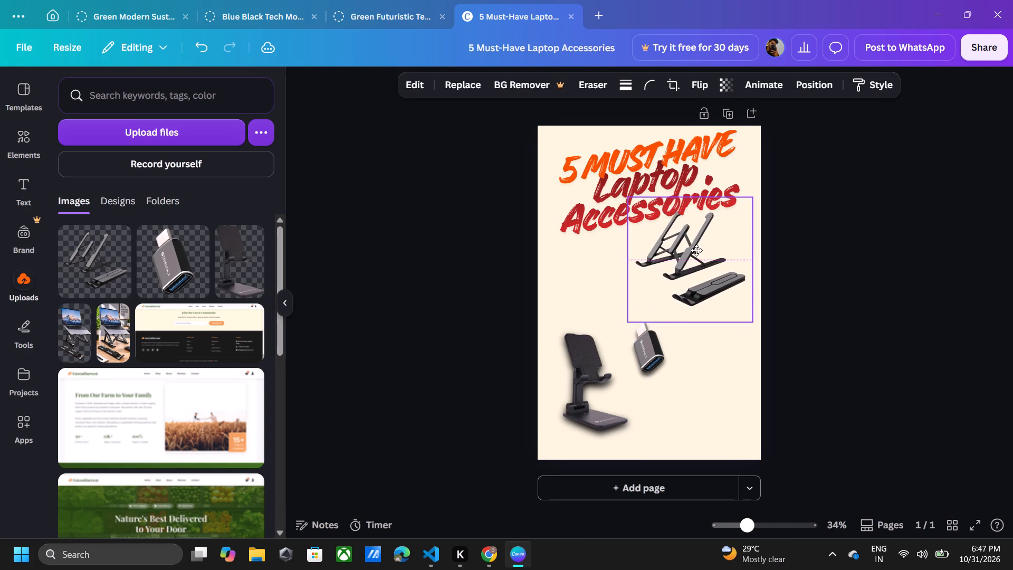
pyautogui.moveTo(696, 250); pyautogui.dragTo(697, 254)
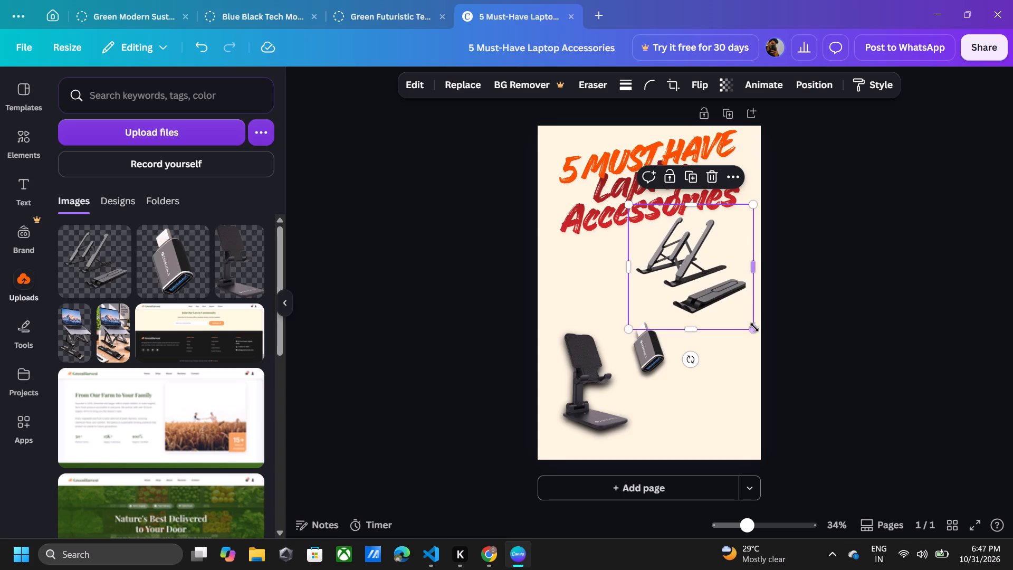
pyautogui.moveTo(755, 330); pyautogui.dragTo(791, 352)
pyautogui.moveTo(723, 282); pyautogui.dragTo(734, 264)
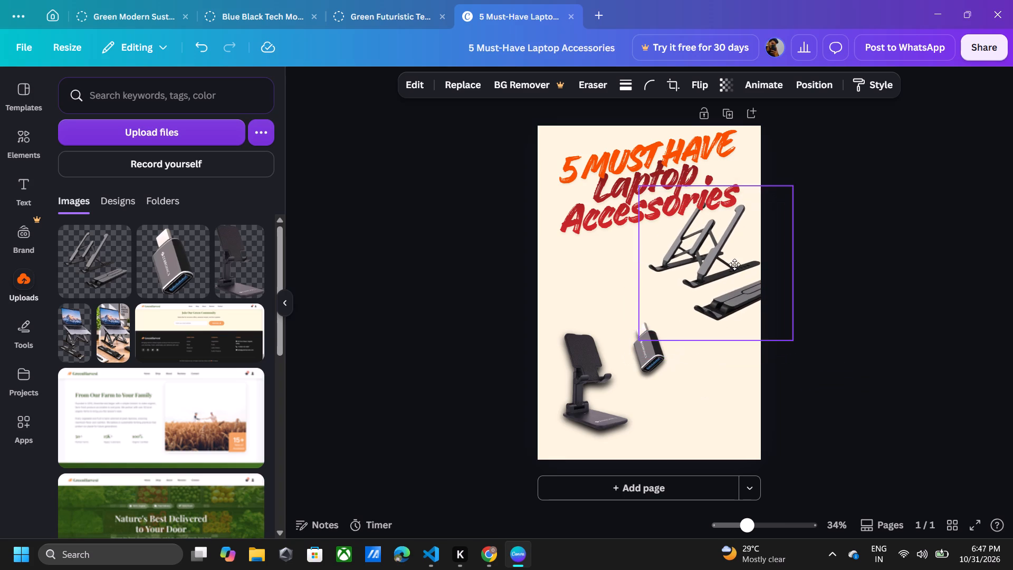
pyautogui.moveTo(734, 264); pyautogui.dragTo(734, 272)
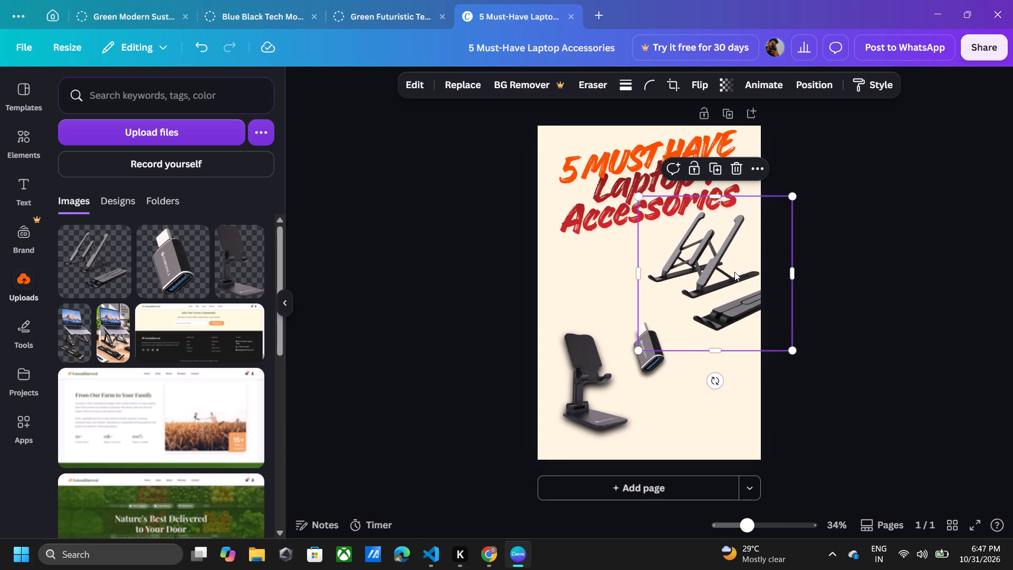
# Apply the Page lift shadow to the folding laptop stand and open its shadow settings.
pyautogui.click(416, 74)
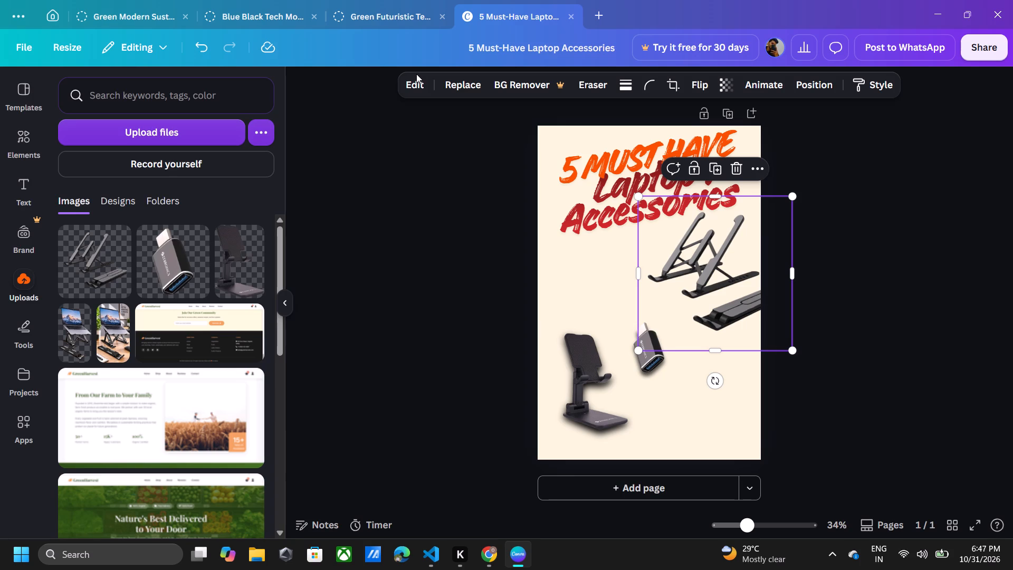
pyautogui.click(405, 77)
pyautogui.scroll(-3, 174, 424)
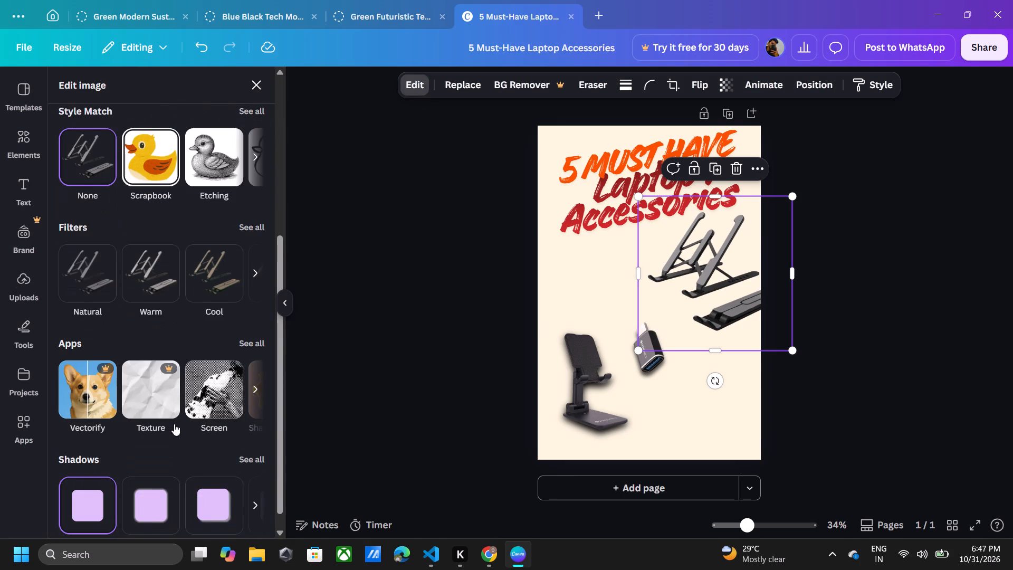
pyautogui.hscroll(-3, 173, 478)
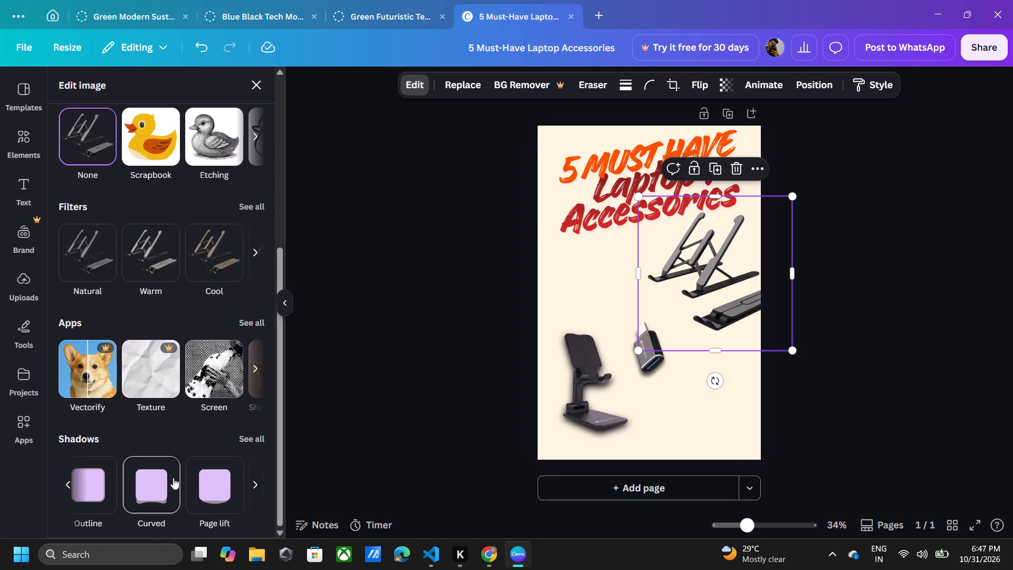
pyautogui.click(188, 483)
pyautogui.click(218, 480)
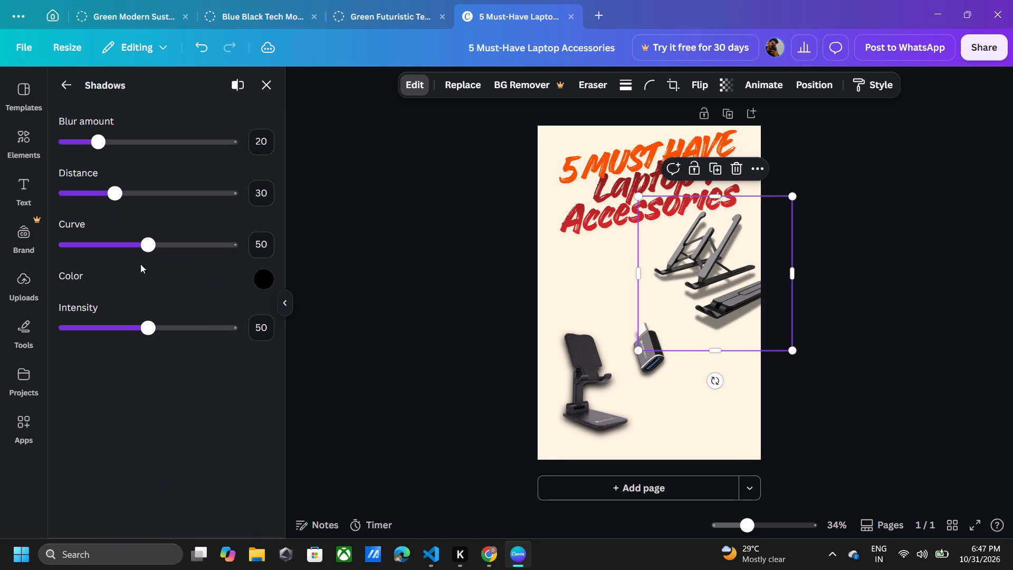
# Set the folding laptop stand's shadow to blur amount 89, curve 27 and intensity 91.
pyautogui.moveTo(145, 329); pyautogui.dragTo(172, 327)
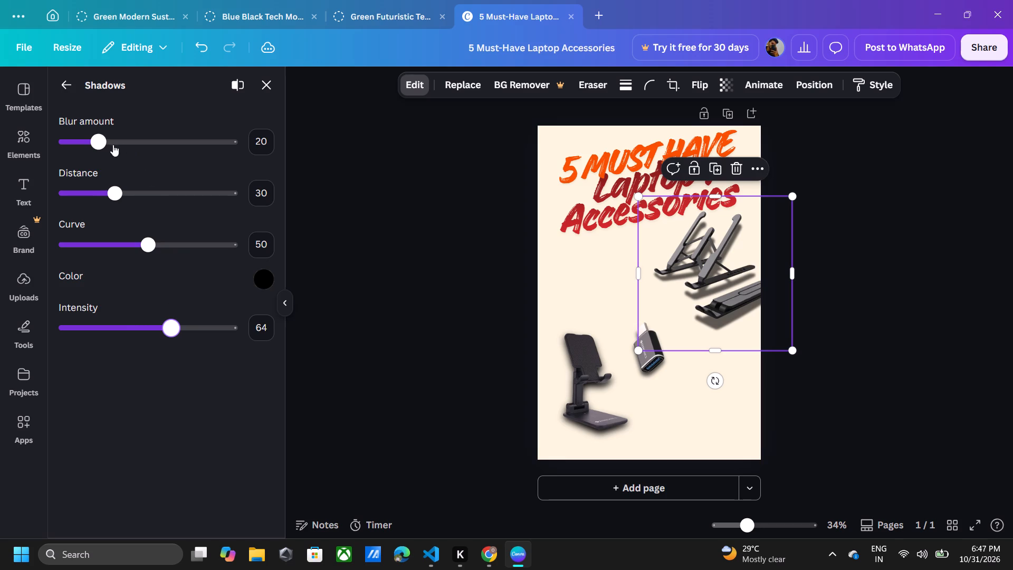
pyautogui.moveTo(101, 142); pyautogui.dragTo(214, 134)
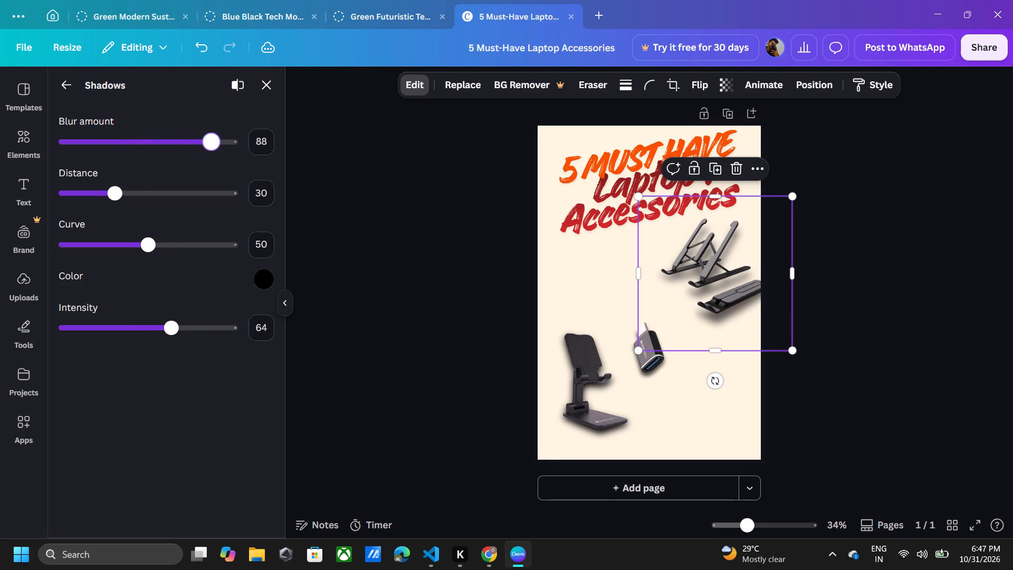
pyautogui.moveTo(214, 134); pyautogui.dragTo(214, 134)
pyautogui.moveTo(152, 246); pyautogui.dragTo(143, 251)
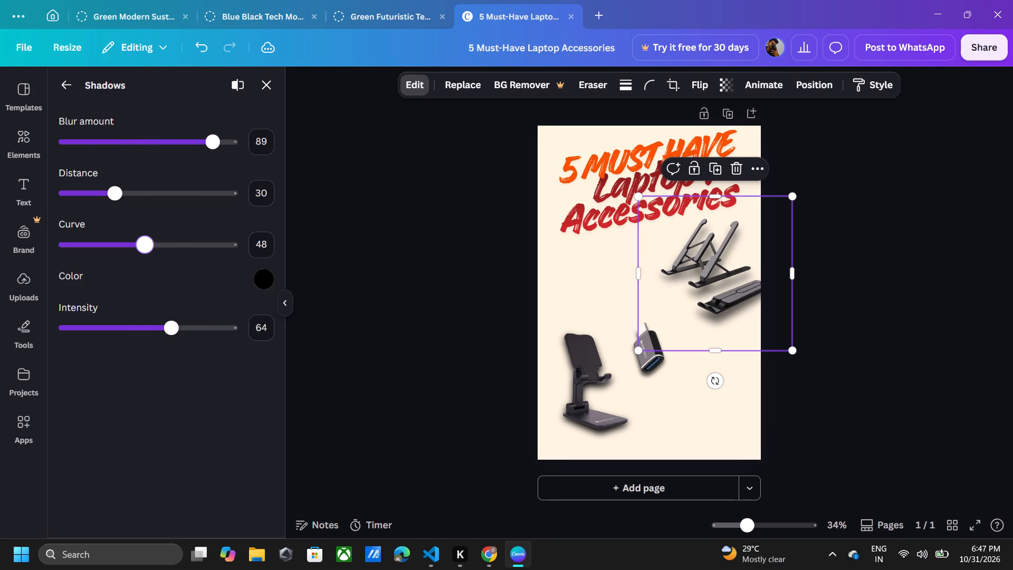
pyautogui.moveTo(143, 251); pyautogui.dragTo(109, 253)
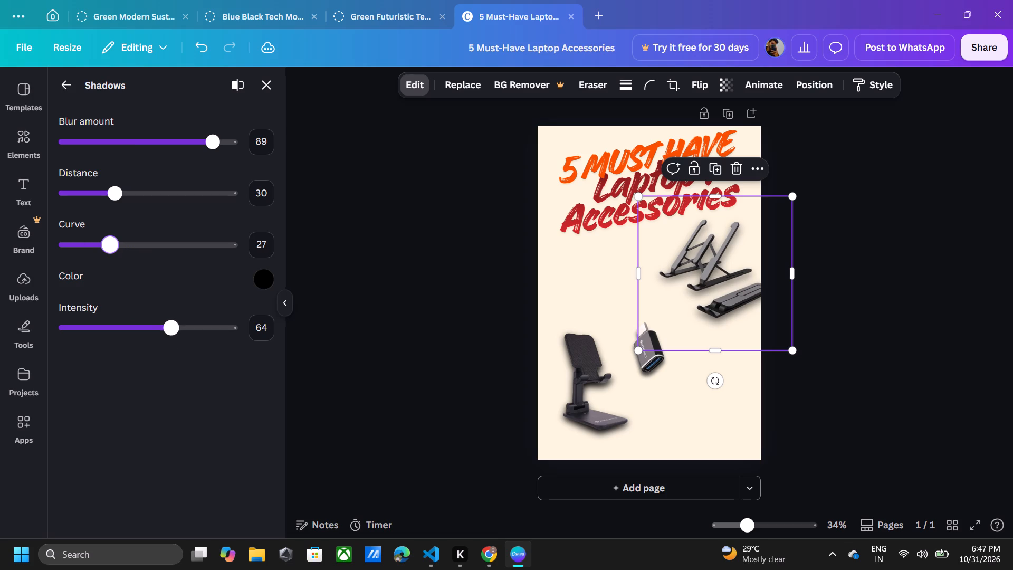
pyautogui.moveTo(171, 335); pyautogui.dragTo(219, 326)
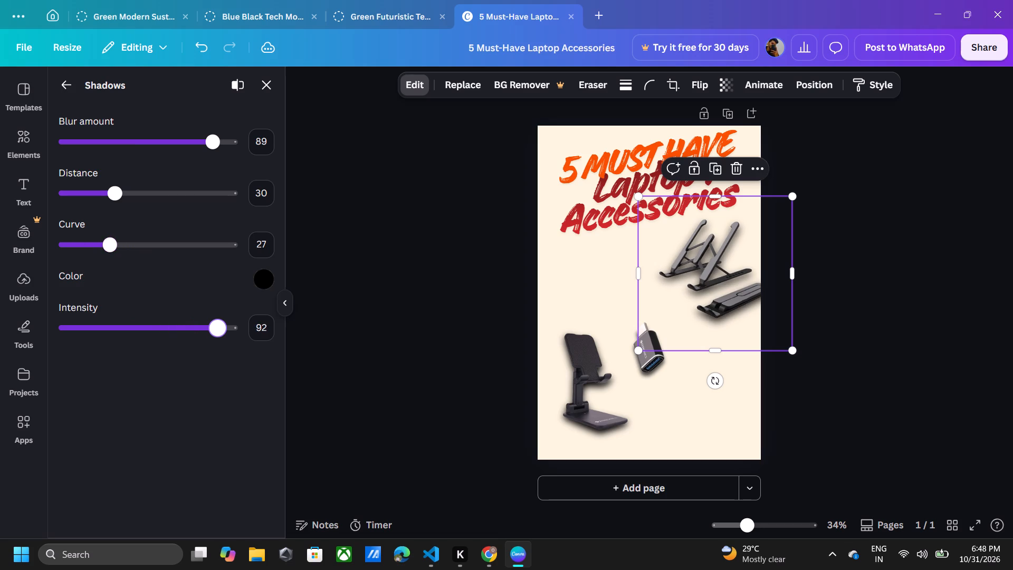
pyautogui.moveTo(219, 326); pyautogui.dragTo(218, 326)
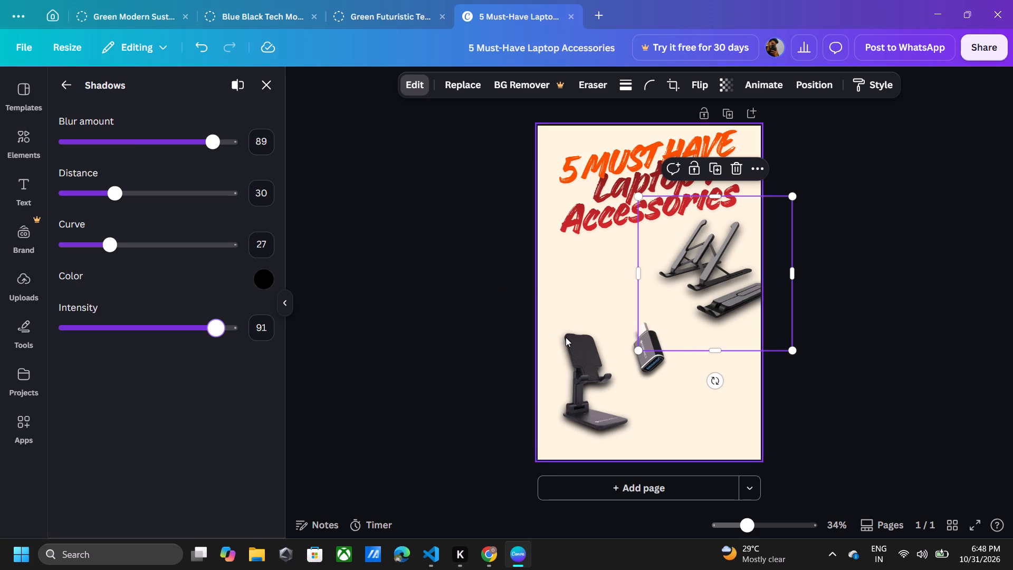
pyautogui.click(911, 393)
pyautogui.click(911, 393)
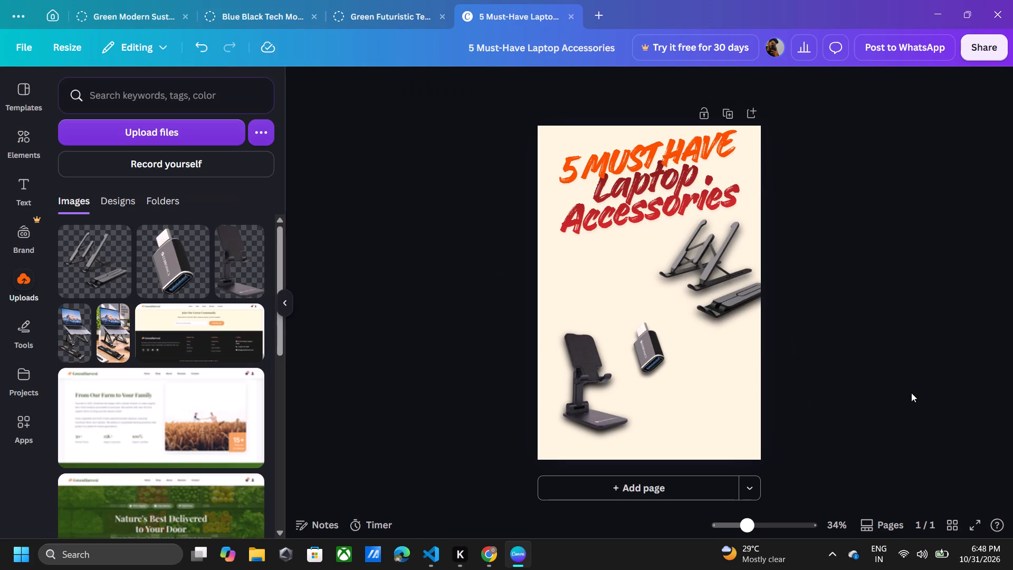
# Enlarge the folding laptop stand slightly toward the USB adapter, keeping its upper-right corner fixed.
pyautogui.click(726, 274)
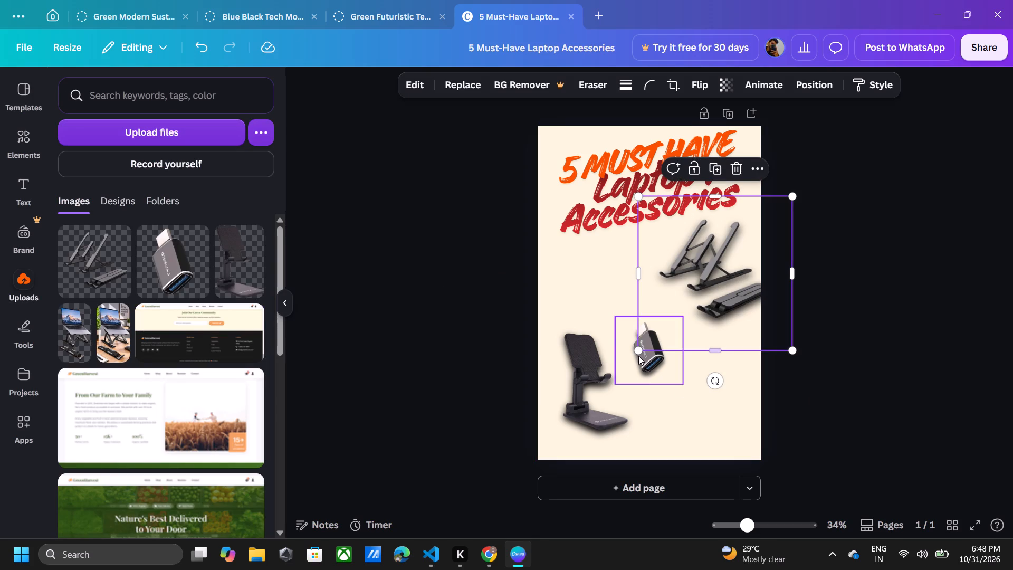
pyautogui.moveTo(639, 349); pyautogui.dragTo(629, 366)
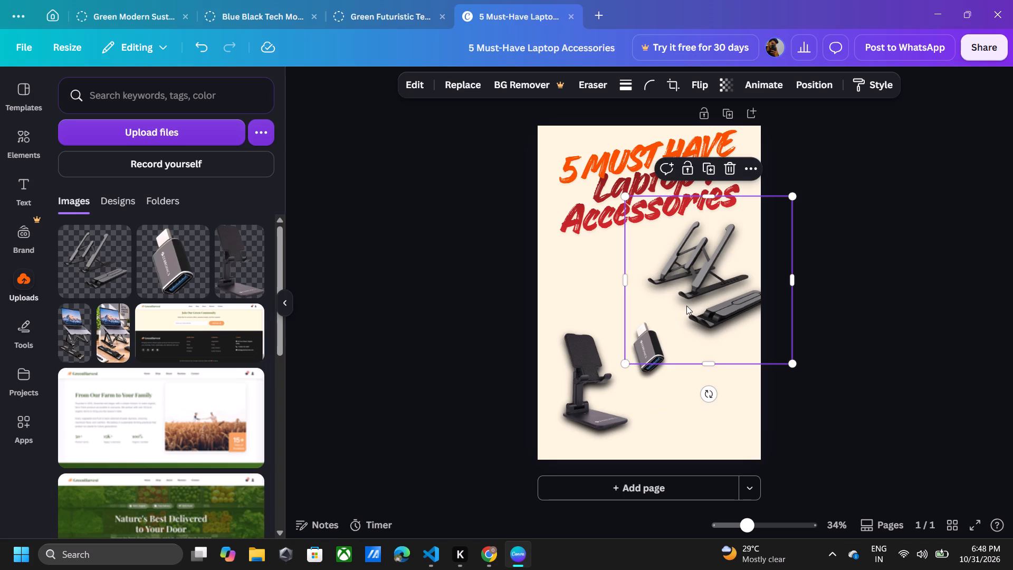
pyautogui.click(873, 316)
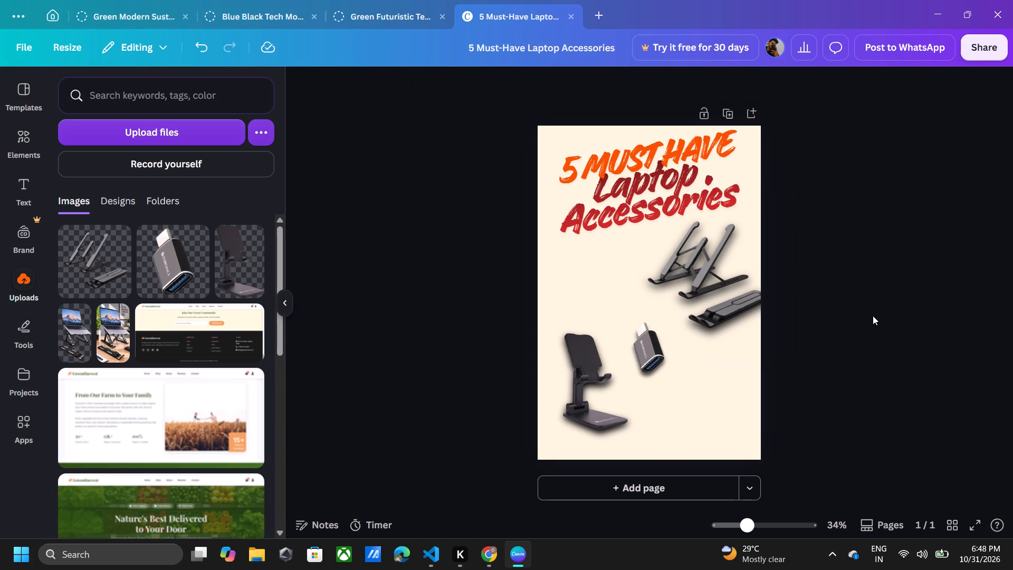
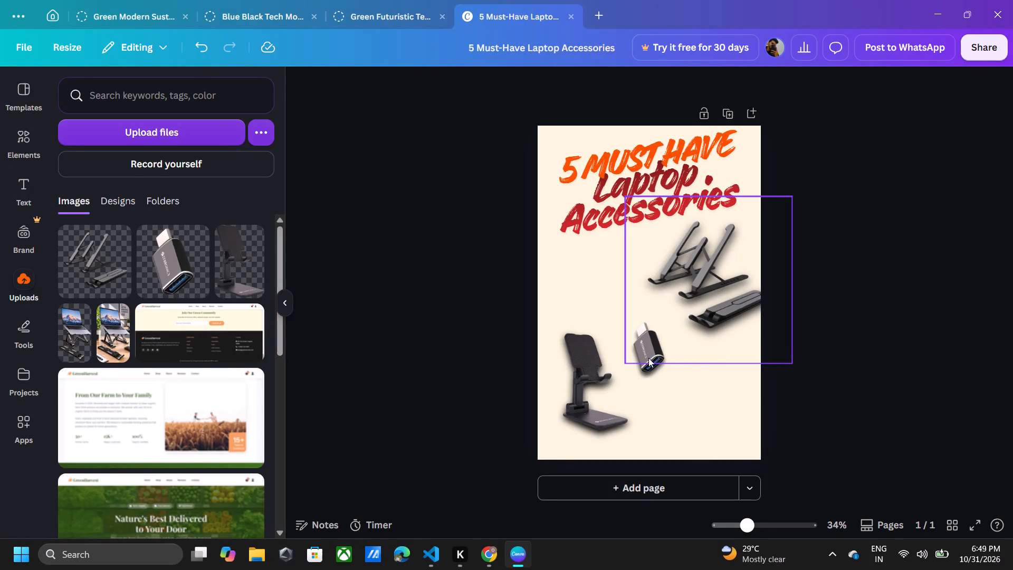
# Nudge the USB adapter slightly upward toward the folding laptop stand.
pyautogui.moveTo(645, 369); pyautogui.dragTo(650, 357)
# Move the phone stand up beneath the title, opposite the folding laptop stand, and shrink it slightly.
pyautogui.moveTo(567, 379); pyautogui.dragTo(563, 281)
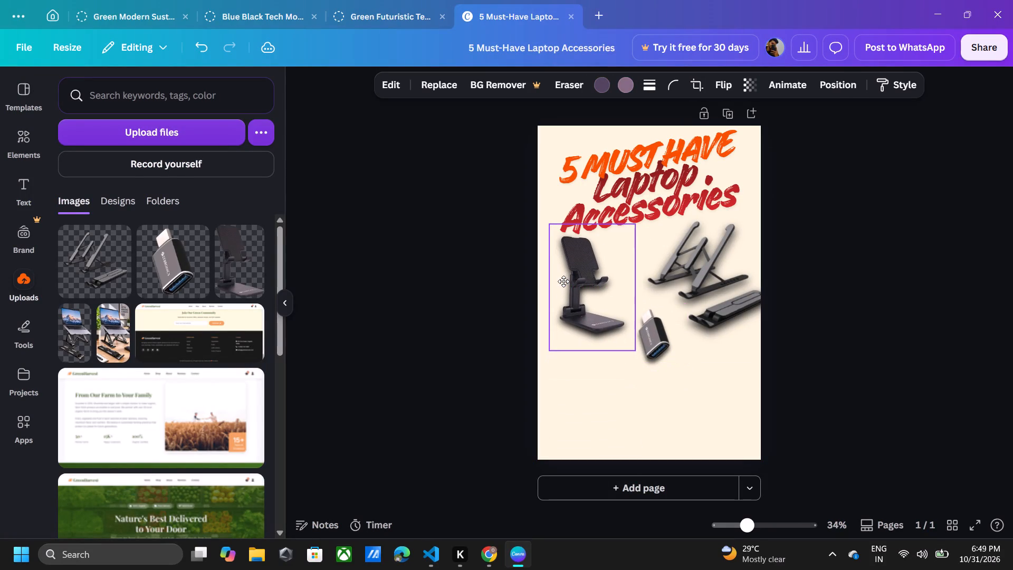
pyautogui.moveTo(563, 281); pyautogui.dragTo(563, 275)
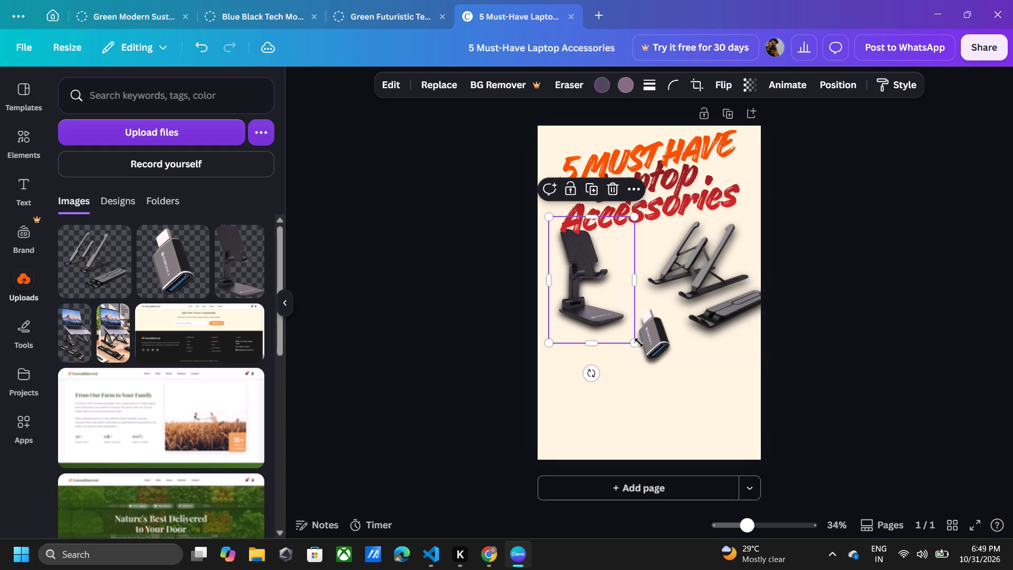
pyautogui.moveTo(637, 341); pyautogui.dragTo(625, 325)
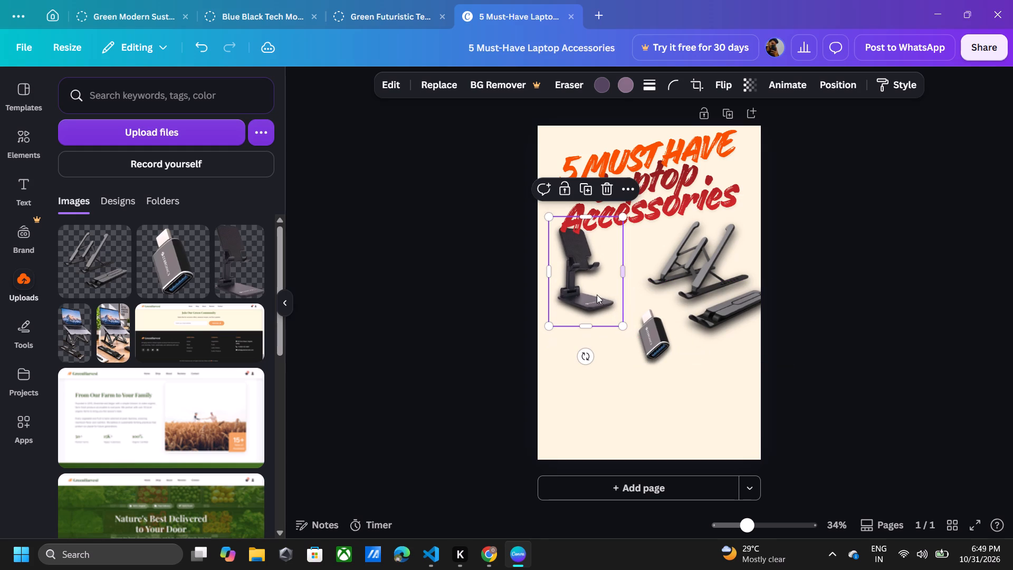
pyautogui.moveTo(595, 294); pyautogui.dragTo(604, 299)
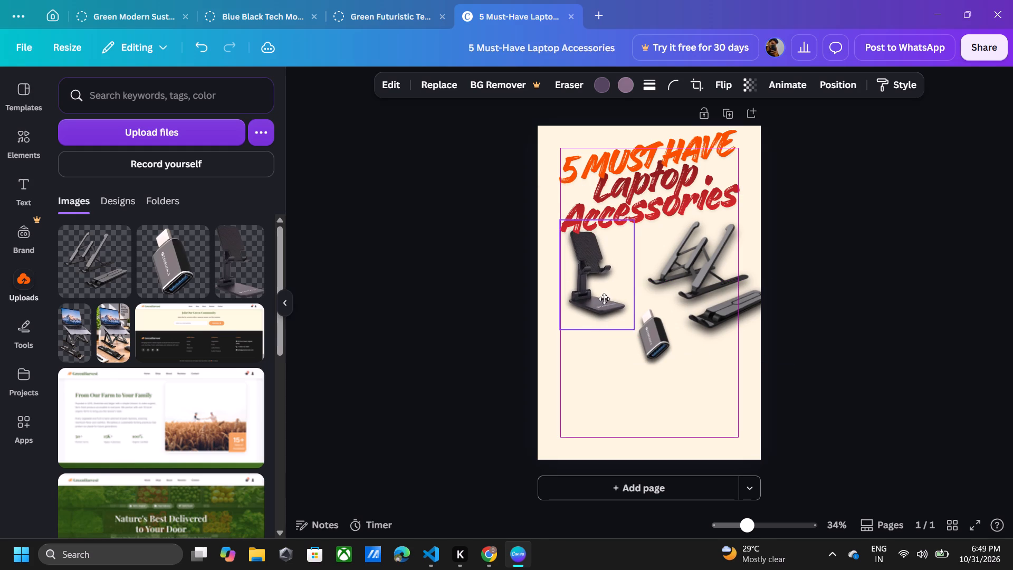
pyautogui.moveTo(604, 299); pyautogui.dragTo(604, 301)
pyautogui.click(844, 411)
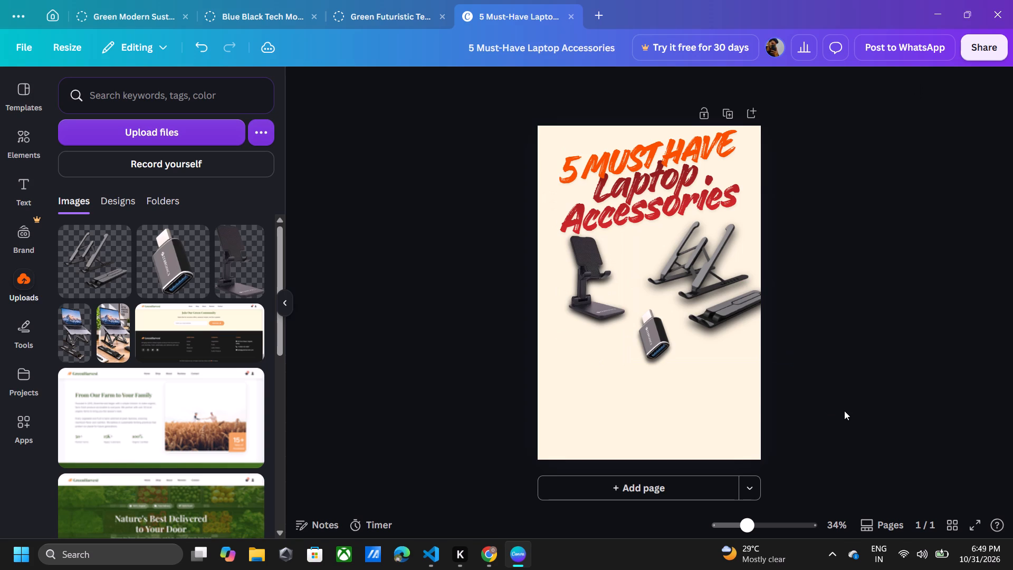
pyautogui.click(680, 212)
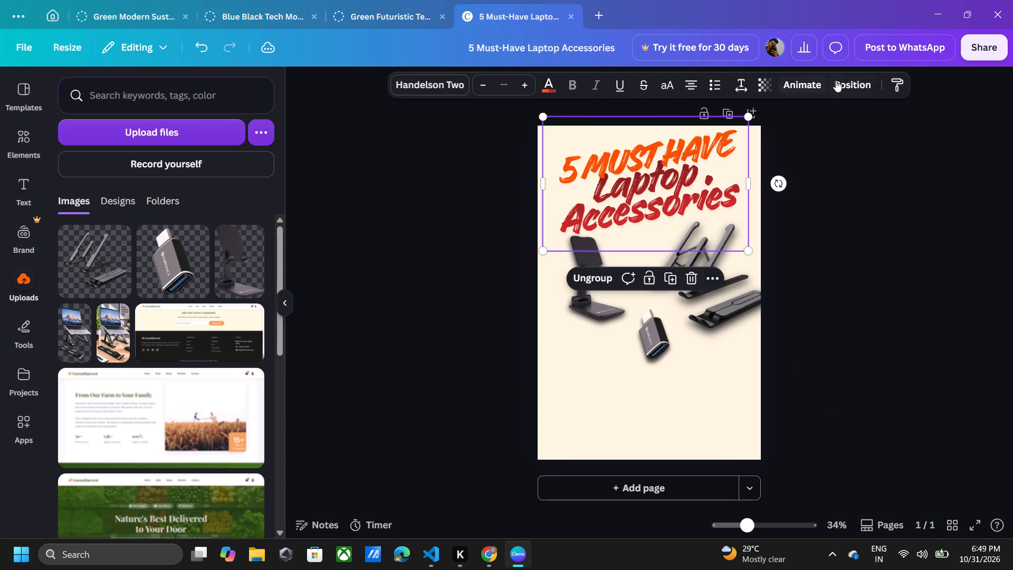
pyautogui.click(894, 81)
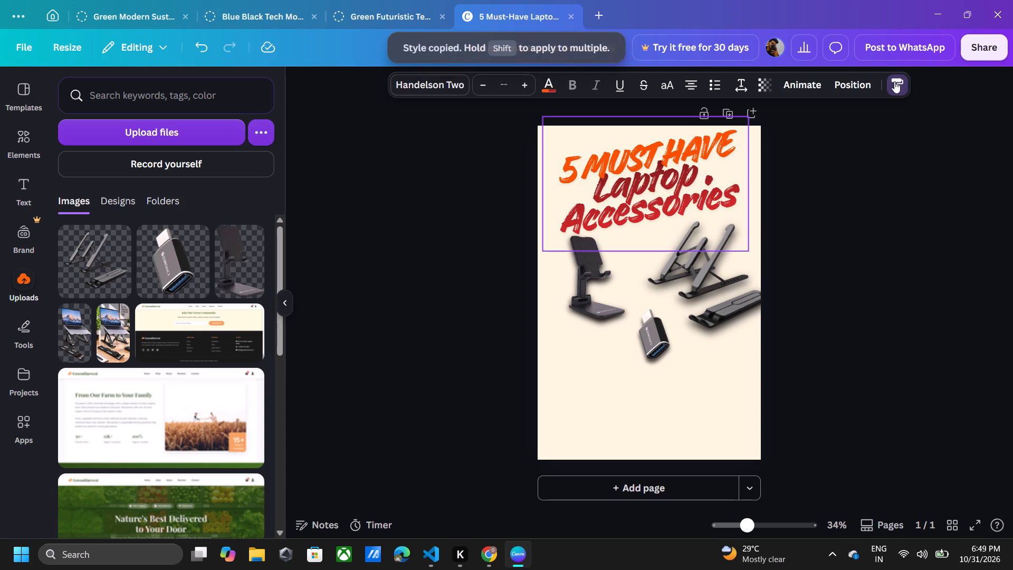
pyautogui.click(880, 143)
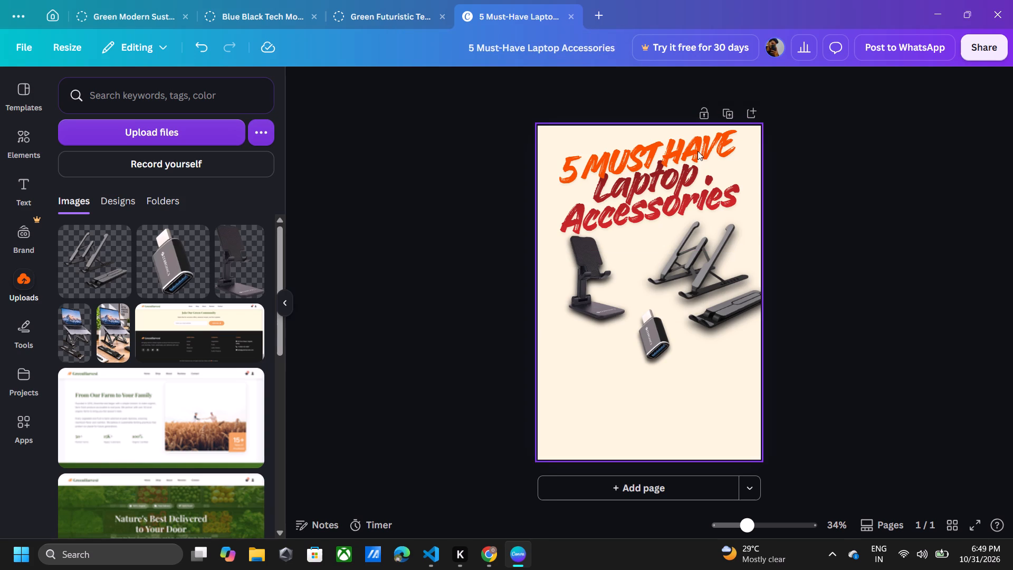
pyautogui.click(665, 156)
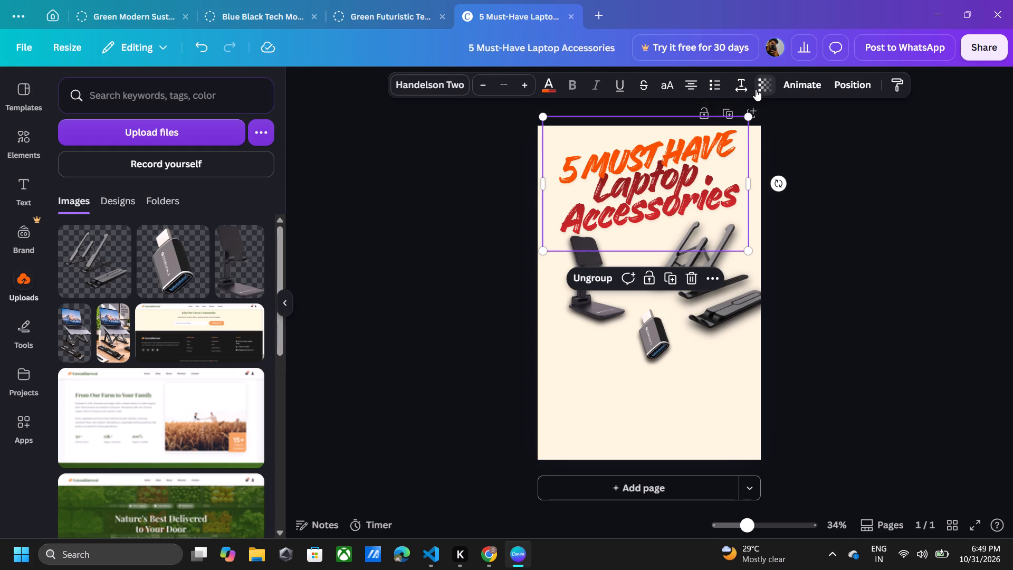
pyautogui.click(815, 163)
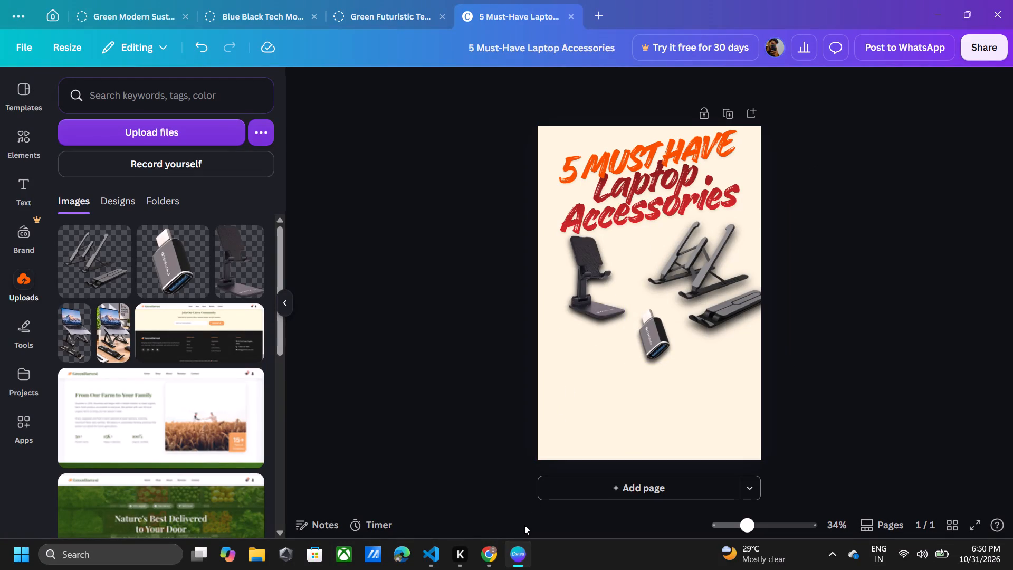
# Switch to Chrome and search Google Shopping for "zebronicsphone c to c".
pyautogui.click(495, 557)
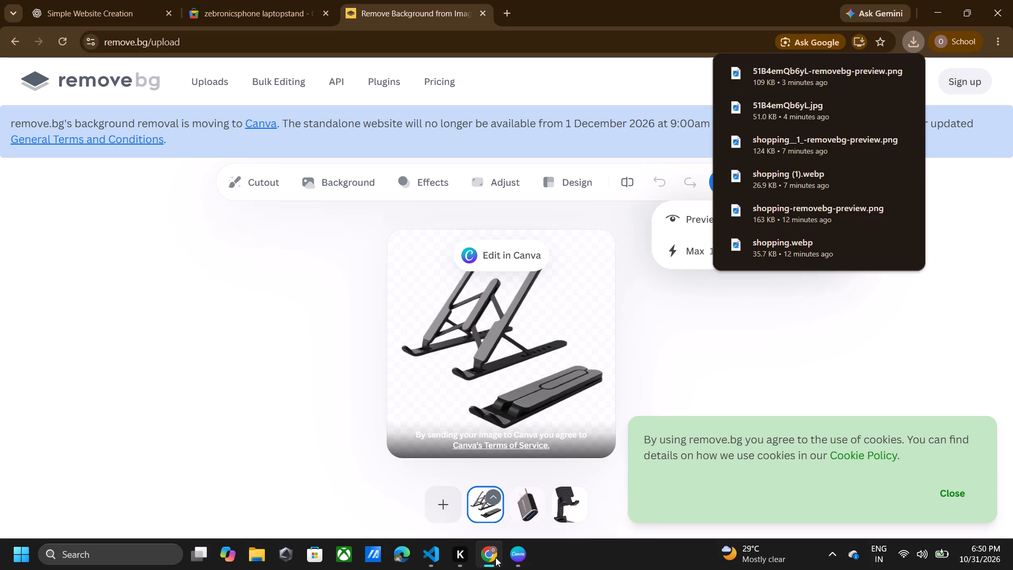
pyautogui.click(237, 4)
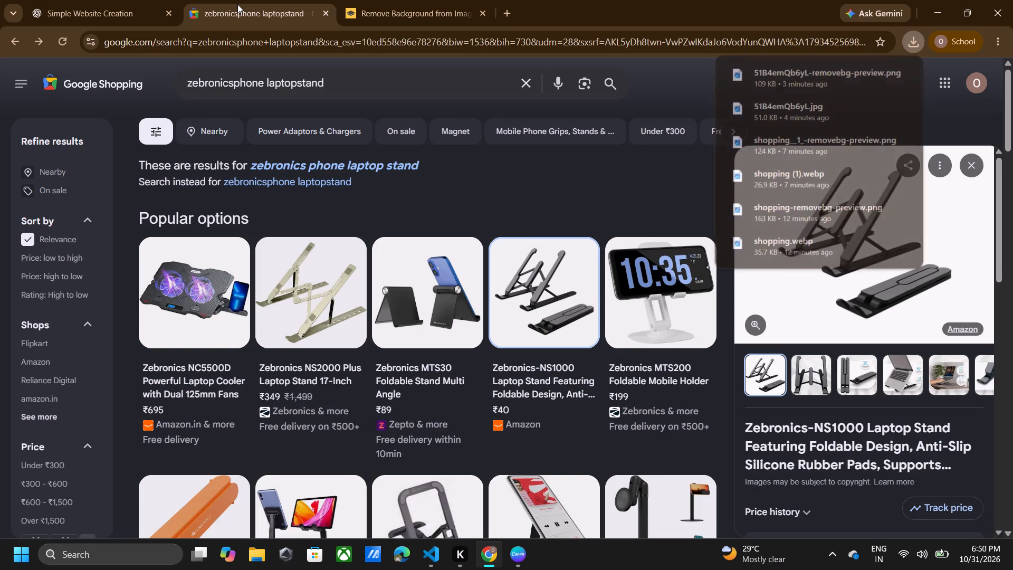
pyautogui.click(332, 85)
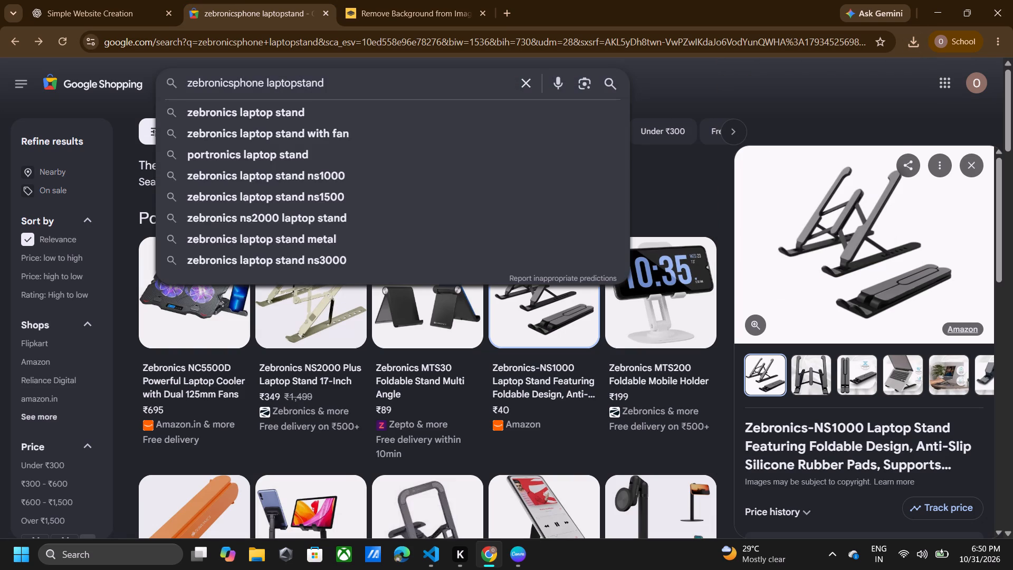
pyautogui.press('BackSpace')
pyautogui.press('BackSpace')
pyautogui.press('BackSpace')
pyautogui.press('BackSpace')
pyautogui.press('BackSpace')
pyautogui.press('BackSpace')
pyautogui.press('BackSpace')
pyautogui.press('BackSpace')
pyautogui.press('BackSpace')
pyautogui.press('BackSpace')
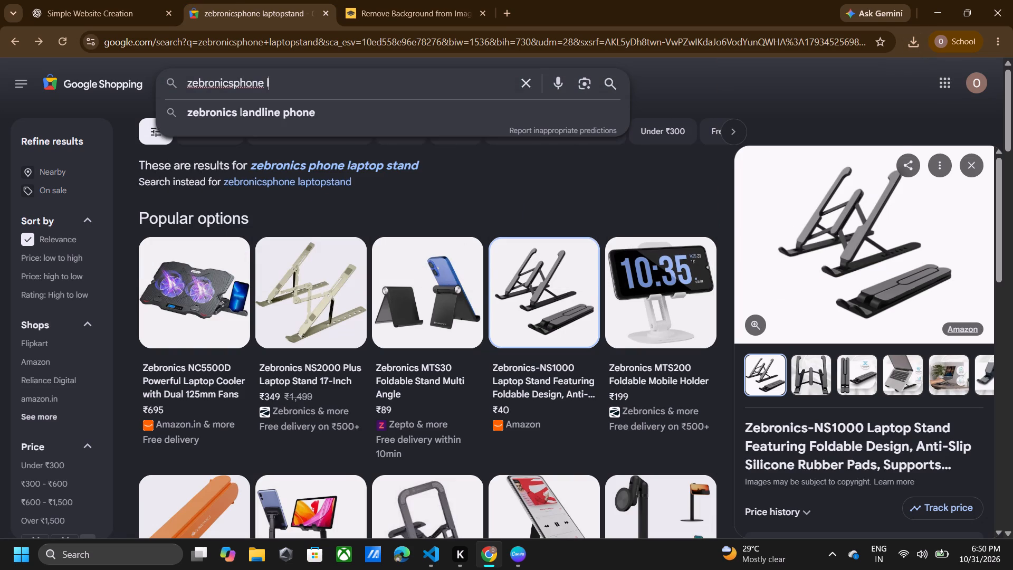
pyautogui.press('BackSpace')
pyautogui.write('c to c')
pyautogui.press('Return')
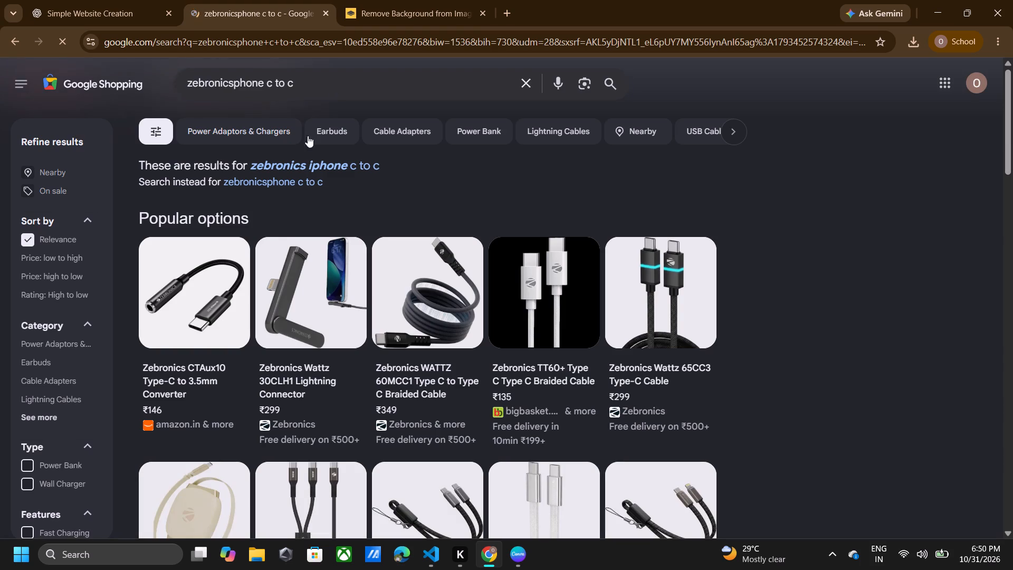
# Find the black braided Zebronics Type C 1 M Zeb-wattz 60cc3 cable among the results and open its details.
pyautogui.scroll(-1, 315, 325)
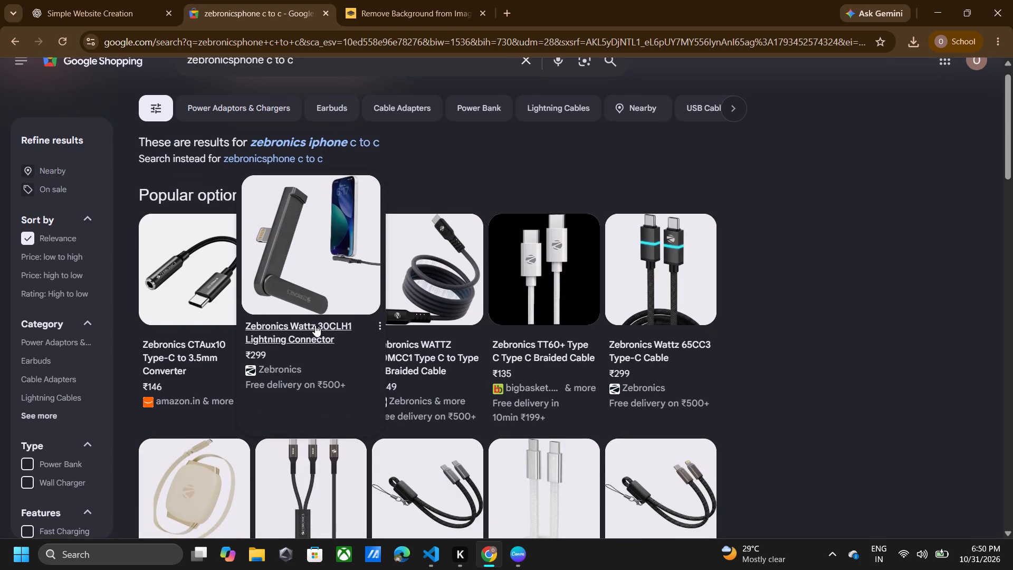
pyautogui.scroll(-4, 315, 325)
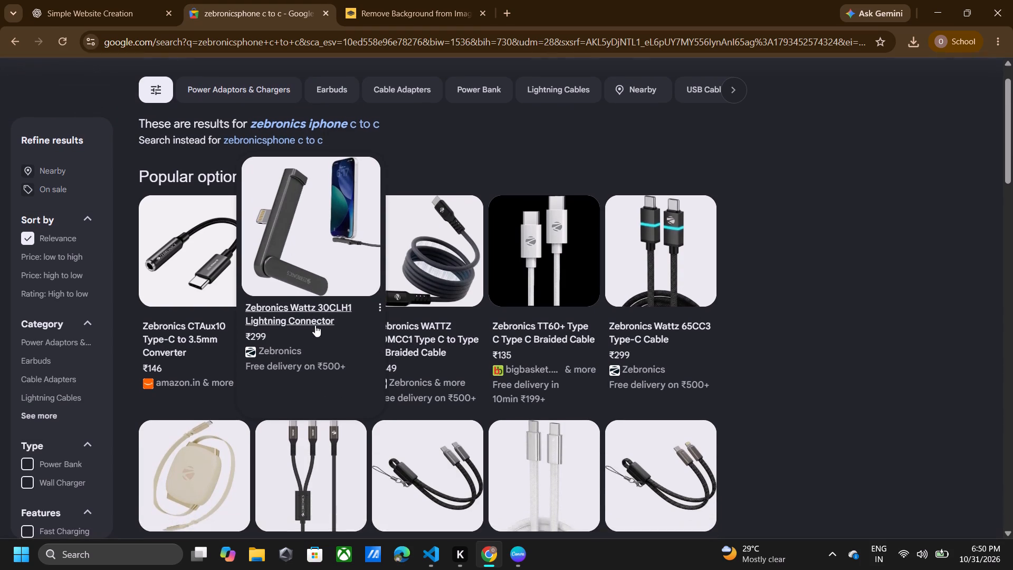
pyautogui.scroll(-5, 315, 325)
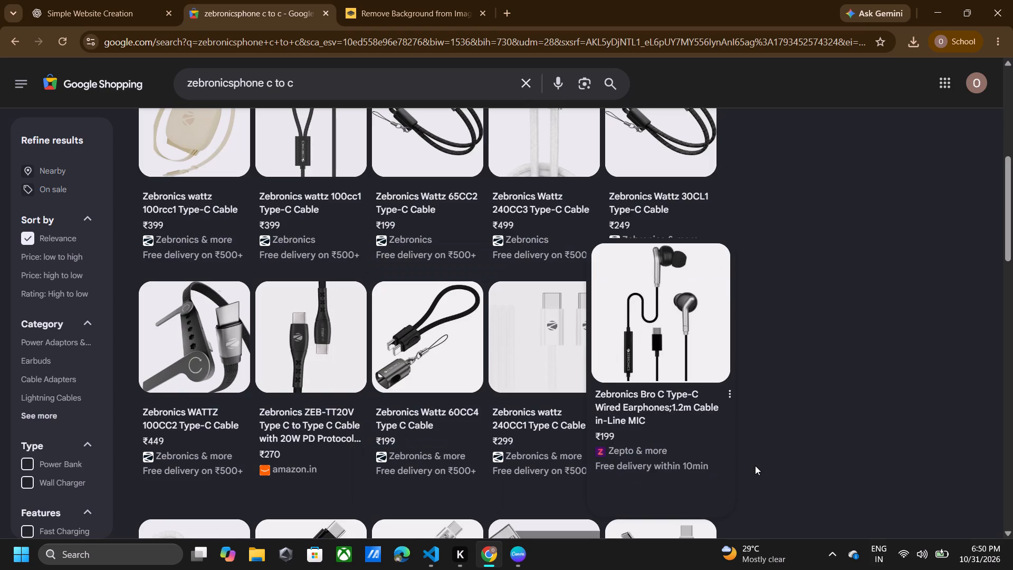
pyautogui.scroll(-3, 755, 465)
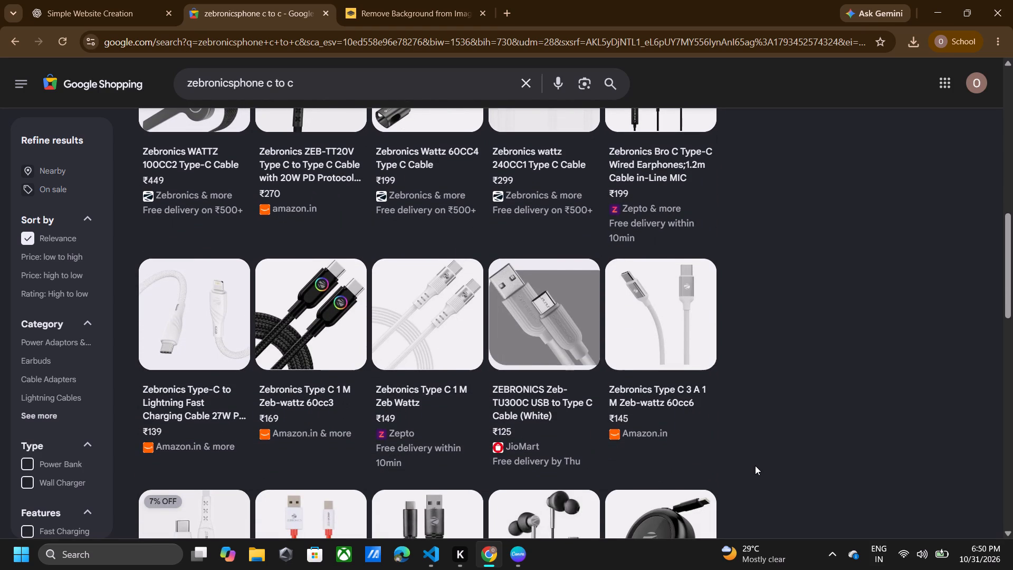
pyautogui.click(337, 351)
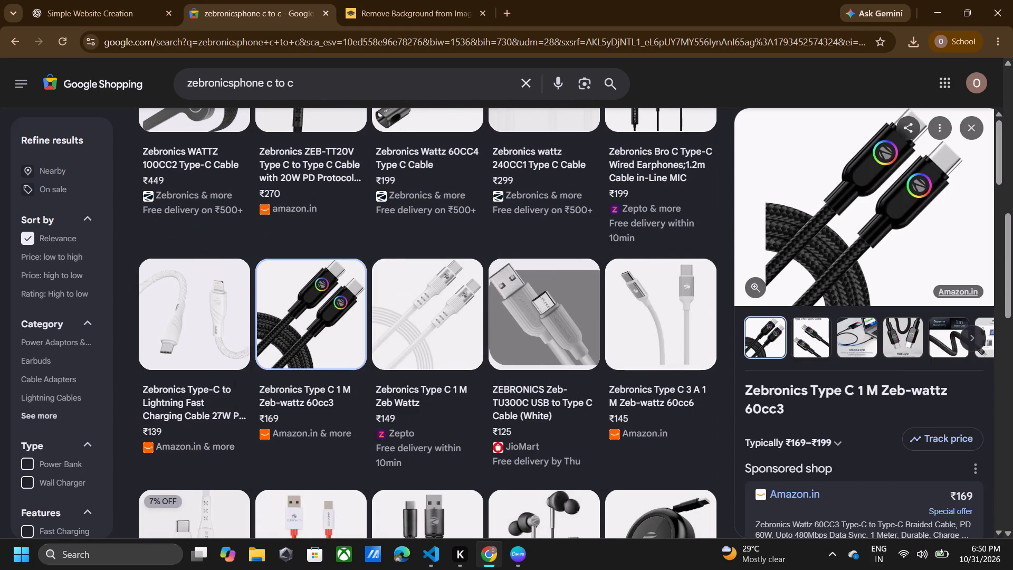
# Save the first gallery image of the Zeb-wattz 60cc3 cable as a webp file in Downloads.
pyautogui.click(885, 247)
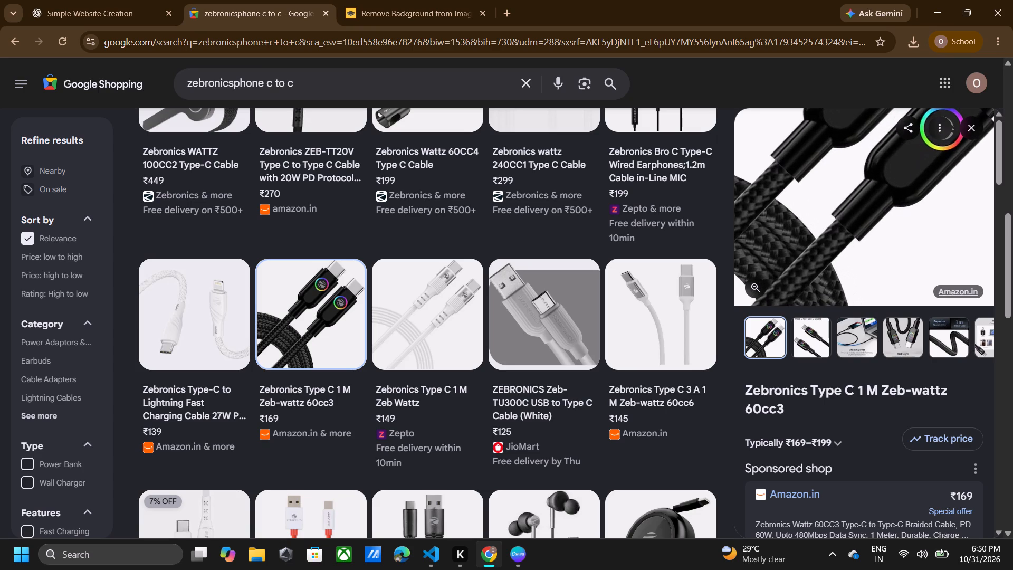
pyautogui.hscroll(-2, 907, 339)
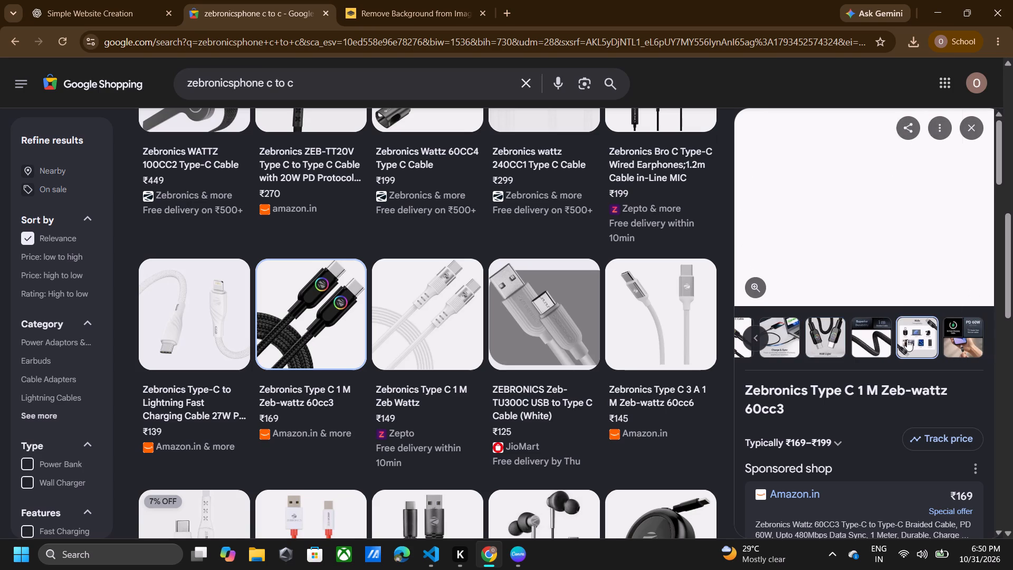
pyautogui.hscroll(-1, 907, 339)
pyautogui.hscroll(1, 907, 339)
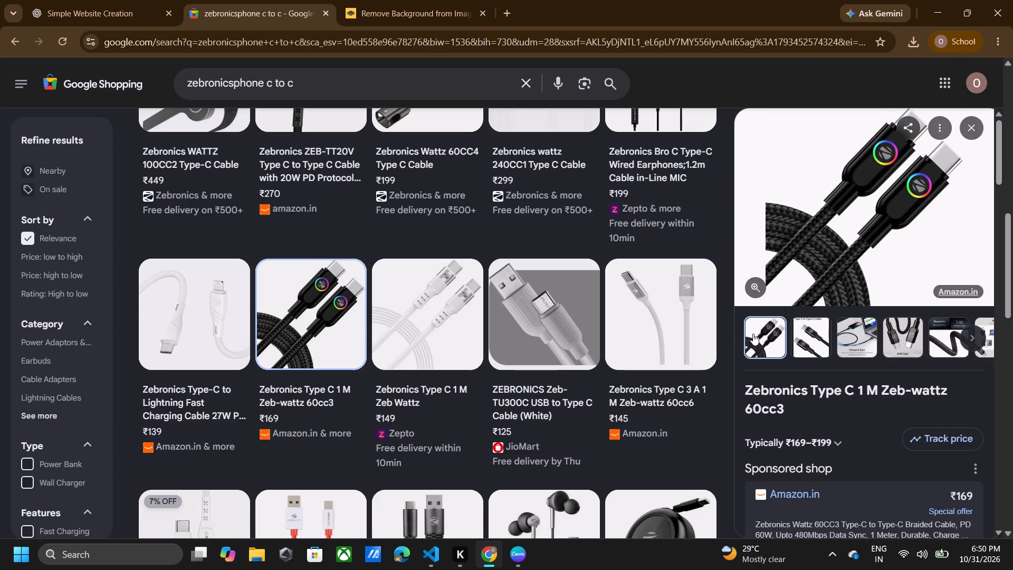
pyautogui.click(753, 334)
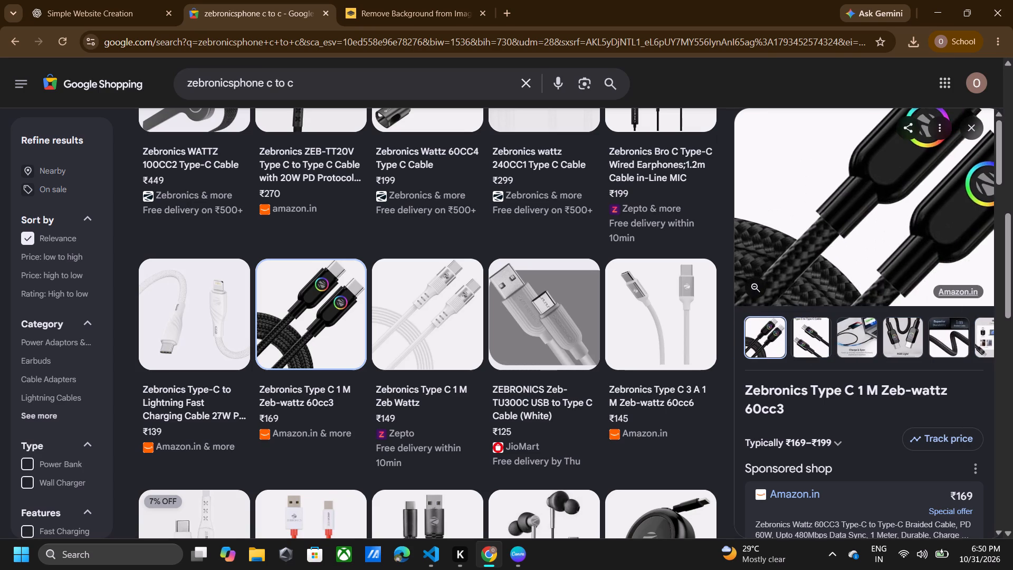
pyautogui.doubleClick(845, 193)
pyautogui.click(845, 193)
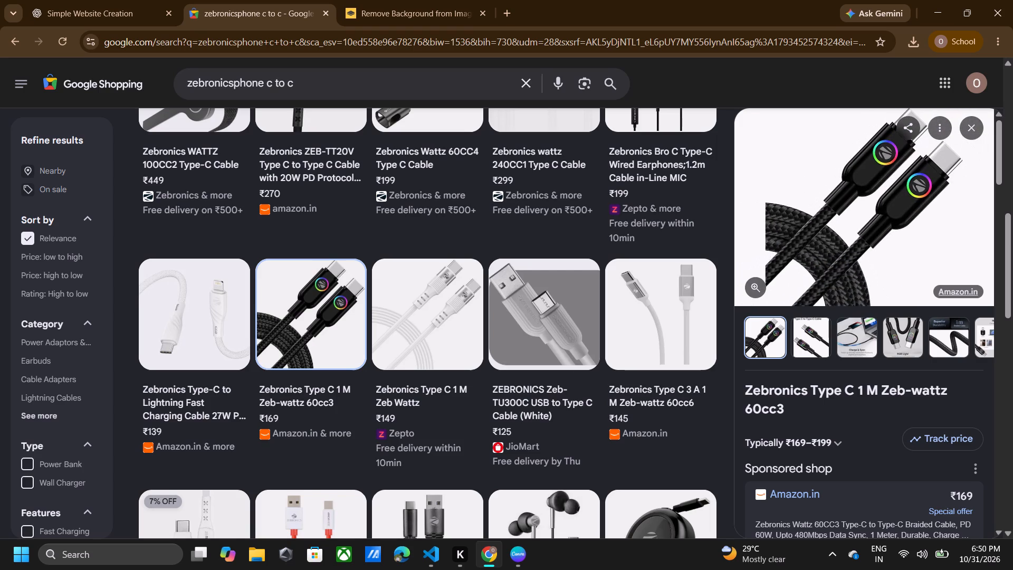
pyautogui.rightClick(862, 205)
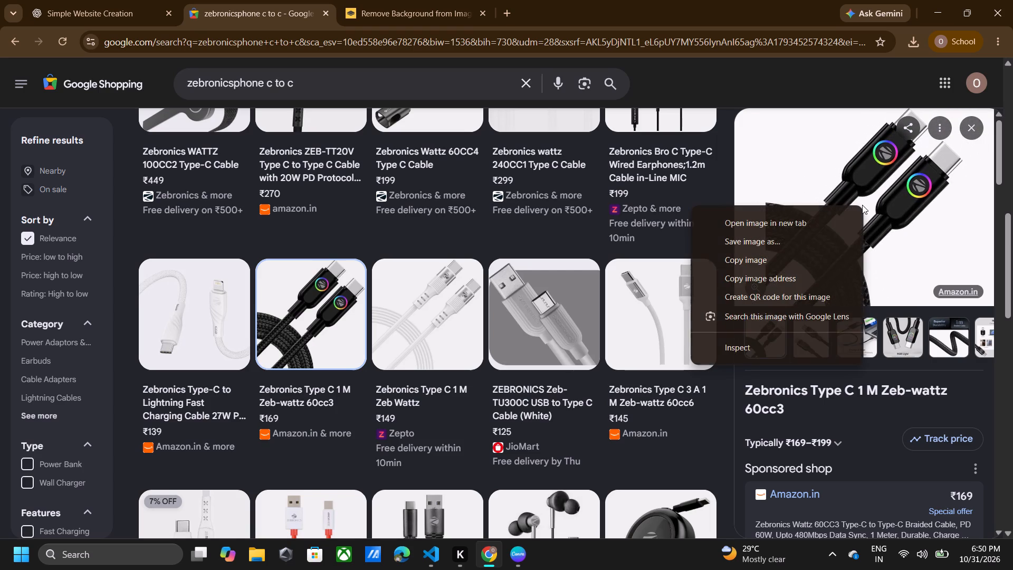
pyautogui.click(788, 236)
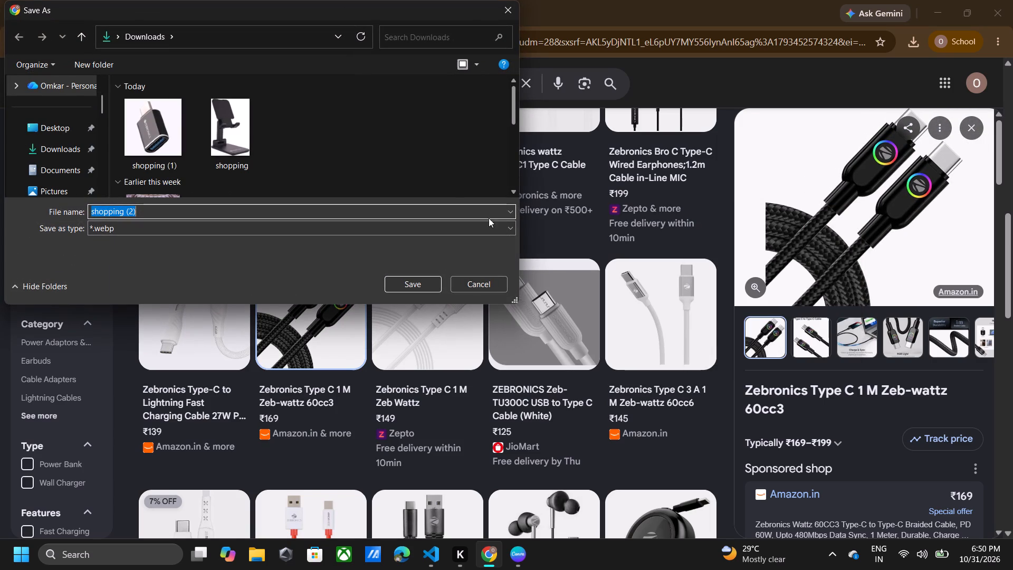
pyautogui.click(418, 287)
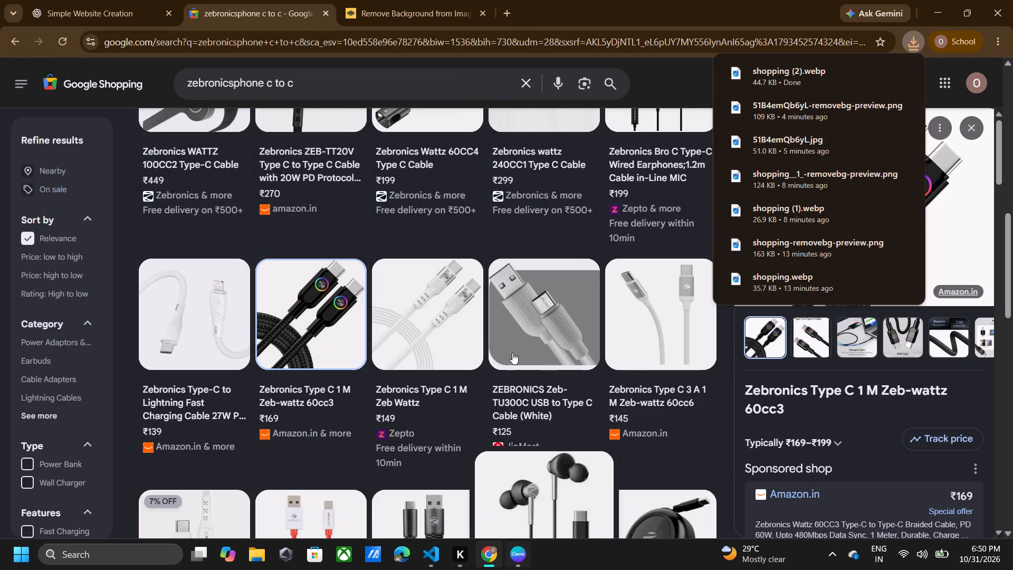
# Upload the cable image shopping (2) to remove.bg for background removal.
pyautogui.click(422, 10)
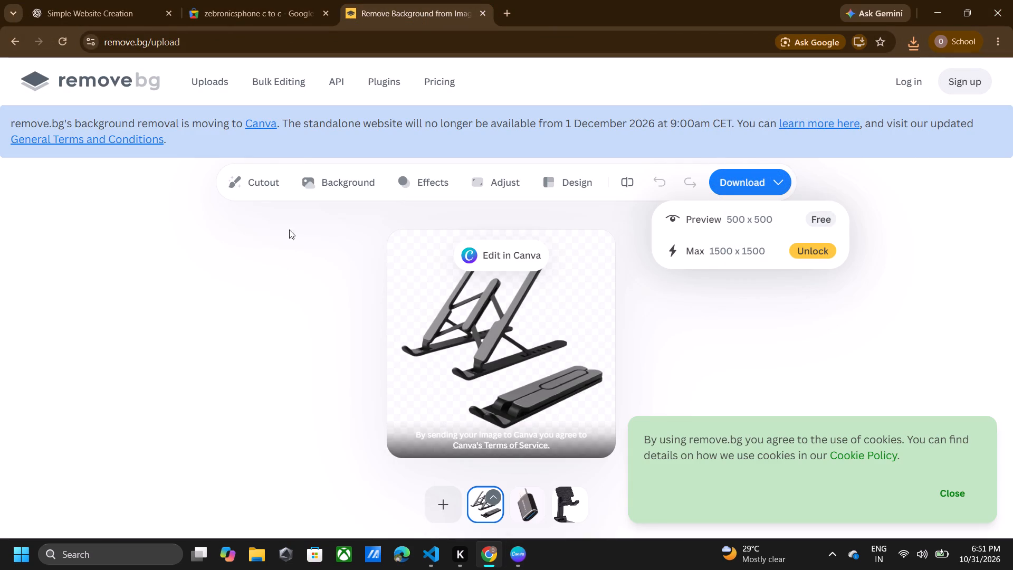
pyautogui.click(444, 497)
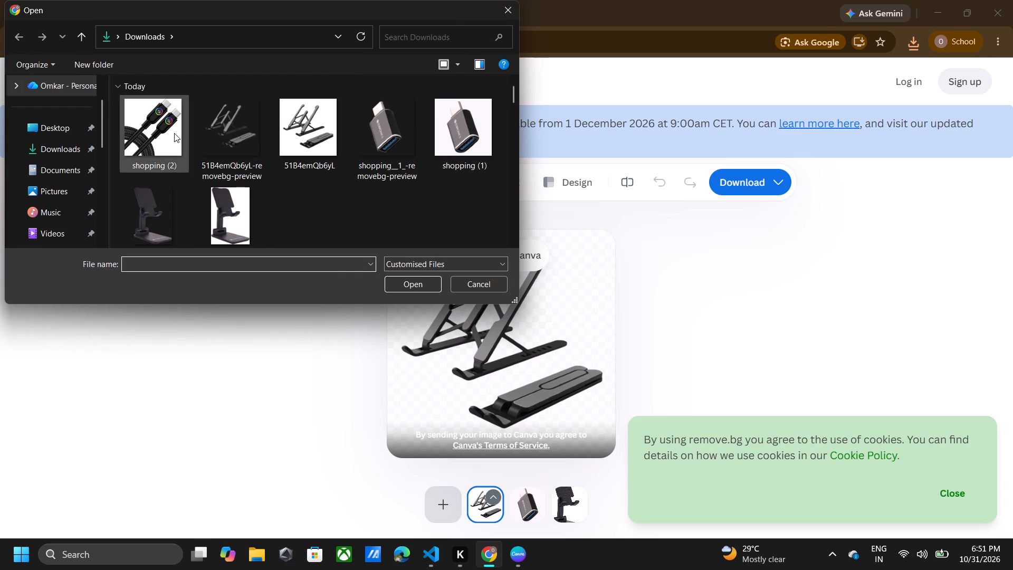
pyautogui.click(174, 133)
pyautogui.click(399, 278)
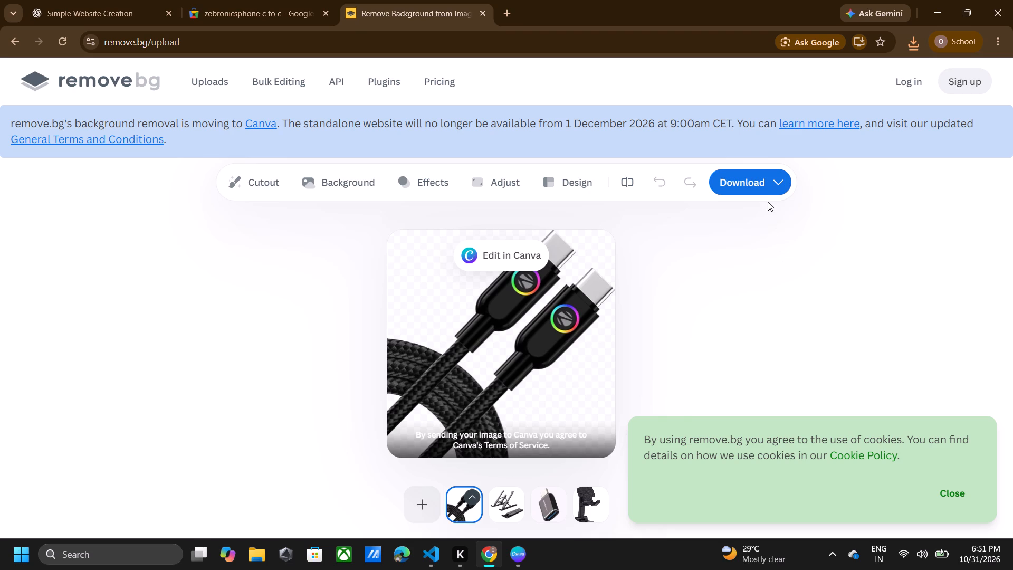
# Download the free preview version of the background-free cable image.
pyautogui.click(770, 174)
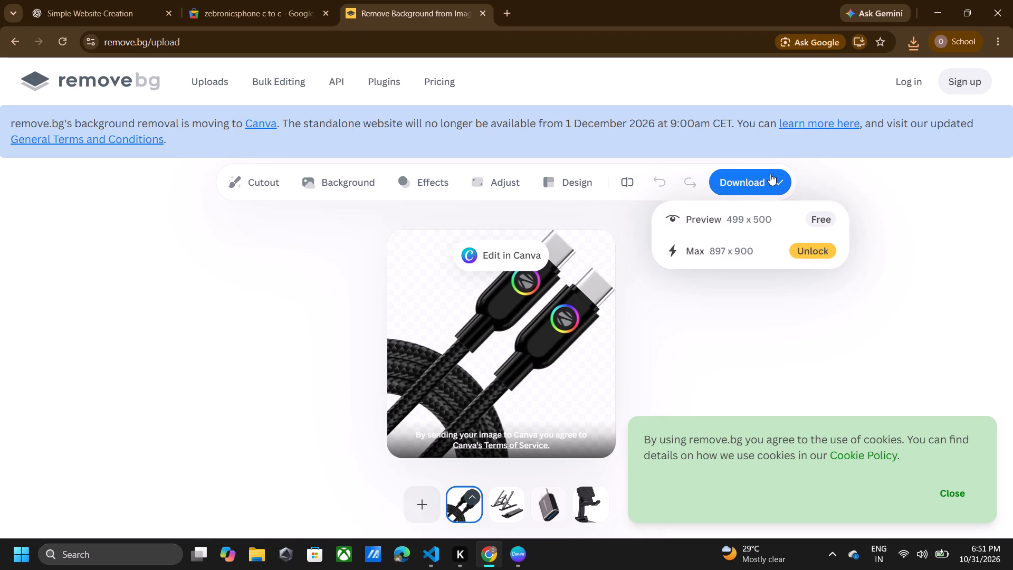
pyautogui.click(735, 215)
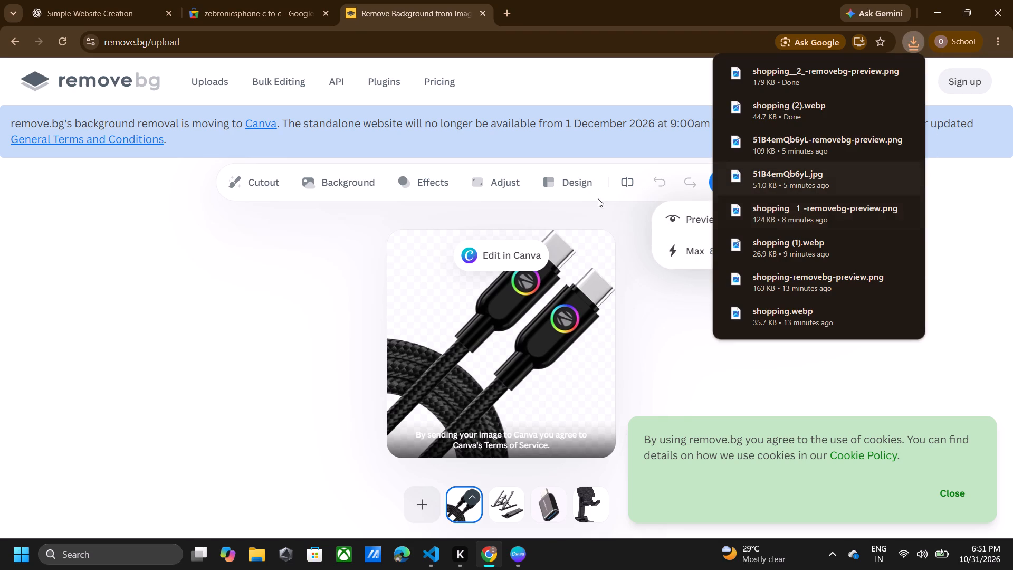
# Switch to Canva and upload shopping__2_-removebg-preview from Downloads to the image uploads.
pyautogui.click(513, 552)
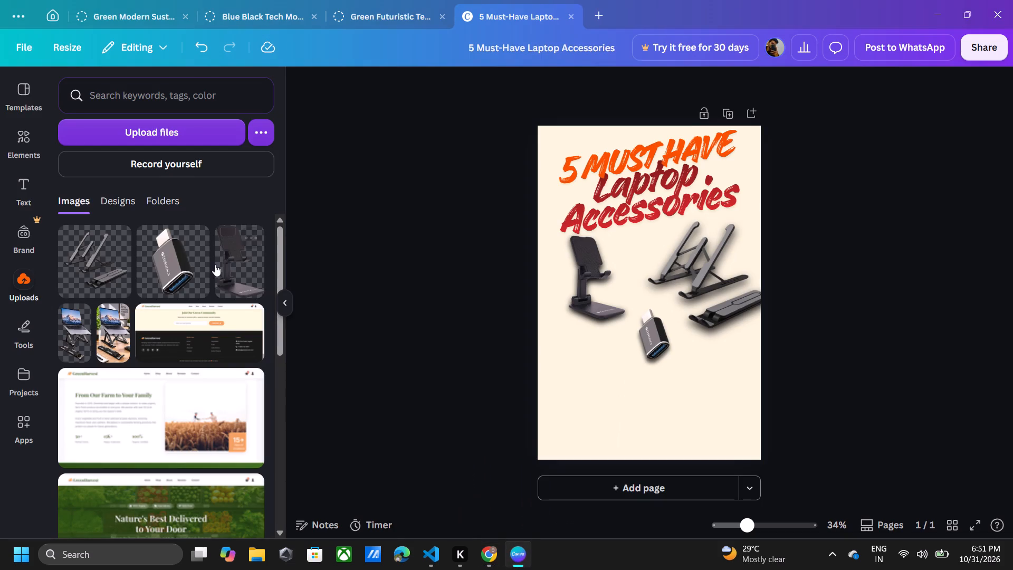
pyautogui.click(192, 130)
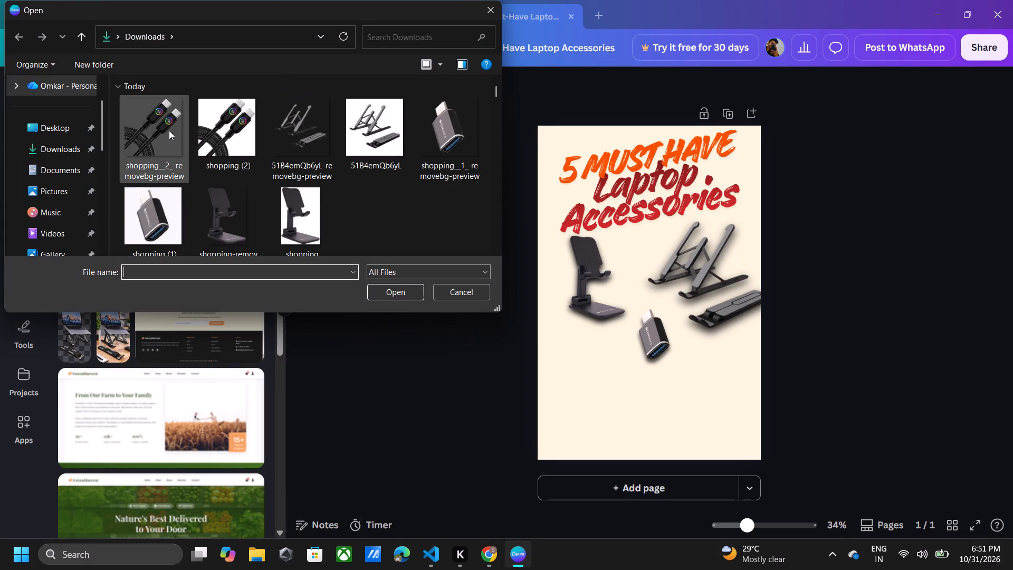
pyautogui.click(169, 130)
pyautogui.click(384, 293)
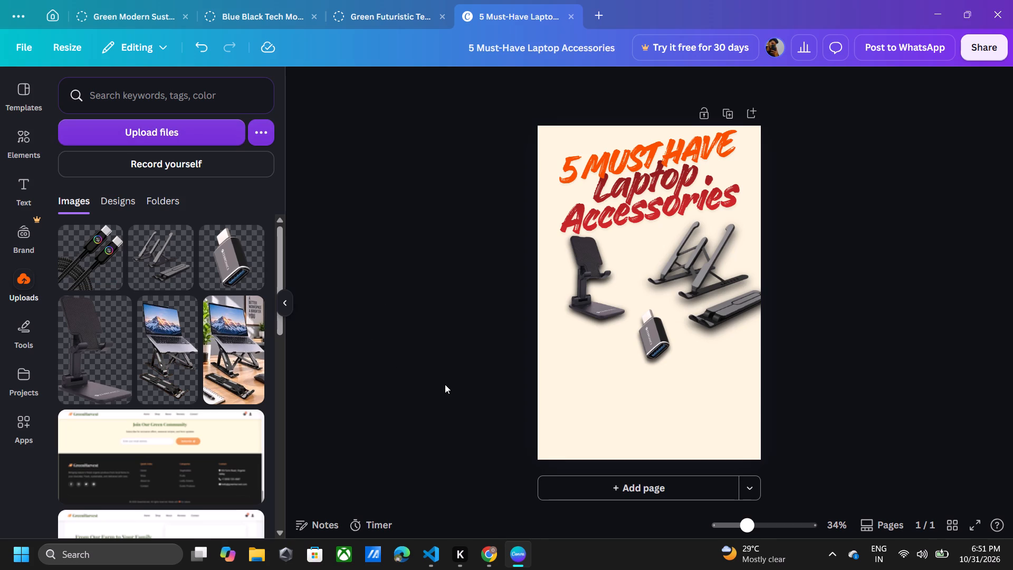
# Add the uploaded cable image to the poster, shrink it, and place it in the page's bottom-left corner.
pyautogui.click(116, 252)
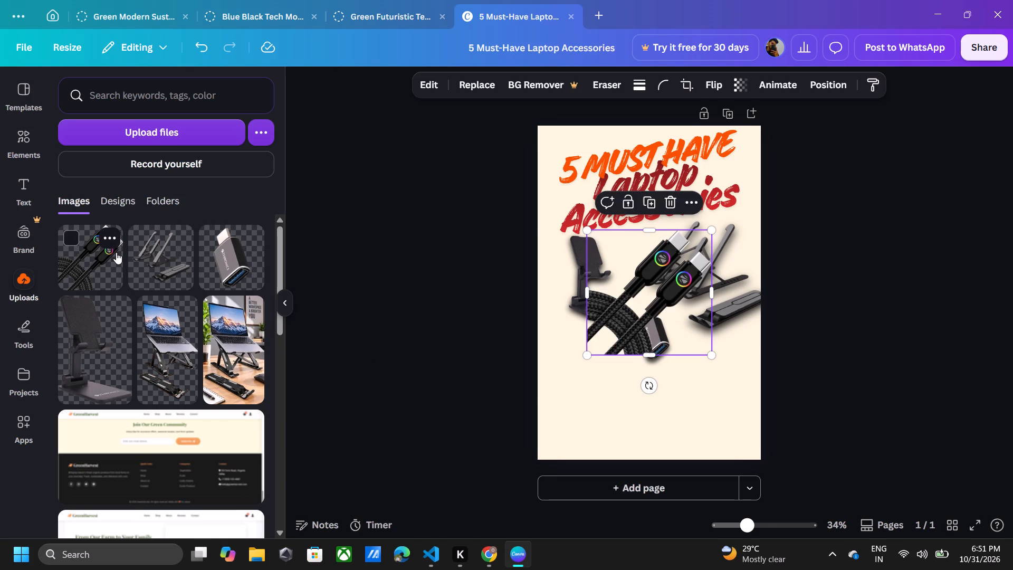
pyautogui.moveTo(666, 279); pyautogui.dragTo(627, 349)
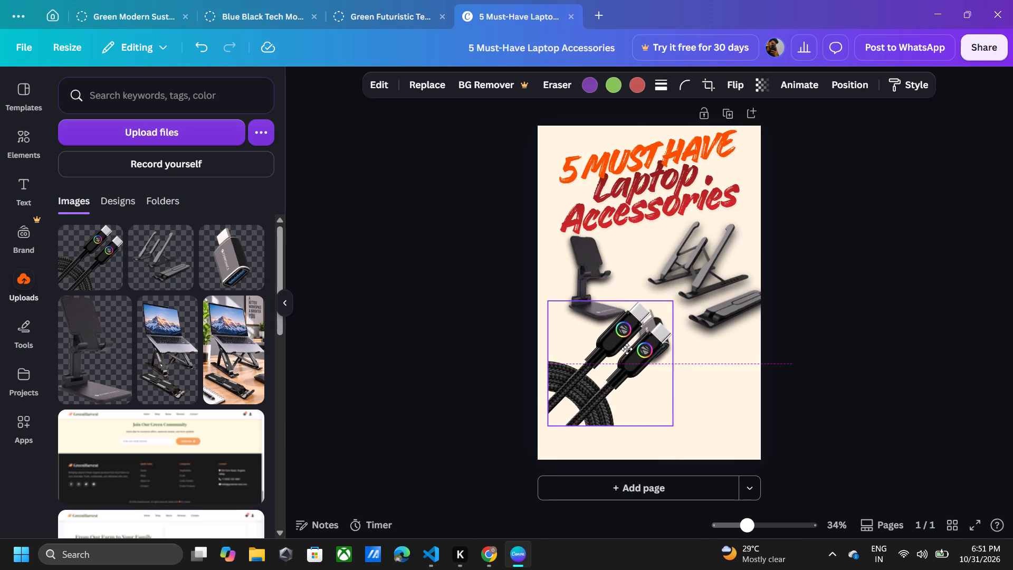
pyautogui.moveTo(627, 349); pyautogui.dragTo(624, 353)
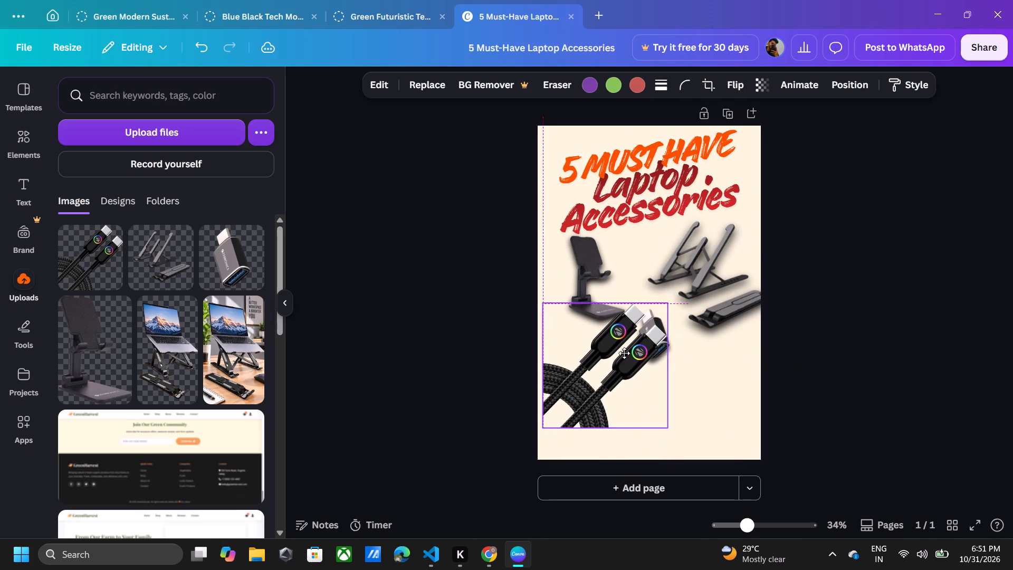
pyautogui.moveTo(624, 353); pyautogui.dragTo(624, 354)
pyautogui.moveTo(667, 428); pyautogui.dragTo(626, 401)
pyautogui.moveTo(586, 355); pyautogui.dragTo(595, 389)
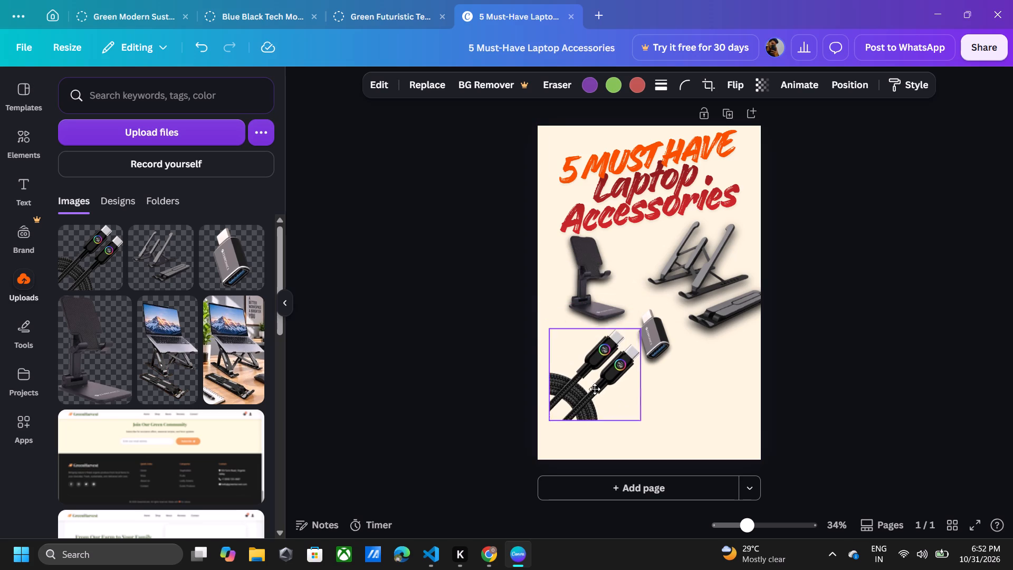
pyautogui.moveTo(595, 389); pyautogui.dragTo(579, 424)
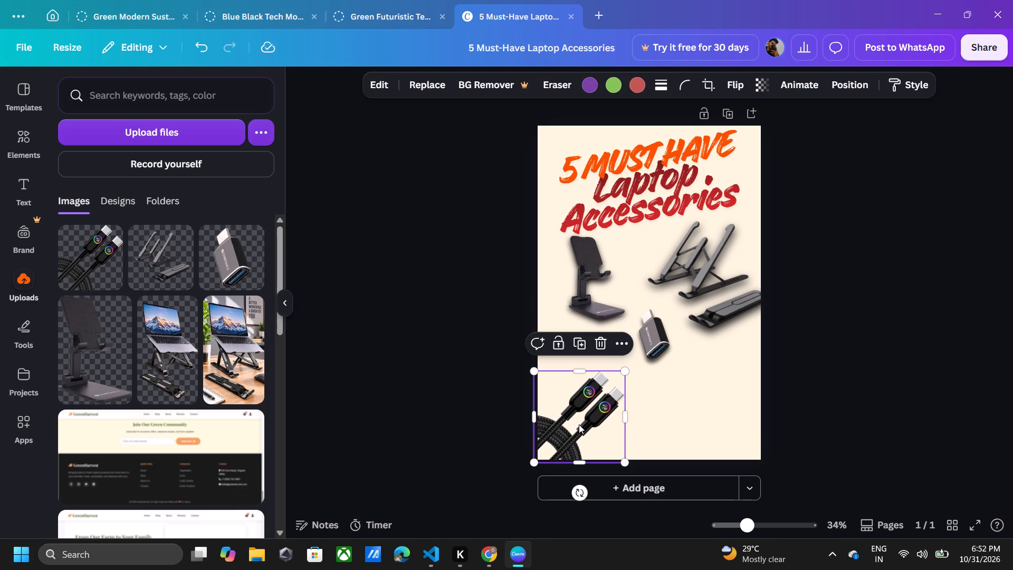
pyautogui.moveTo(624, 461); pyautogui.dragTo(599, 449)
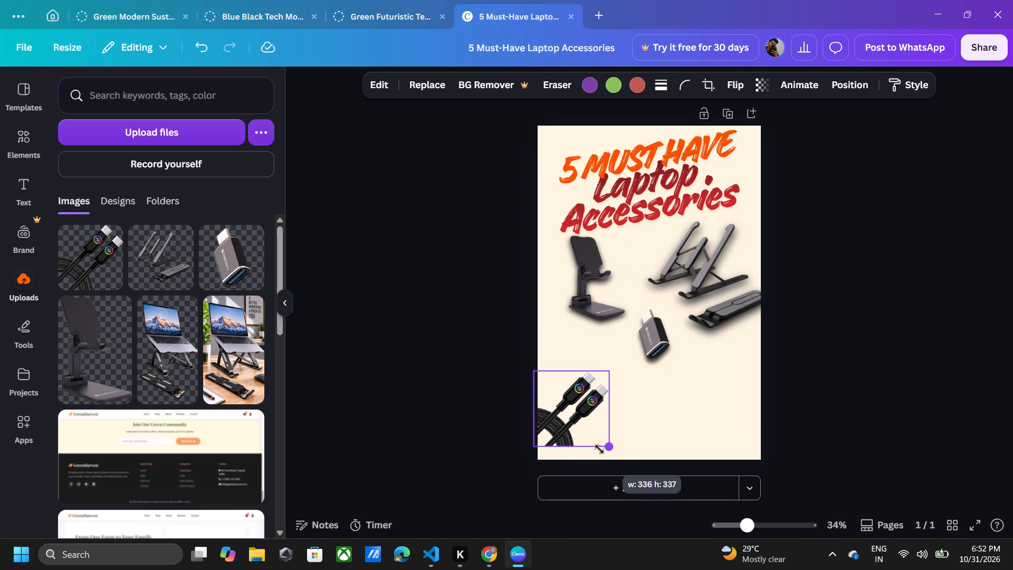
pyautogui.moveTo(599, 449); pyautogui.dragTo(597, 445)
pyautogui.moveTo(583, 411); pyautogui.dragTo(589, 424)
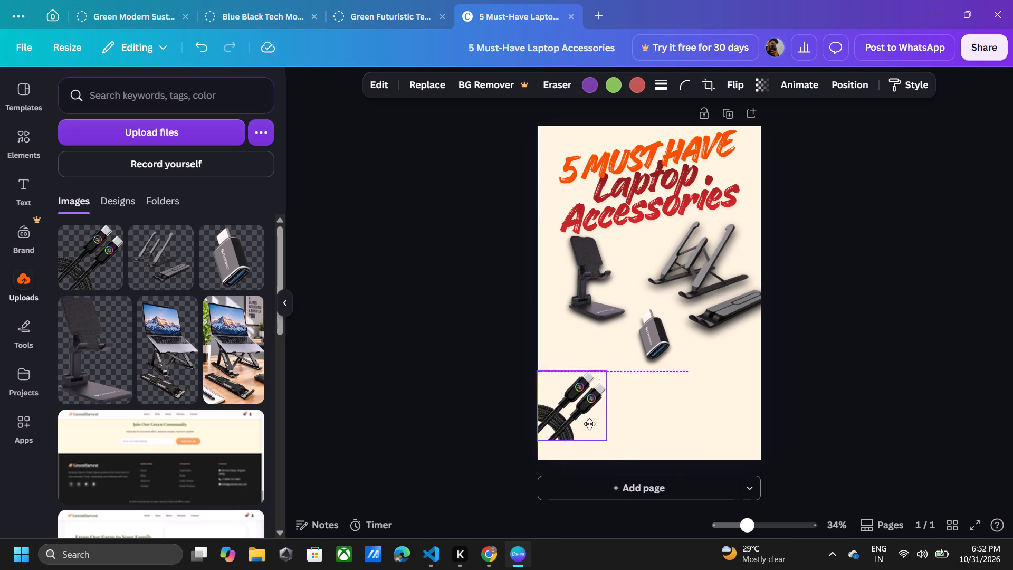
pyautogui.moveTo(589, 424); pyautogui.dragTo(586, 426)
pyautogui.moveTo(586, 426); pyautogui.dragTo(587, 428)
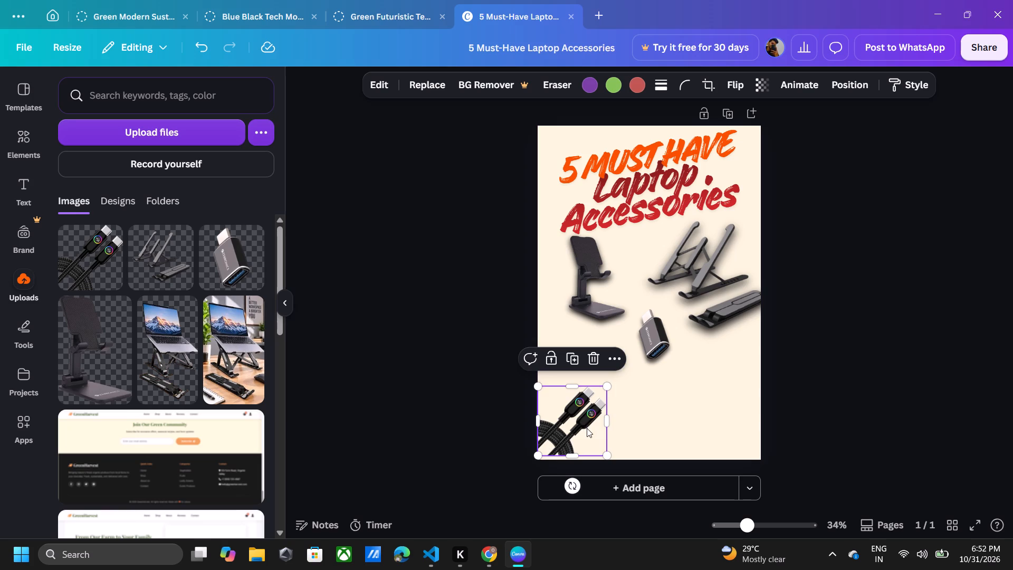
pyautogui.moveTo(587, 428); pyautogui.dragTo(586, 431)
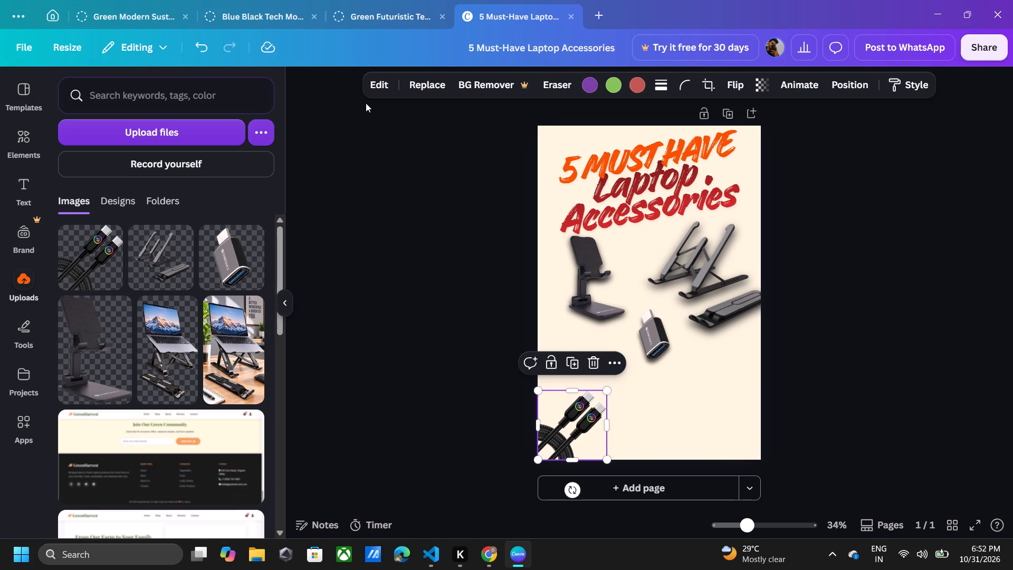
# Apply a Page lift shadow to the cable image.
pyautogui.click(375, 91)
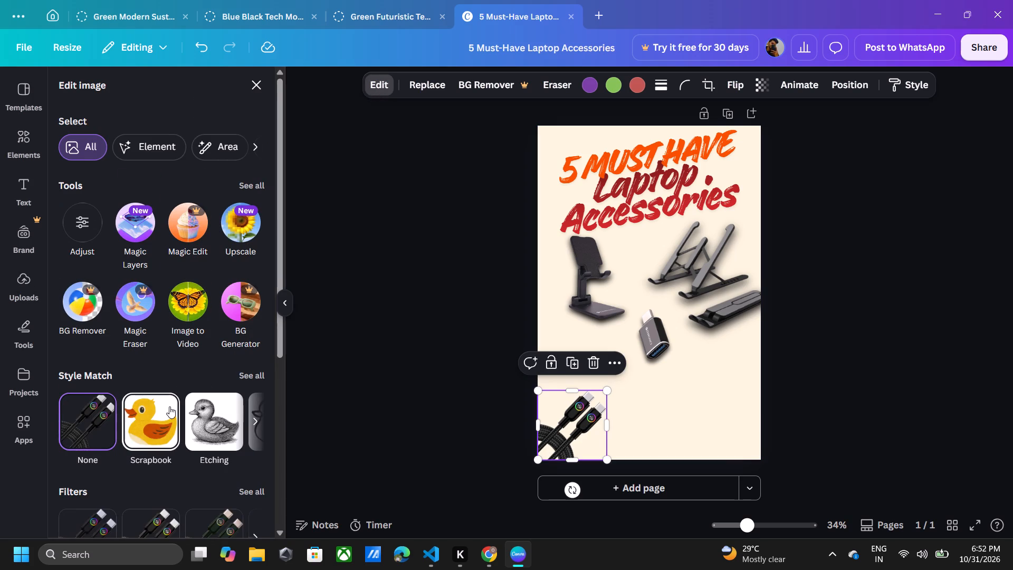
pyautogui.scroll(-3, 190, 360)
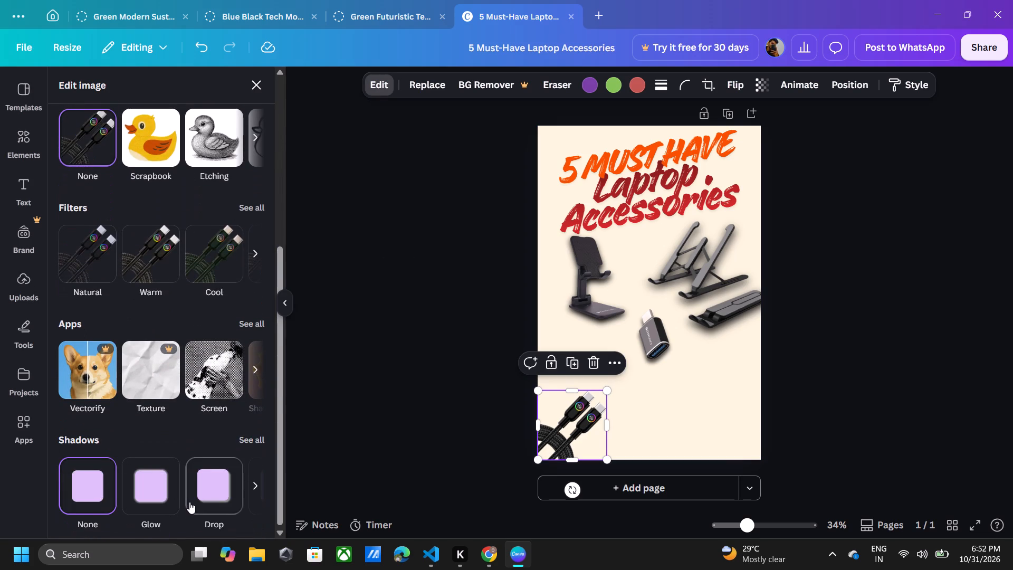
pyautogui.hscroll(-3, 189, 502)
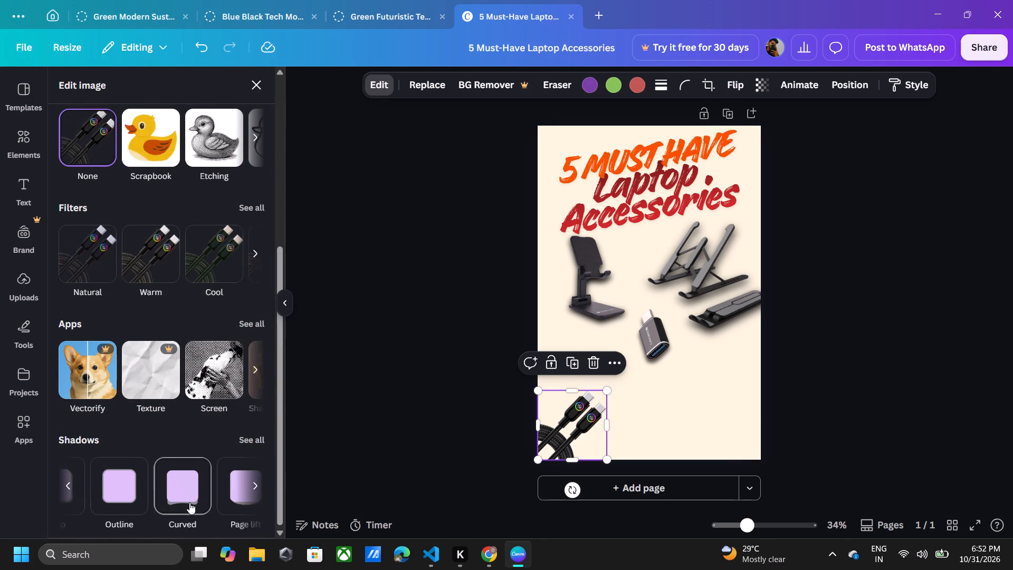
pyautogui.hscroll(-1, 189, 502)
pyautogui.click(214, 502)
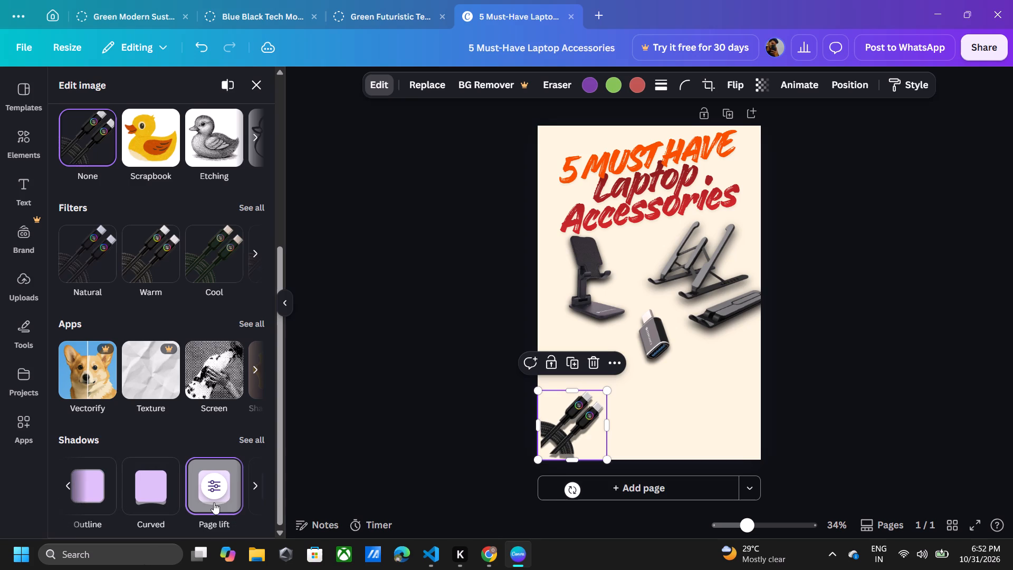
# Set the cable's Page lift shadow to blur 100, distance 25, curve 33 and intensity 93.
pyautogui.click(213, 476)
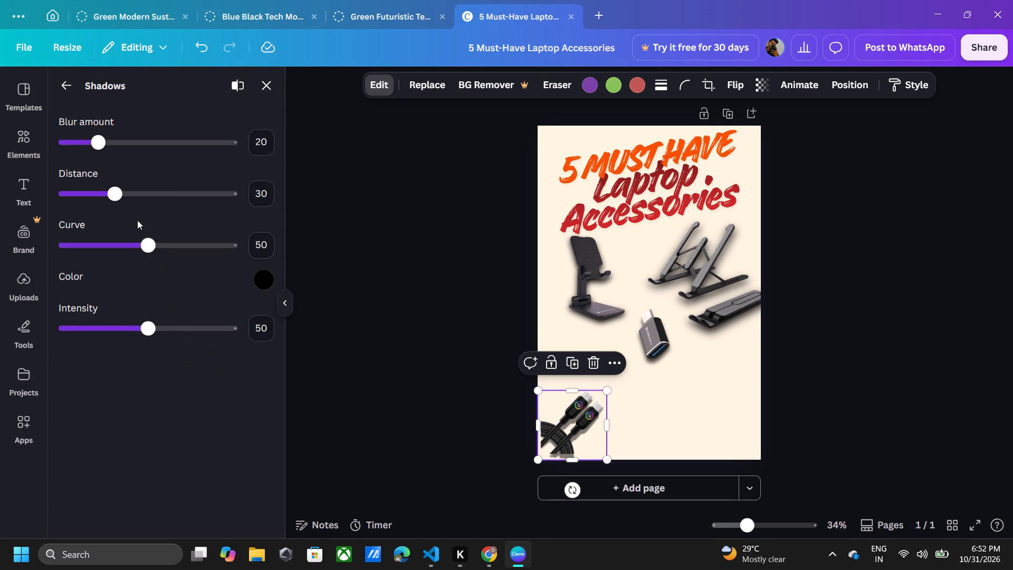
pyautogui.moveTo(118, 201); pyautogui.dragTo(108, 203)
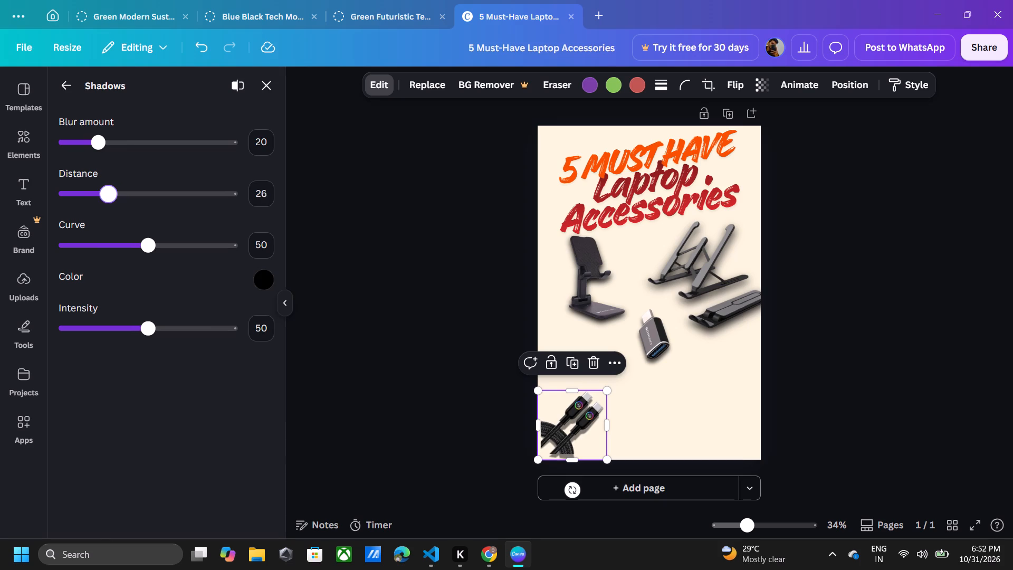
pyautogui.moveTo(108, 203); pyautogui.dragTo(85, 210)
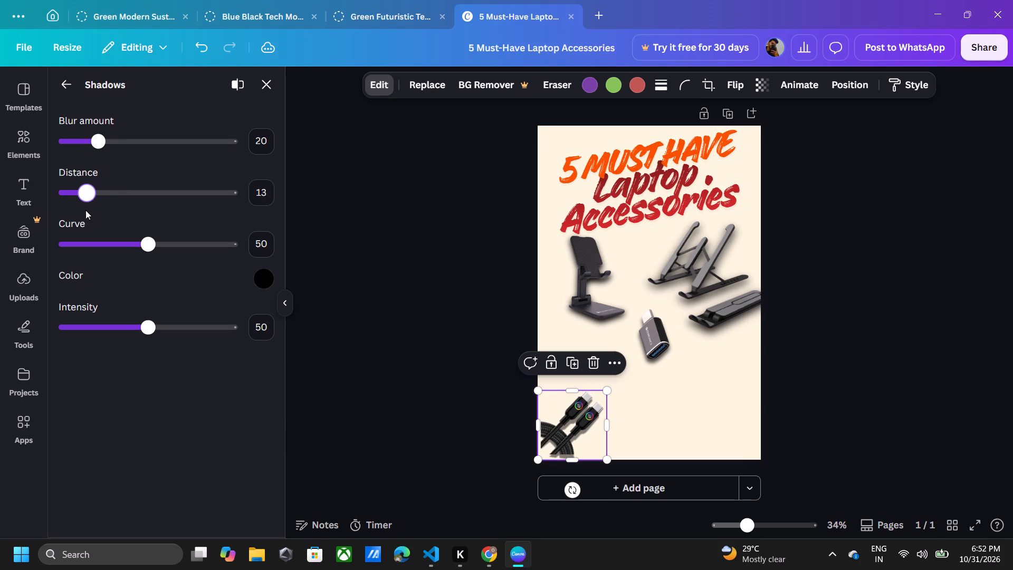
pyautogui.moveTo(85, 210); pyautogui.dragTo(154, 211)
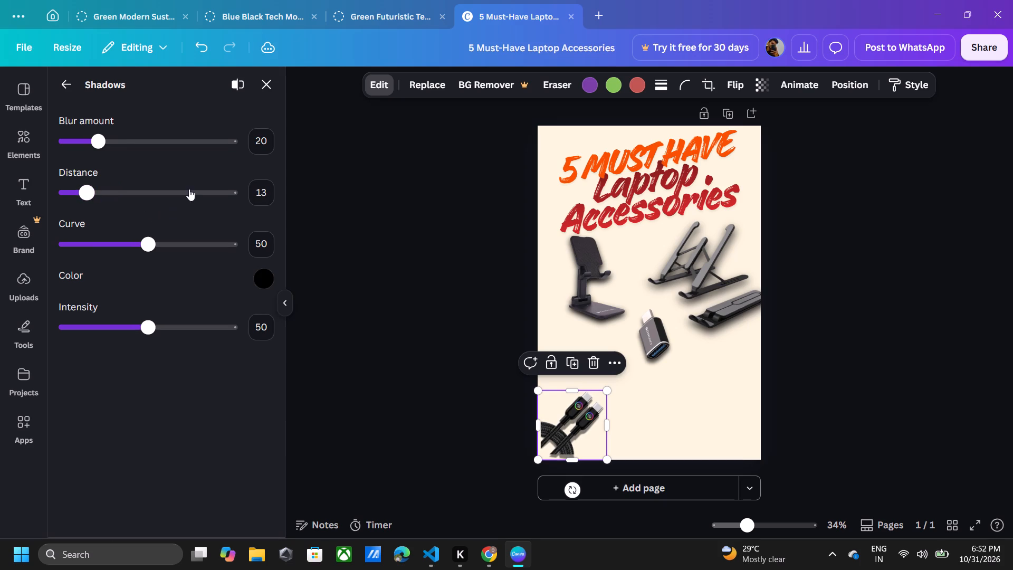
pyautogui.click(189, 189)
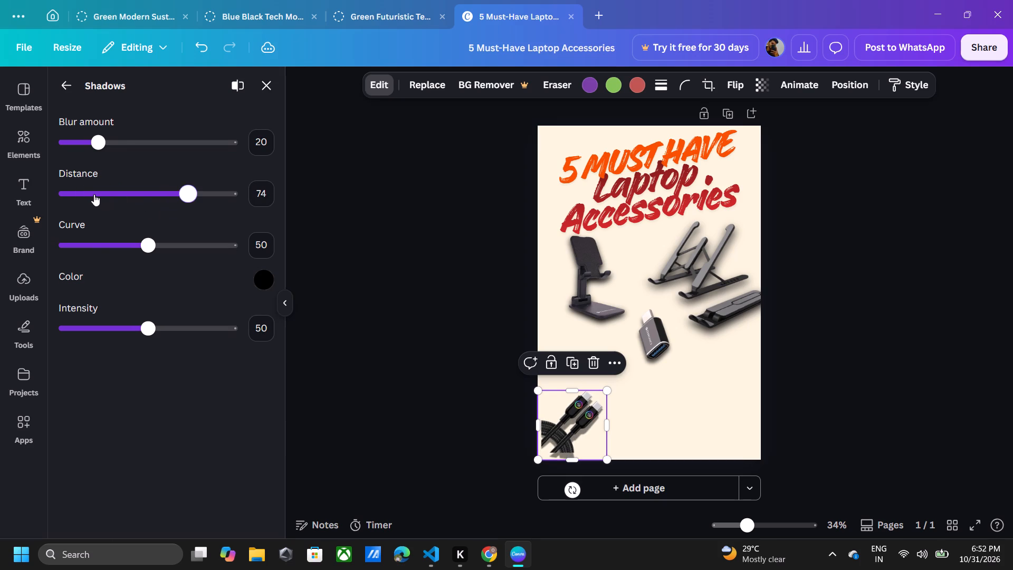
pyautogui.click(91, 194)
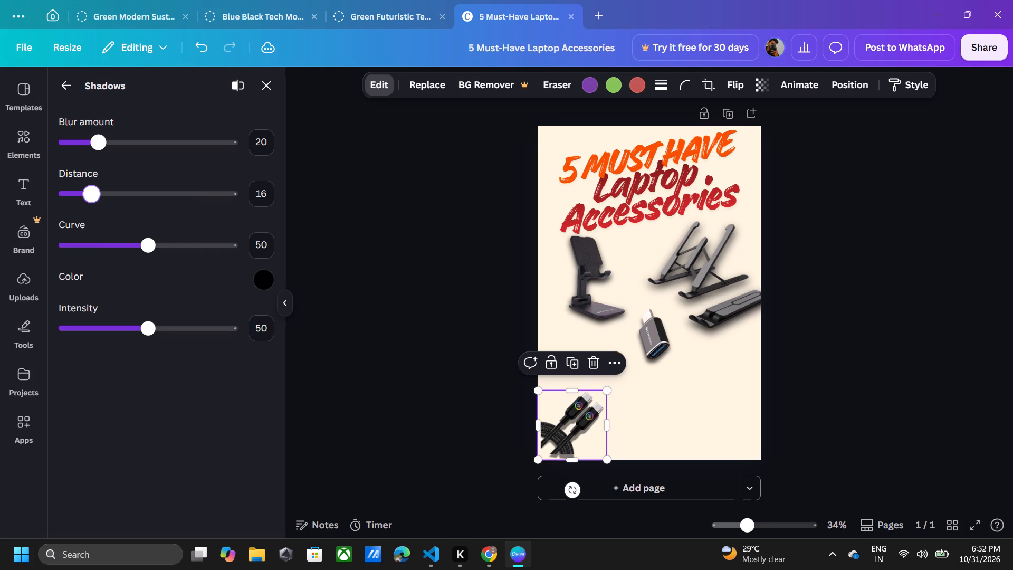
pyautogui.moveTo(97, 141); pyautogui.dragTo(259, 150)
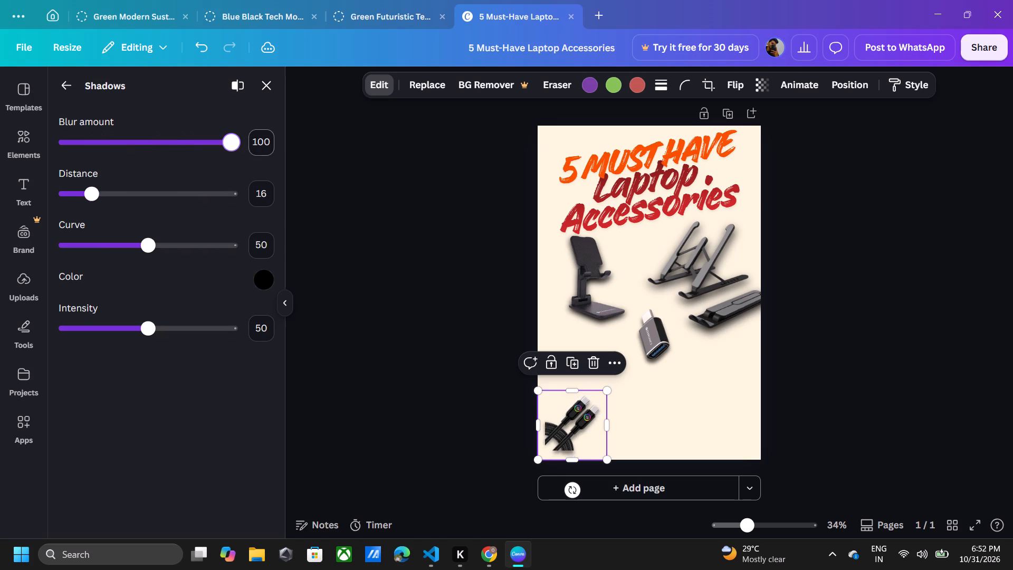
pyautogui.moveTo(141, 331); pyautogui.dragTo(250, 330)
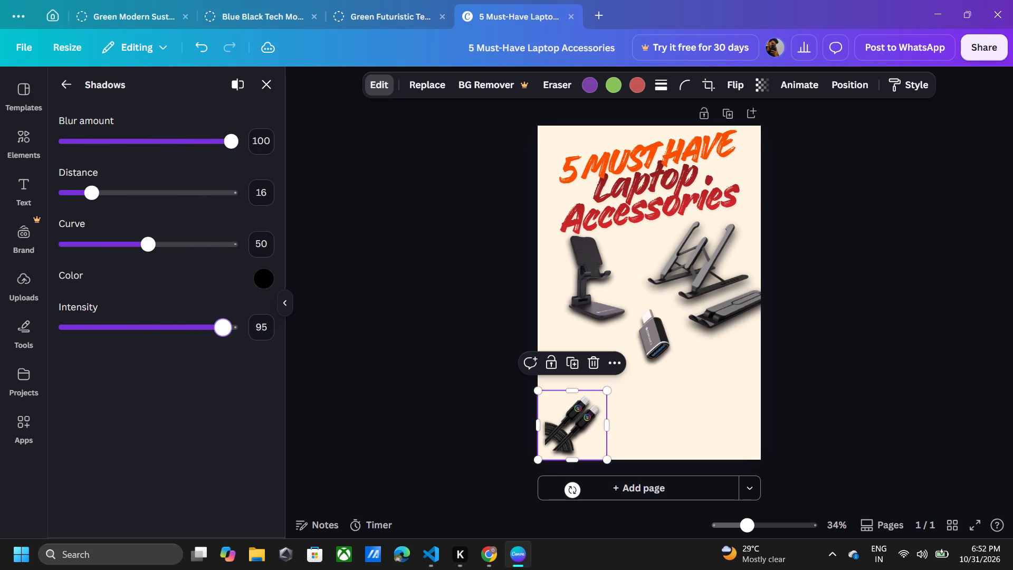
pyautogui.moveTo(250, 330); pyautogui.dragTo(221, 338)
pyautogui.moveTo(149, 253); pyautogui.dragTo(158, 254)
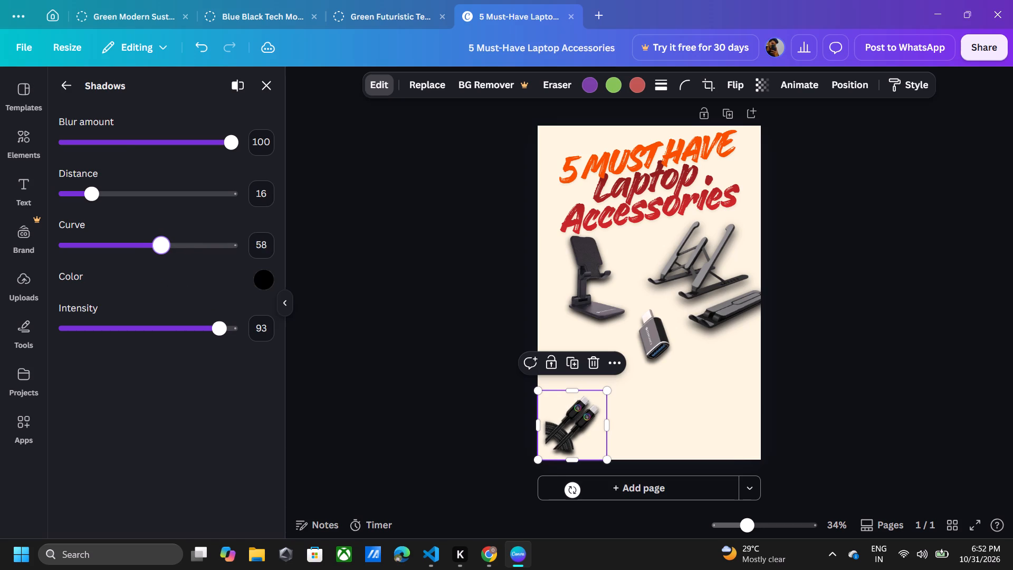
pyautogui.moveTo(158, 254); pyautogui.dragTo(119, 260)
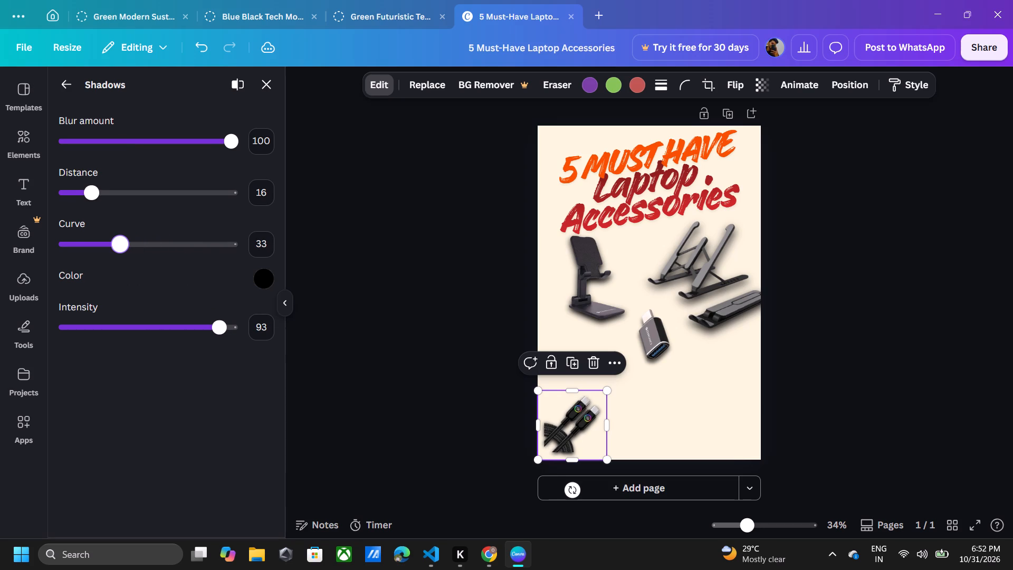
pyautogui.moveTo(90, 194); pyautogui.dragTo(106, 194)
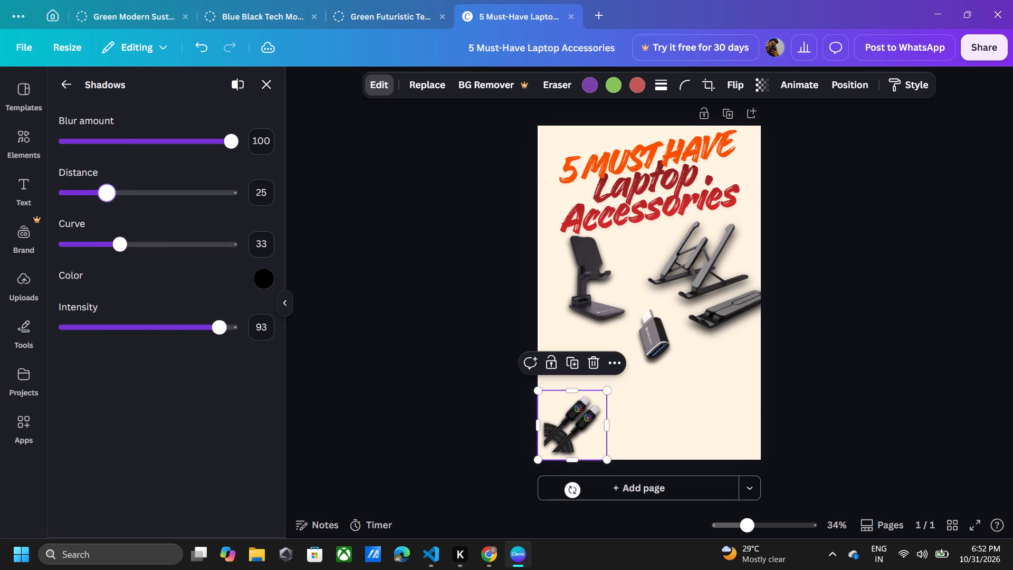
pyautogui.click(362, 282)
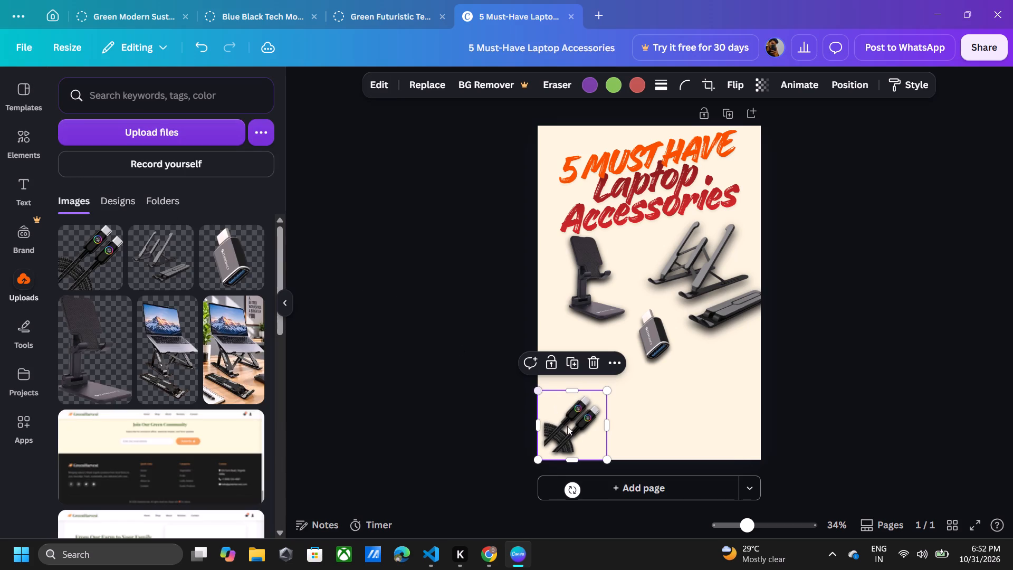
# Shift the cable image further into the poster's bottom-left corner so it runs partly off the page edges.
pyautogui.moveTo(567, 426); pyautogui.dragTo(561, 432)
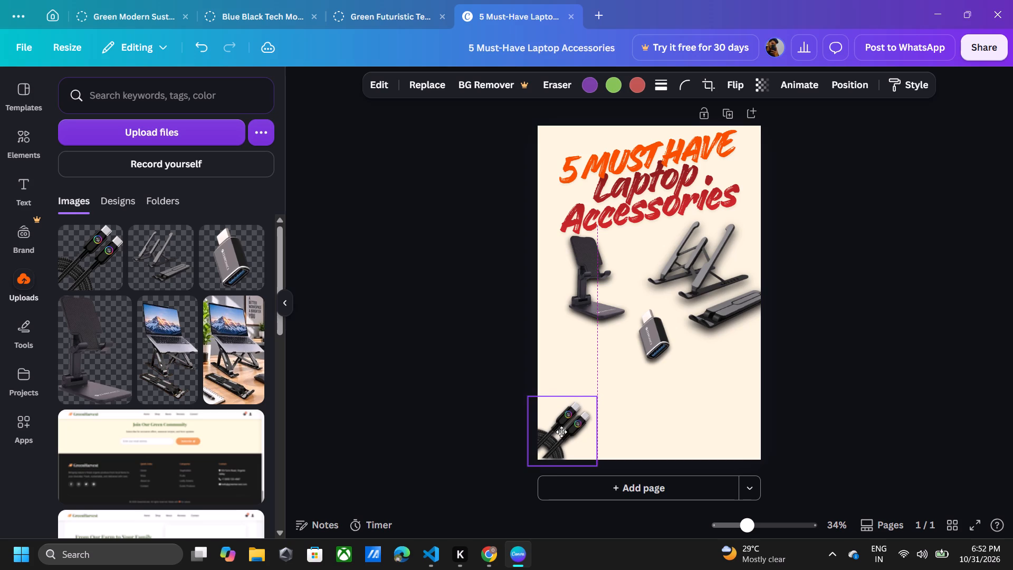
pyautogui.moveTo(561, 432); pyautogui.dragTo(560, 434)
pyautogui.click(473, 430)
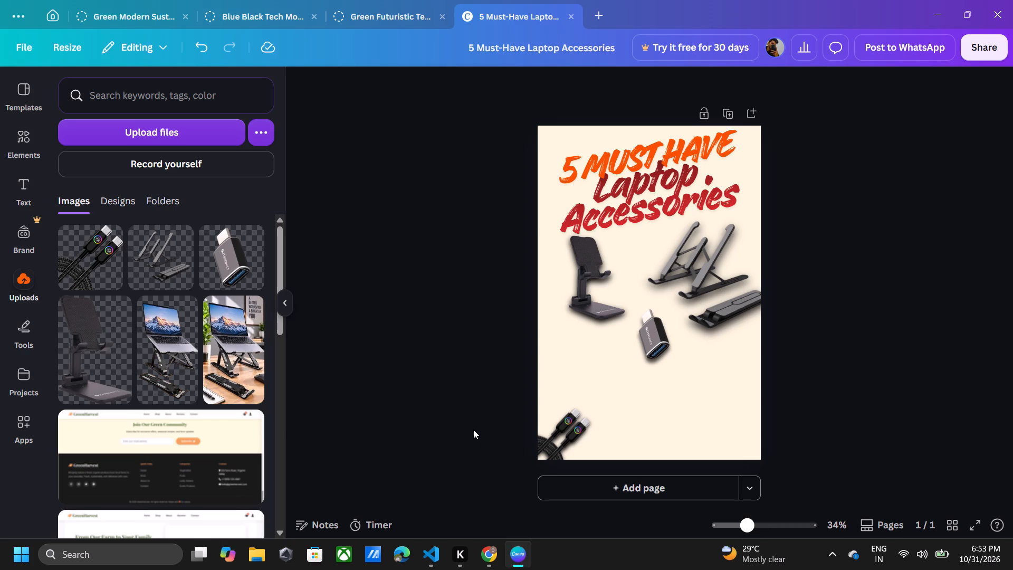
# Insert a blank sticky note at the centre of the poster.
pyautogui.press('s')
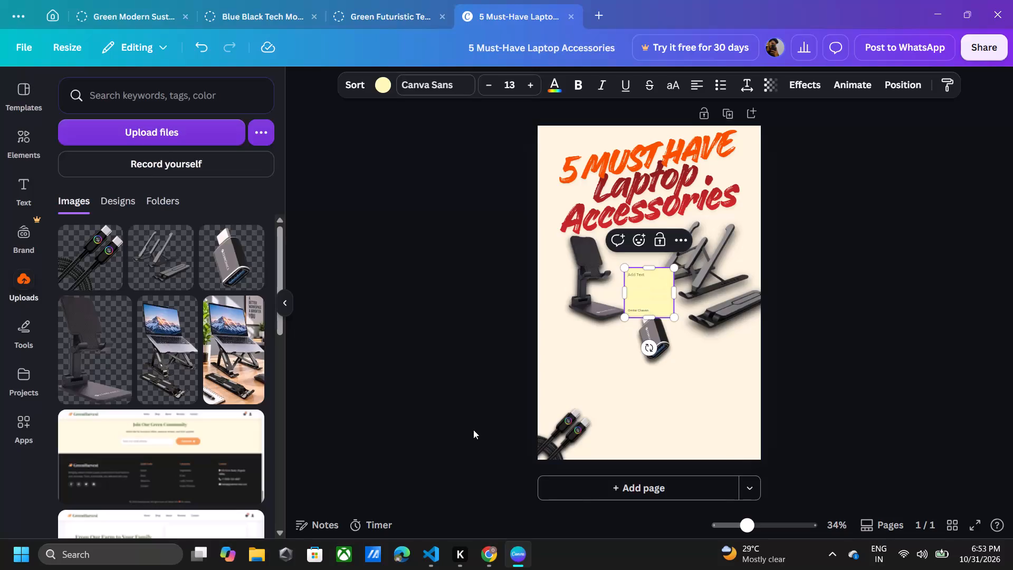
pyautogui.write('undar')
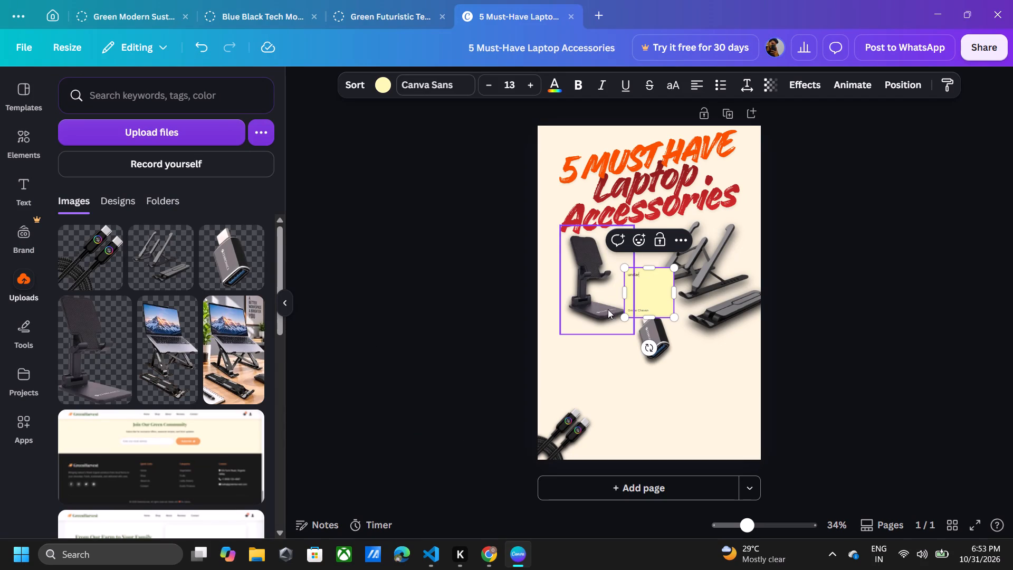
pyautogui.press('BackSpace')
pyautogui.press('BackSpace')
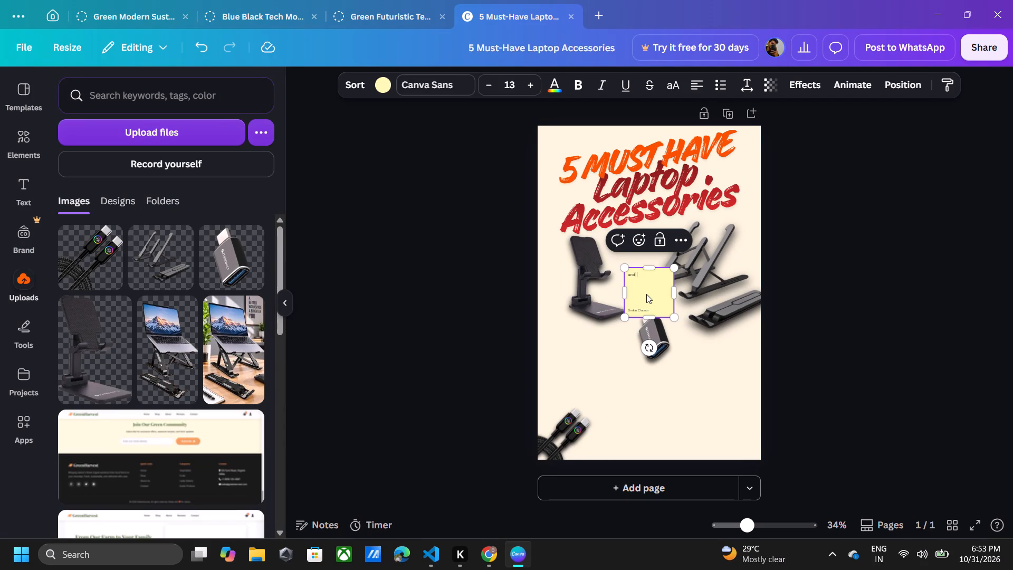
pyautogui.press('BackSpace')
pyautogui.press('BackSpace')
pyautogui.press('BackSpace')
pyautogui.click(458, 261)
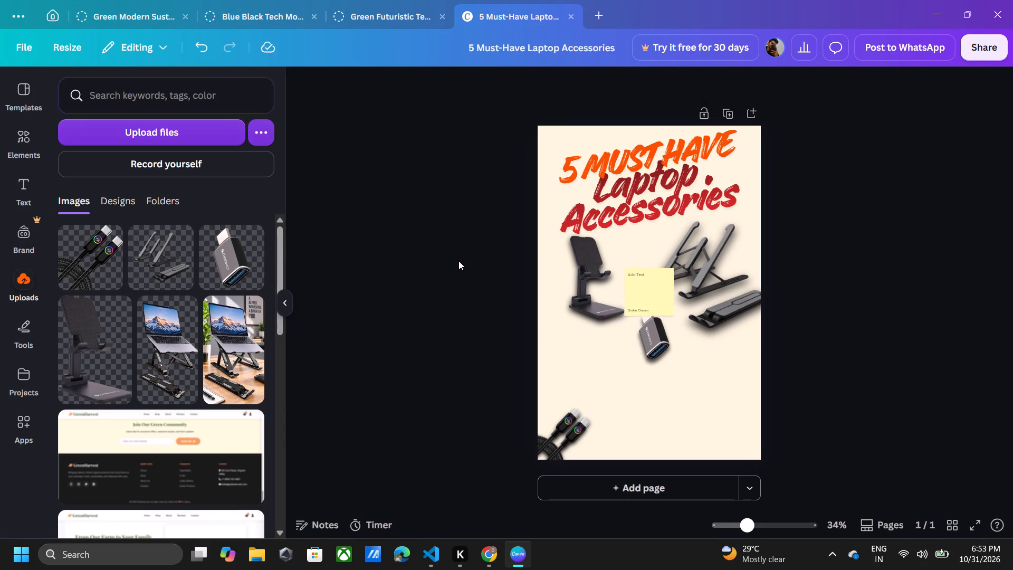
# Delete the blank sticky note from the centre of the poster.
pyautogui.click(646, 305)
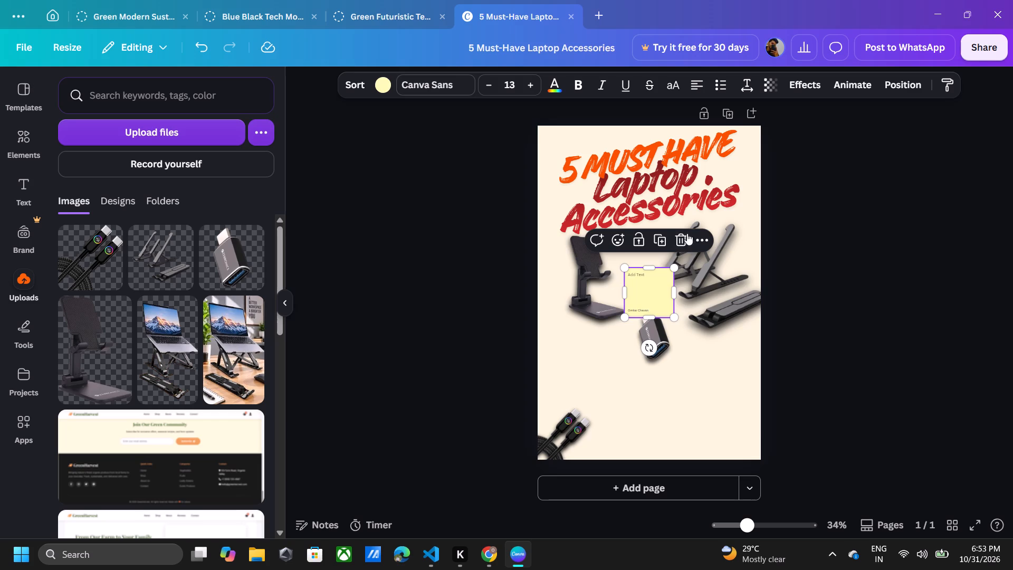
pyautogui.click(683, 236)
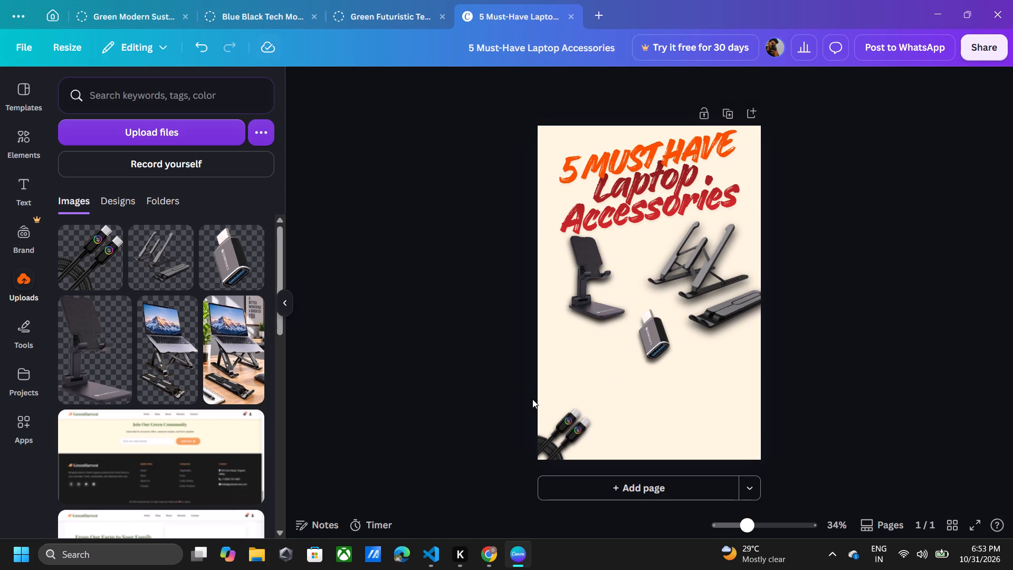
# Switch to Chrome and search Google Shopping for "zebronicsphone mouse".
pyautogui.click(477, 565)
pyautogui.click(261, 12)
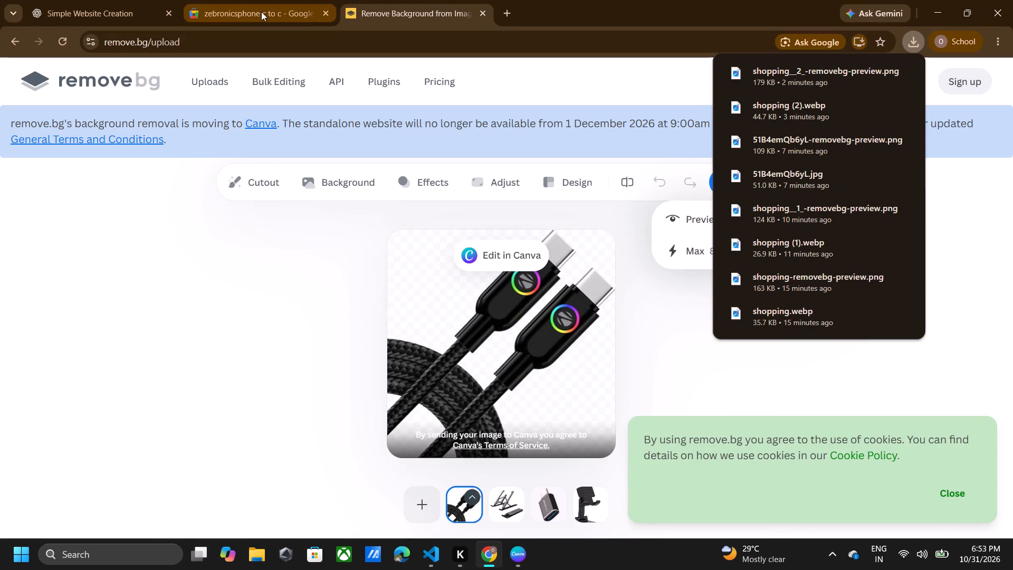
pyautogui.click(335, 75)
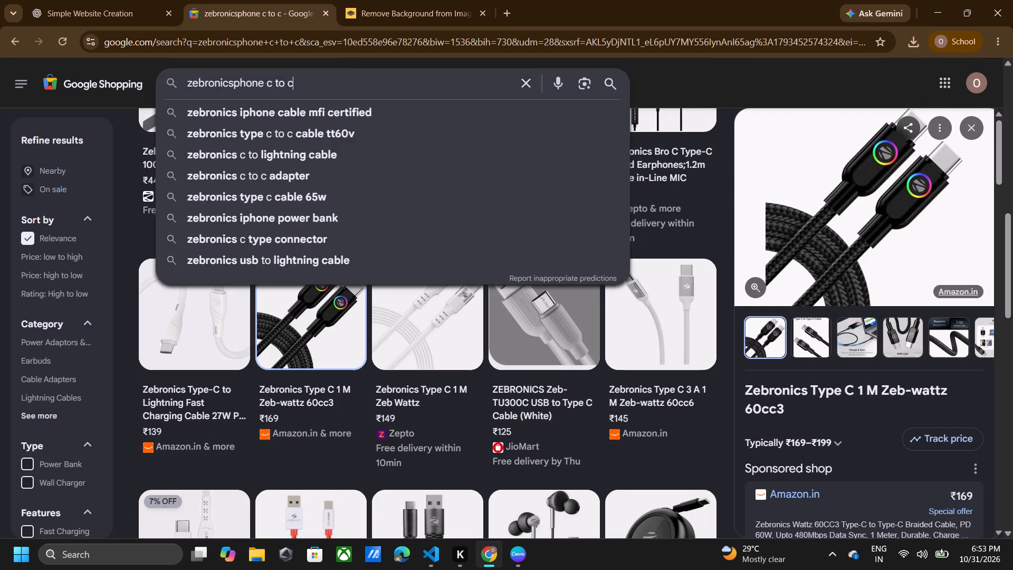
pyautogui.press('BackSpace')
pyautogui.press('BackSpace')
pyautogui.press('BackSpace')
pyautogui.press('BackSpace')
pyautogui.press('BackSpace')
pyautogui.press('BackSpace')
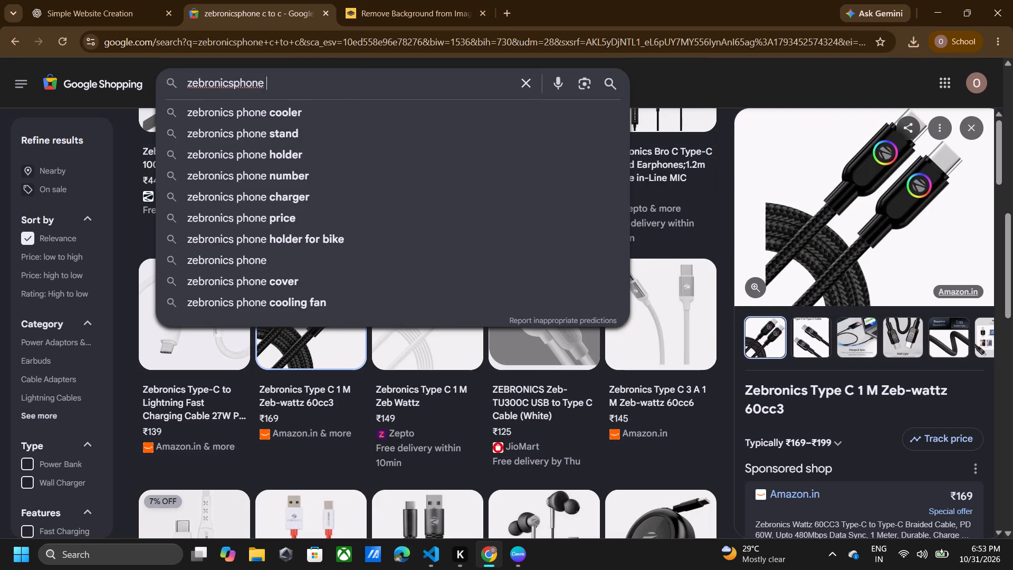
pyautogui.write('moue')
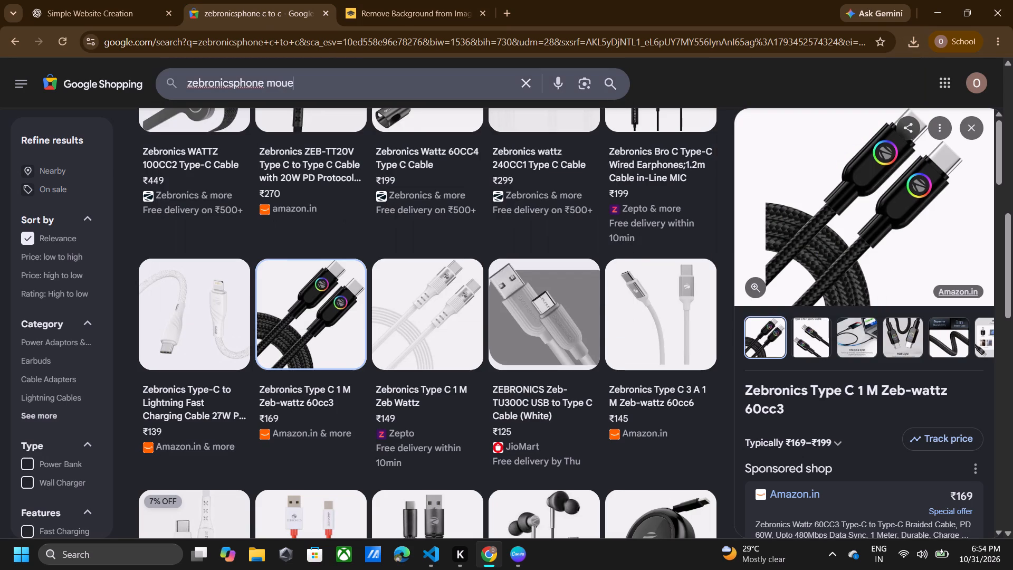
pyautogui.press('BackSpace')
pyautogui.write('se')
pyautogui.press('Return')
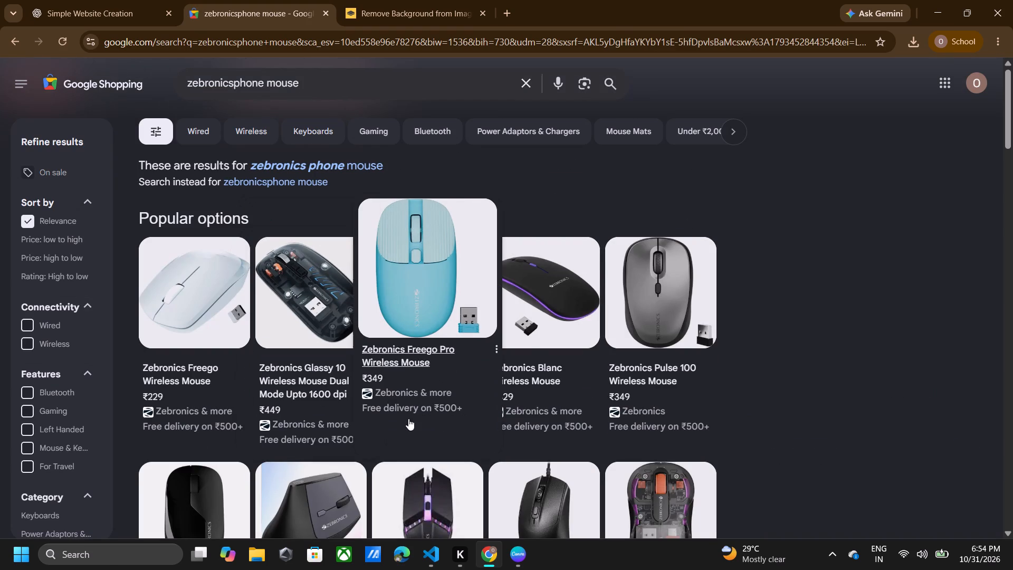
# Save the product image of the grey Zebronics Pulse 100 Wireless Mouse to Downloads as "shopping (3)" in webp format.
pyautogui.scroll(-1, 777, 431)
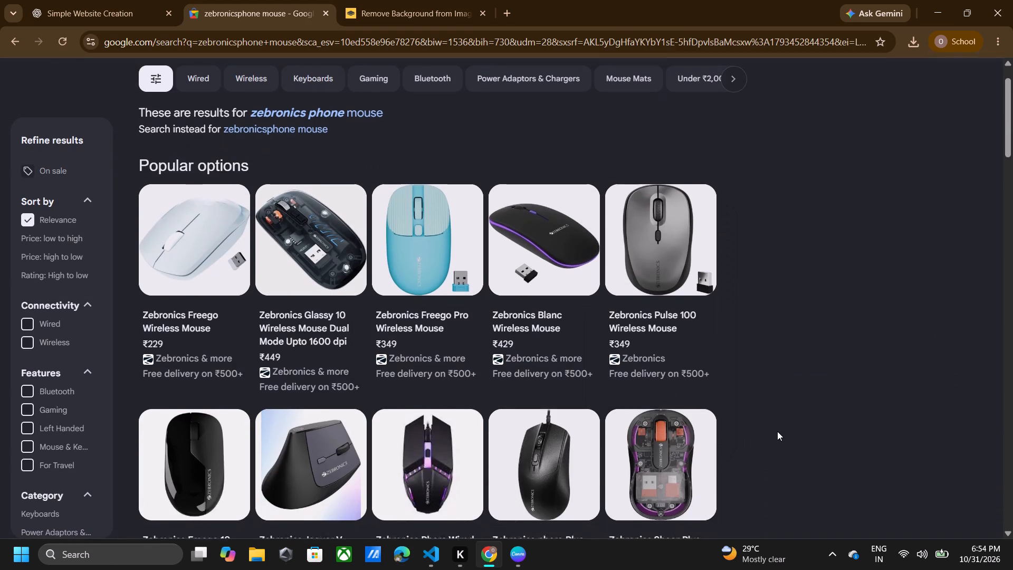
pyautogui.scroll(-2, 777, 431)
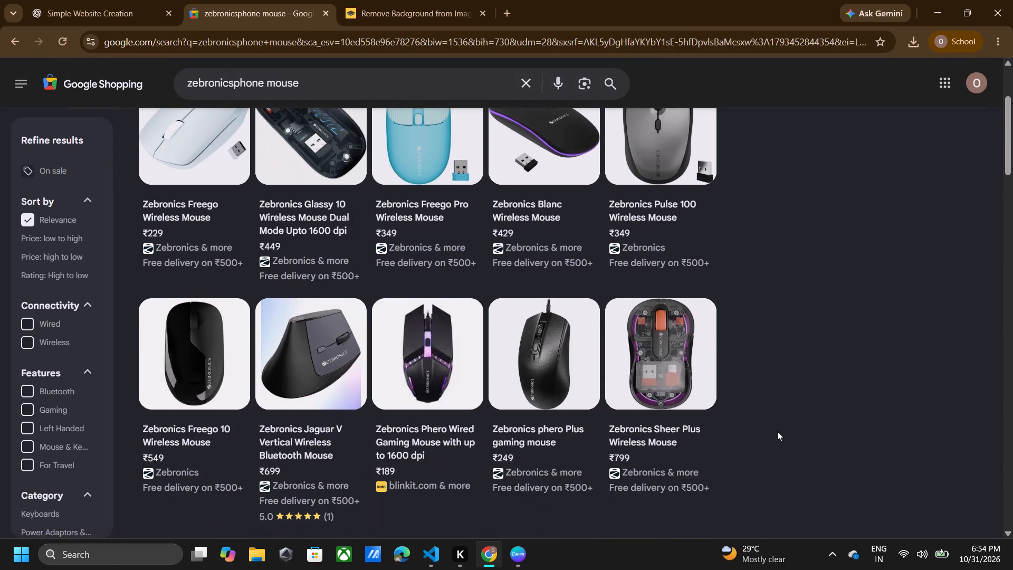
pyautogui.scroll(1, 777, 431)
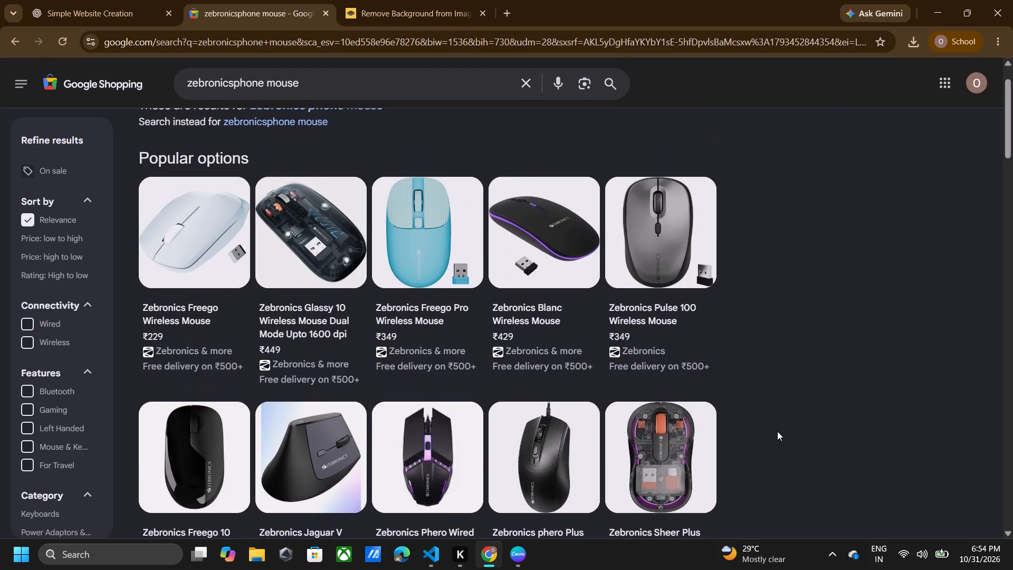
pyautogui.scroll(1, 777, 431)
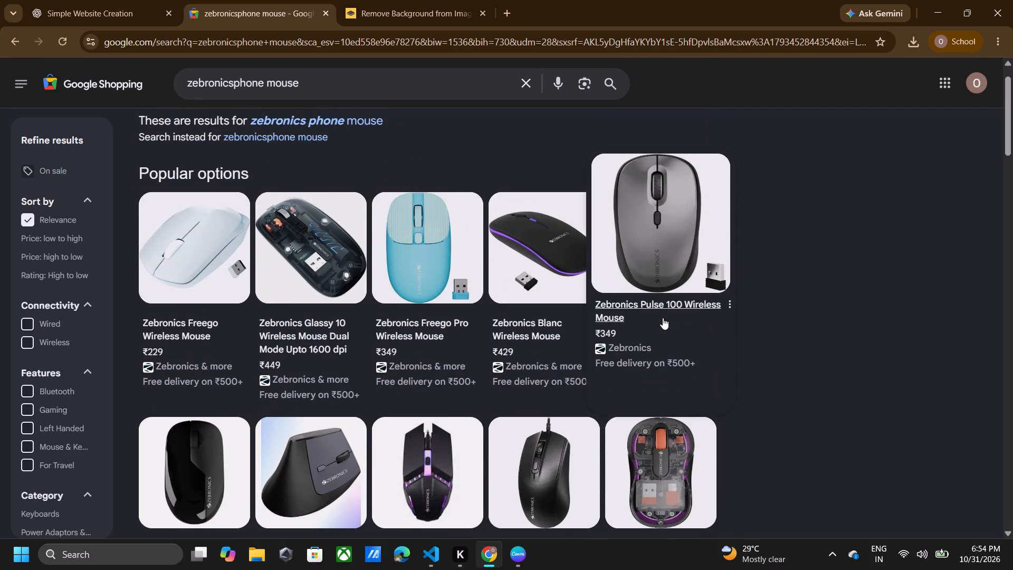
pyautogui.rightClick(663, 318)
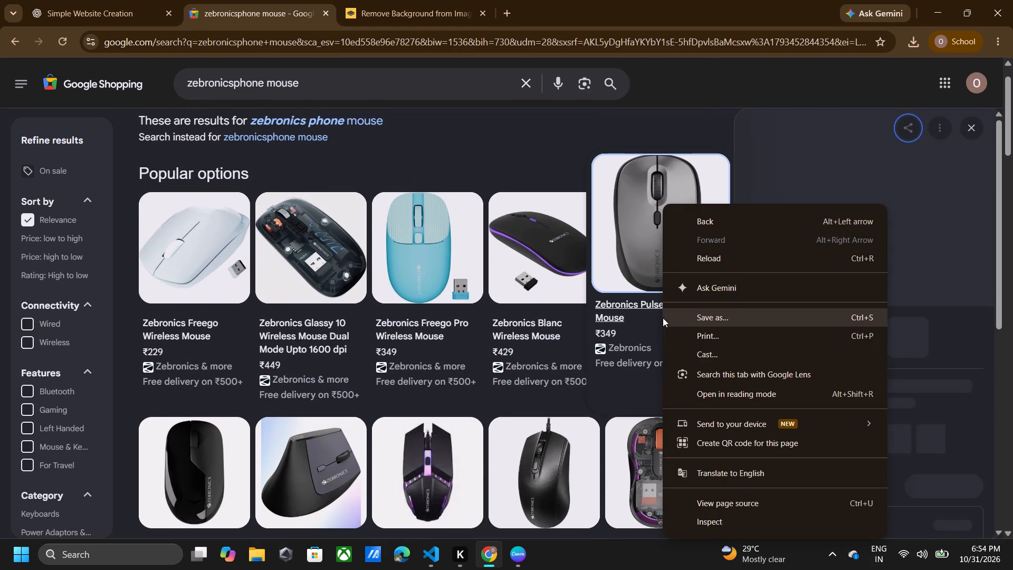
pyautogui.click(637, 250)
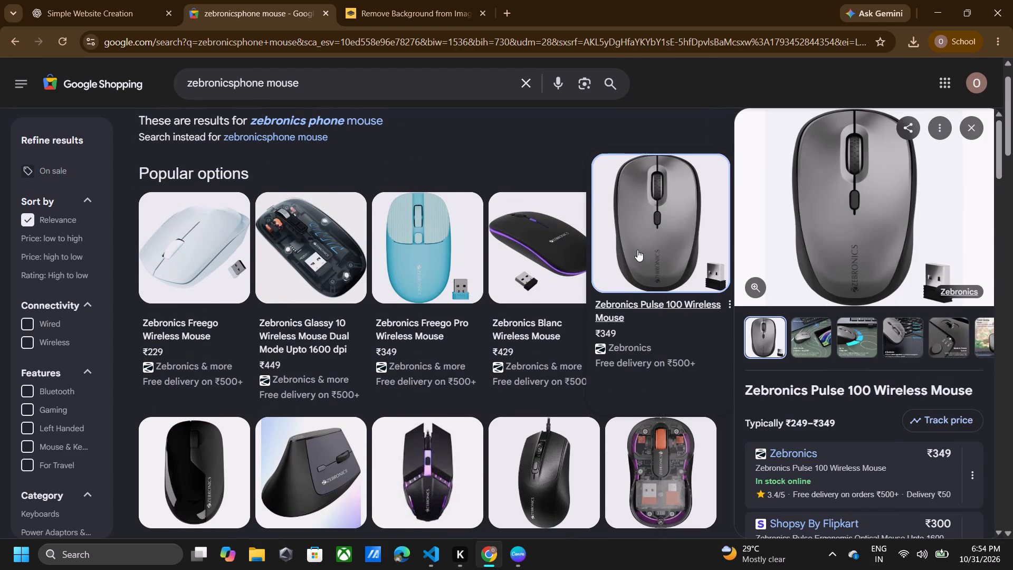
pyautogui.rightClick(805, 248)
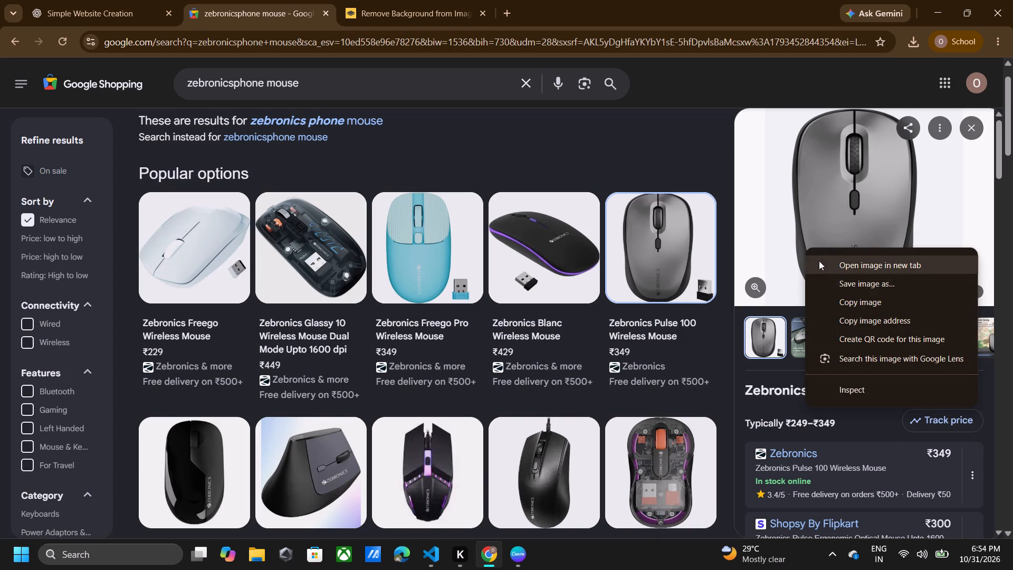
pyautogui.click(876, 276)
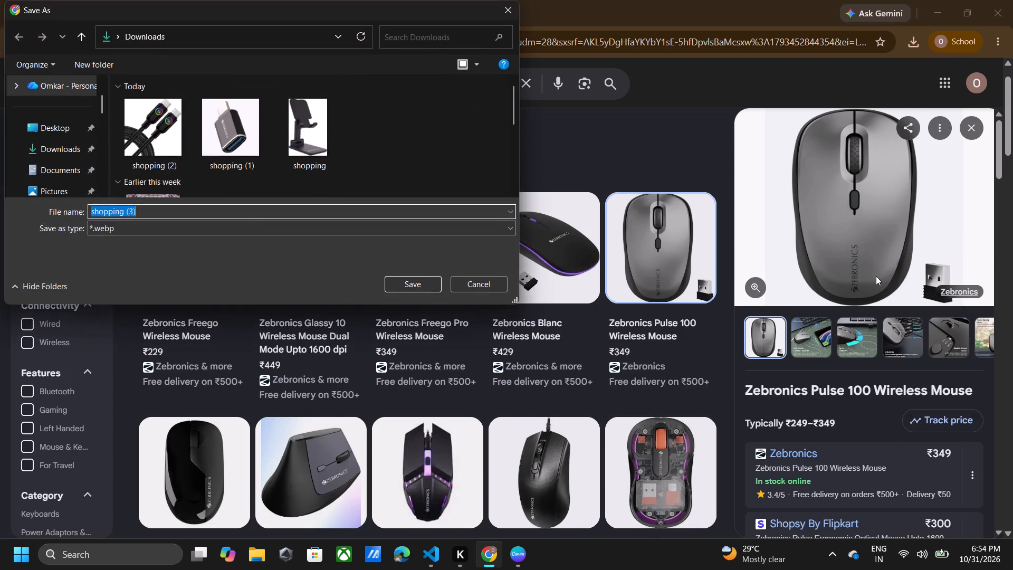
pyautogui.press('Return')
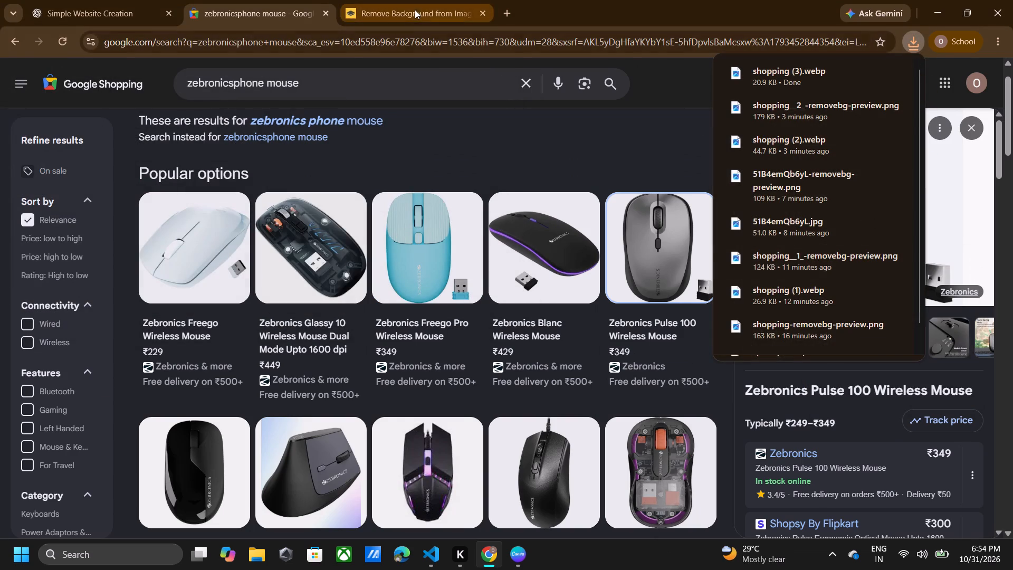
# Upload the "shopping (3)" mouse image to remove.bg for background removal.
pyautogui.click(416, 9)
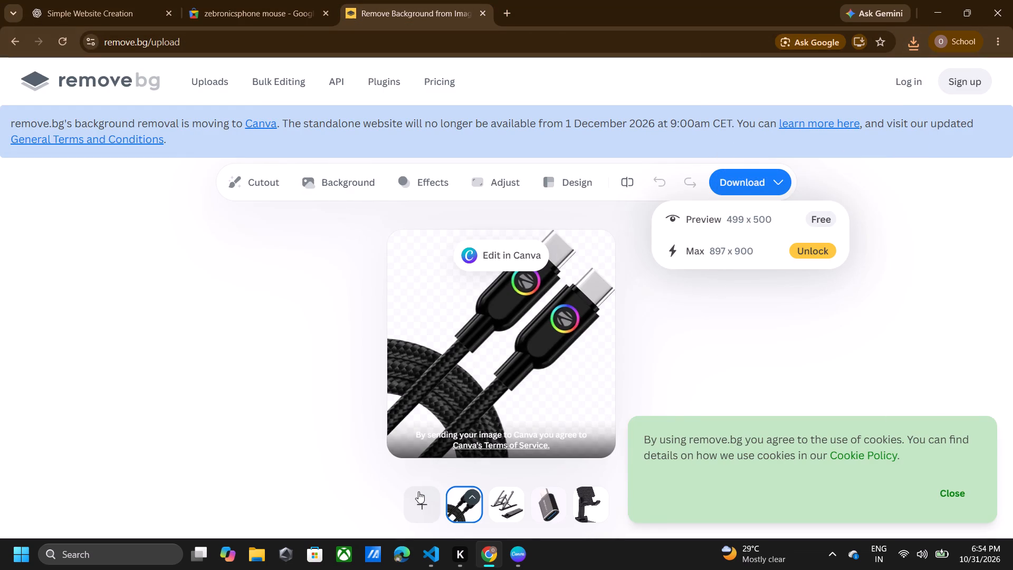
pyautogui.click(418, 492)
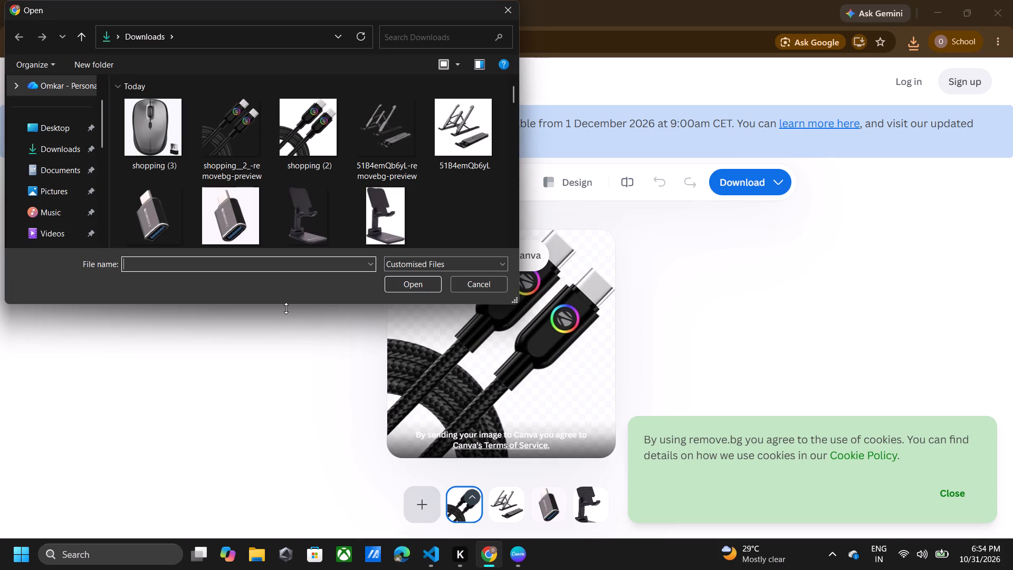
pyautogui.click(160, 128)
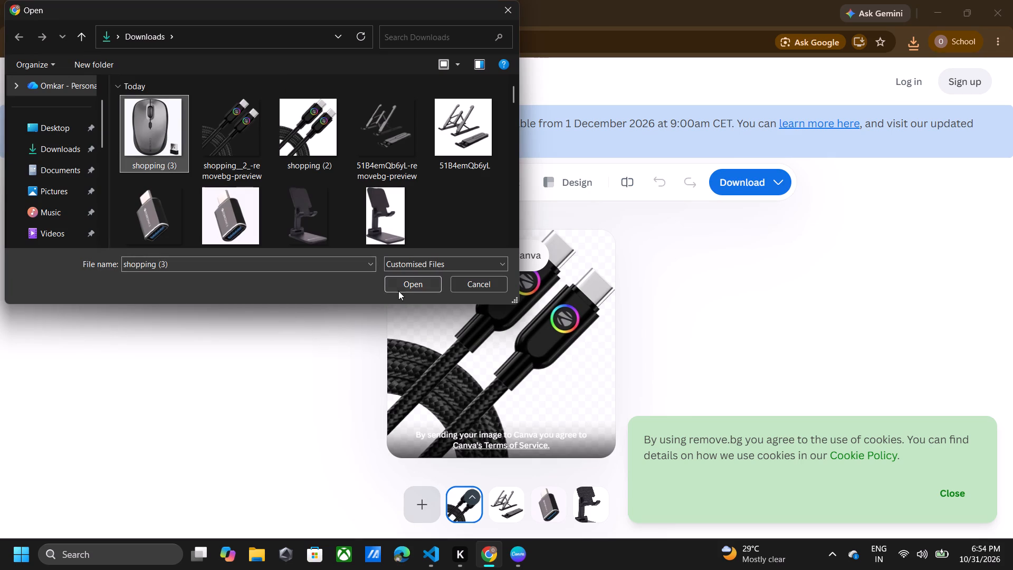
pyautogui.click(401, 288)
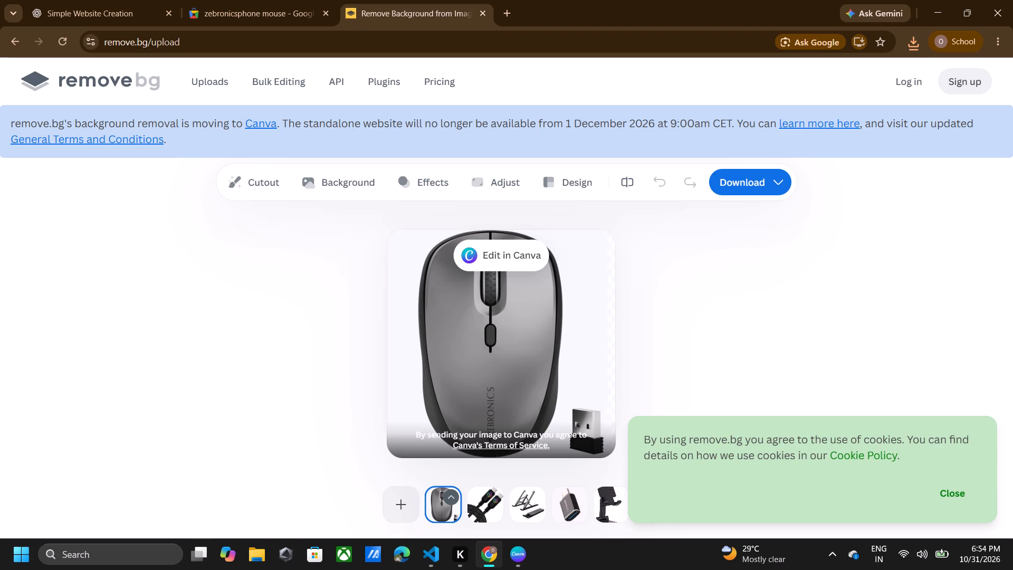
# Download the free 500 x 500 preview of the mouse cutout.
pyautogui.click(719, 174)
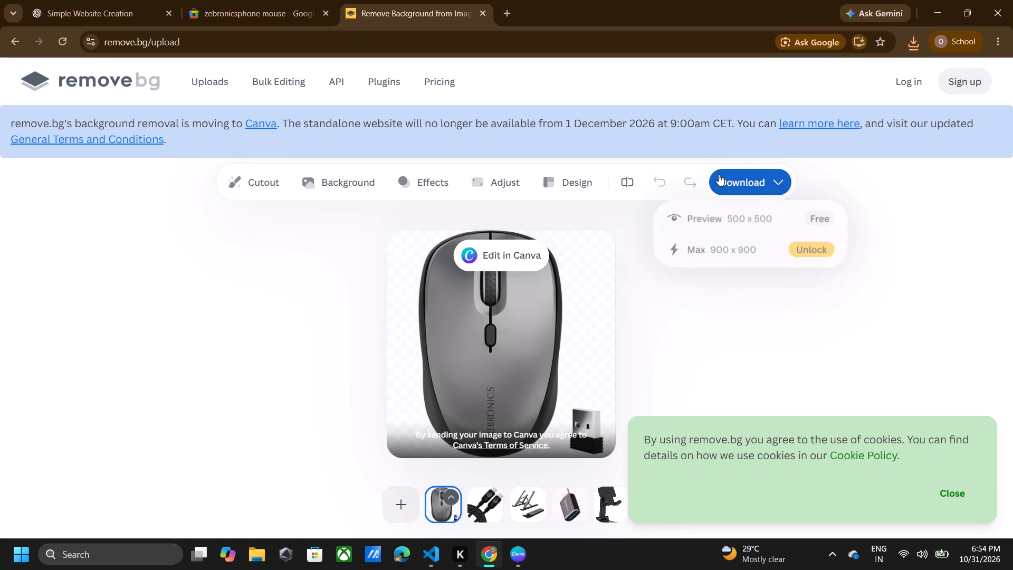
pyautogui.click(708, 213)
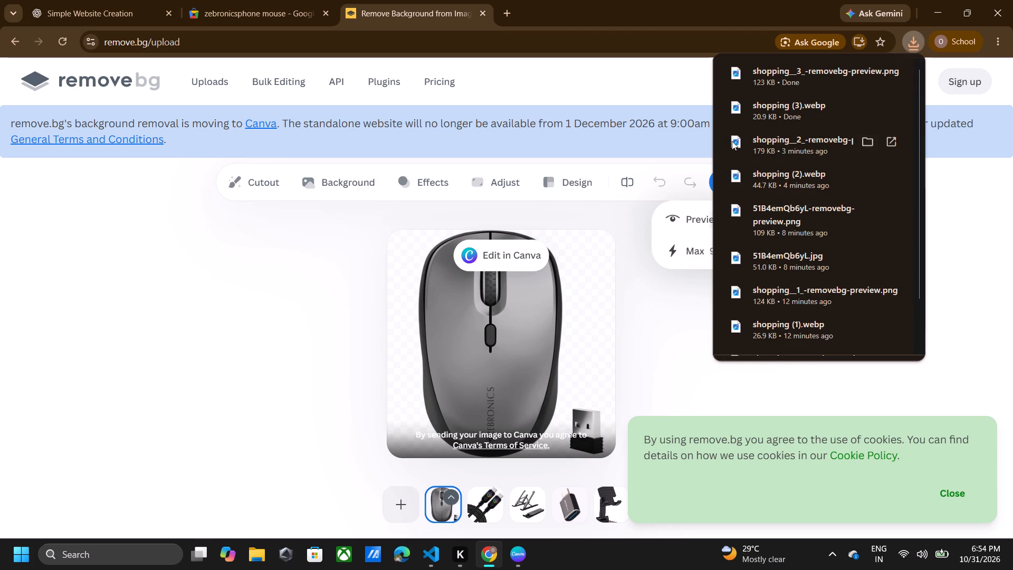
# Switch to Canva and upload the background-free mouse image shopping__3_-removebg-preview from Downloads.
pyautogui.click(518, 555)
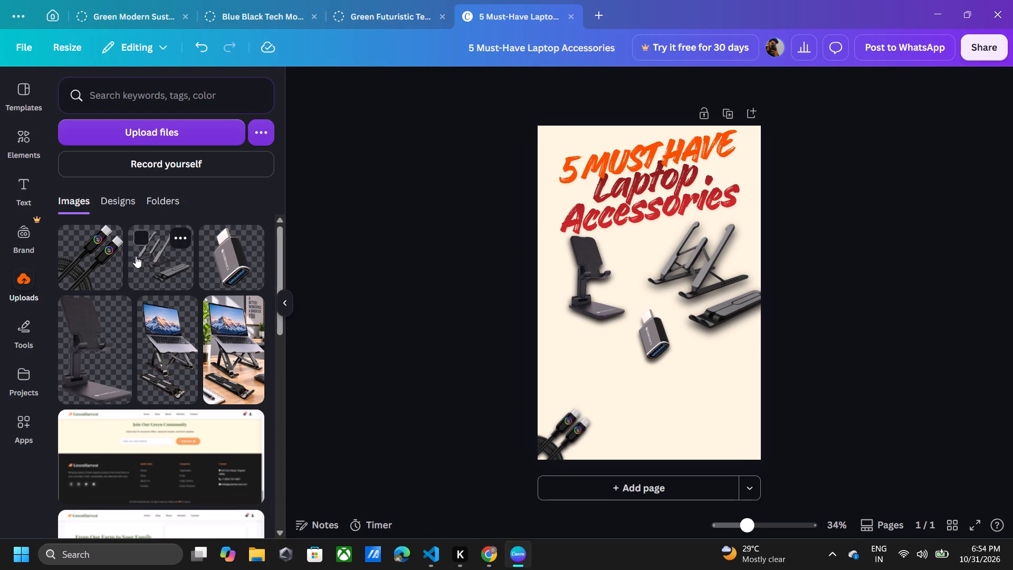
pyautogui.click(191, 130)
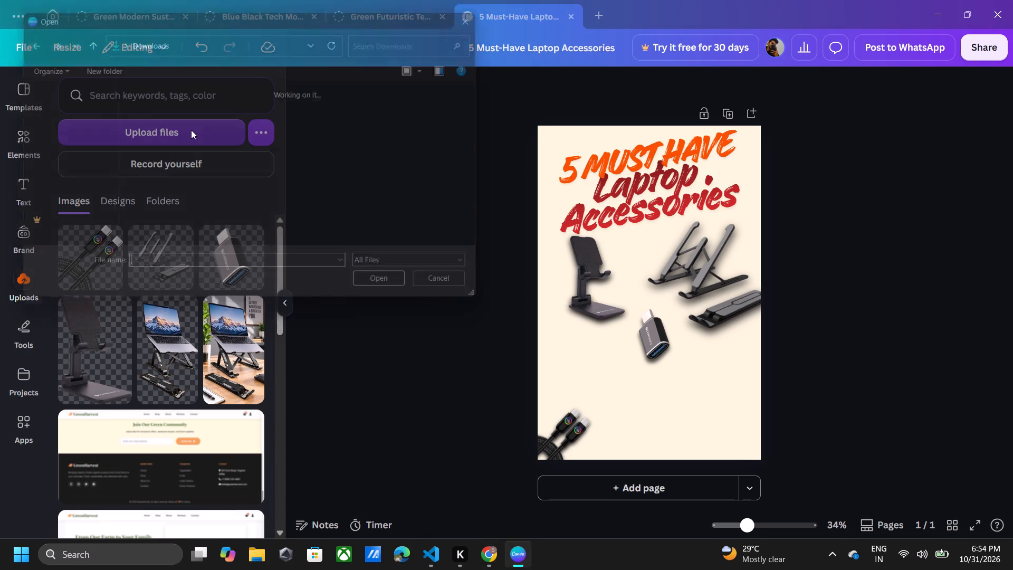
pyautogui.click(173, 139)
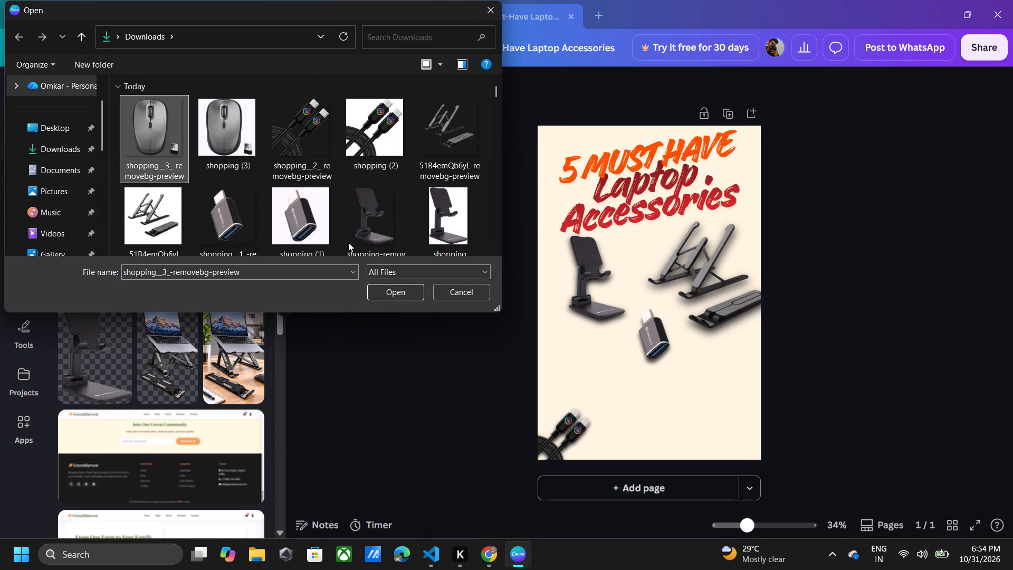
pyautogui.click(403, 287)
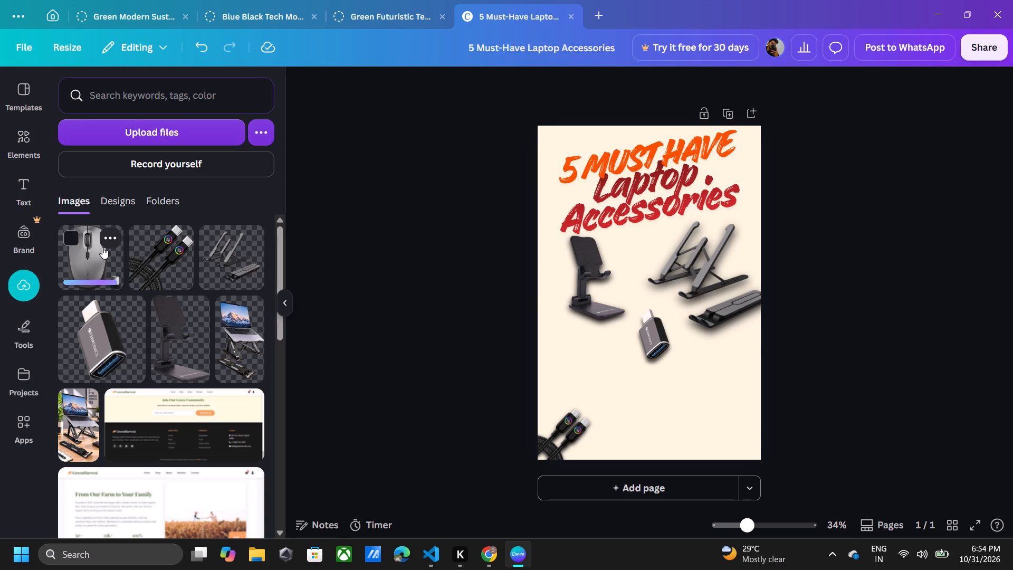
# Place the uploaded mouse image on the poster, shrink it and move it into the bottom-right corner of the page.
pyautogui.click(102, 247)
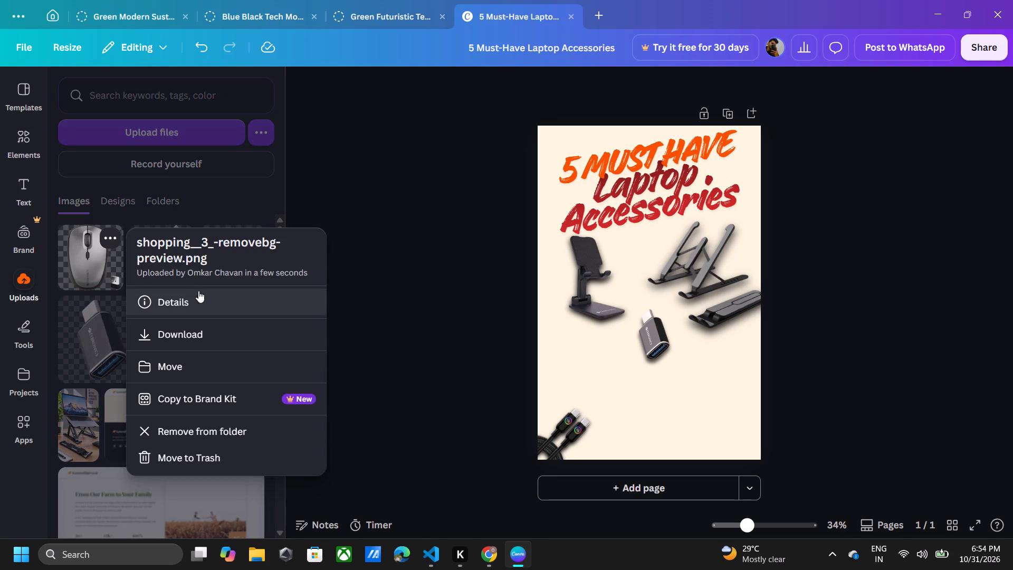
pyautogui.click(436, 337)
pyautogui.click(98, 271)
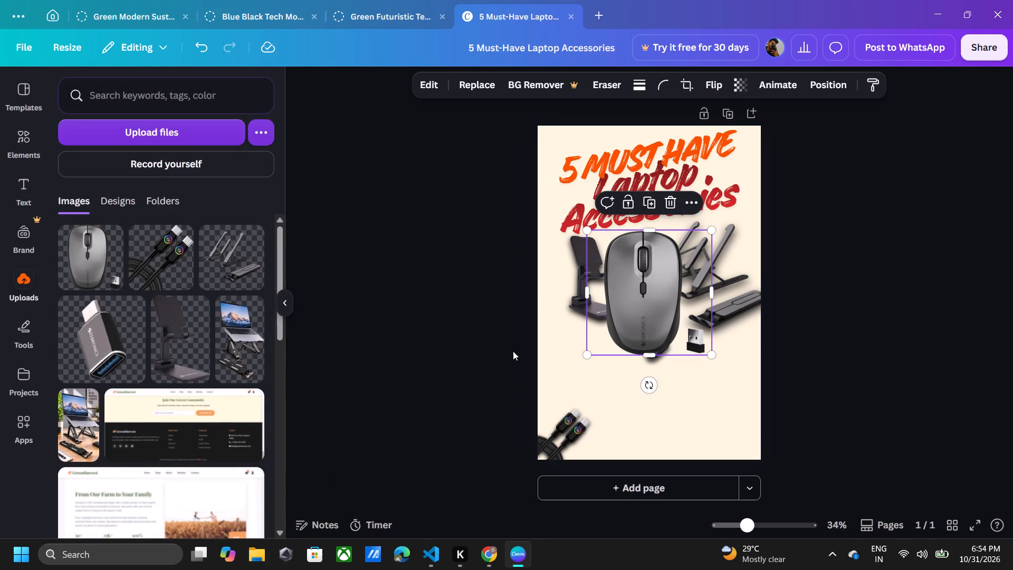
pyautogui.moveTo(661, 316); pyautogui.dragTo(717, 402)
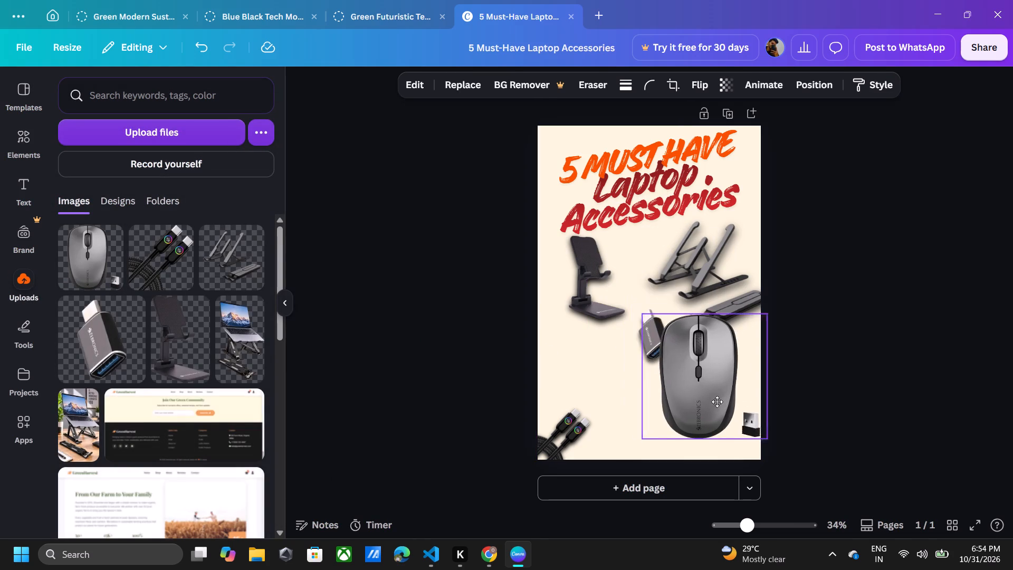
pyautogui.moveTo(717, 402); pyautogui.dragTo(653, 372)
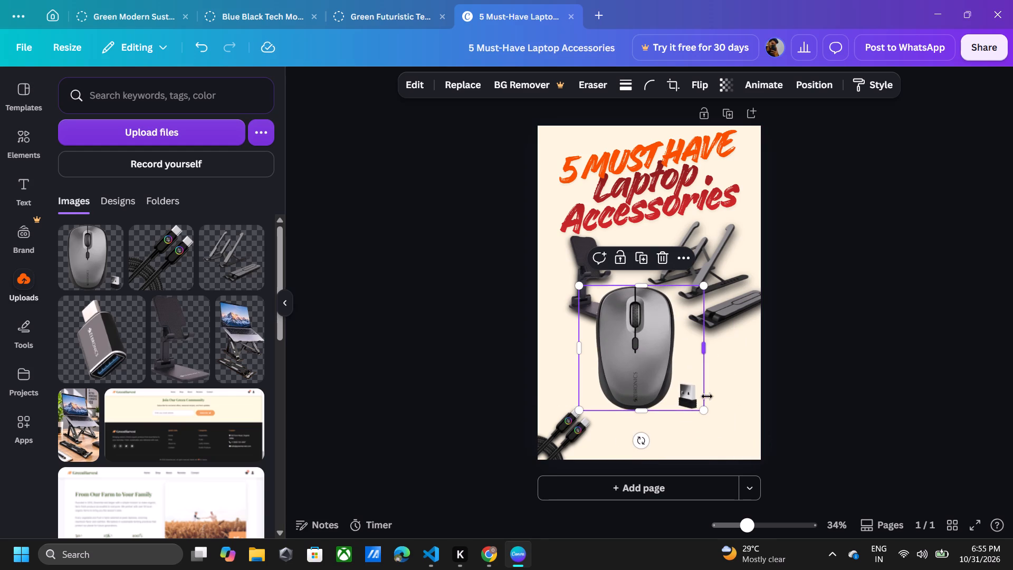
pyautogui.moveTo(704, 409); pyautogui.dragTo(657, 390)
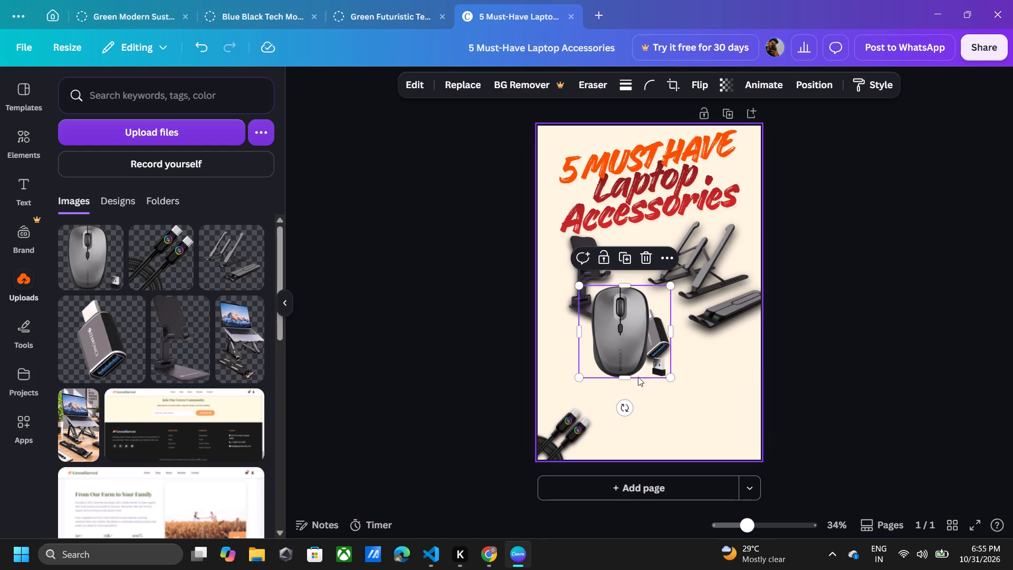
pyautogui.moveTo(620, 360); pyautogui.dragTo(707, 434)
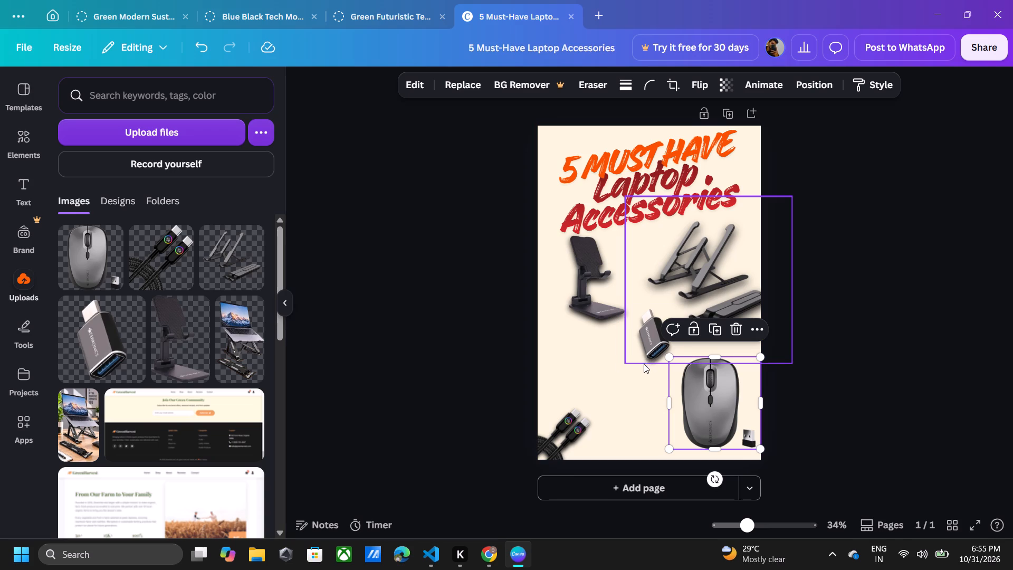
# Move the USB adapter image down and slightly left, into the space between the cable and the mouse.
pyautogui.moveTo(644, 365); pyautogui.dragTo(623, 395)
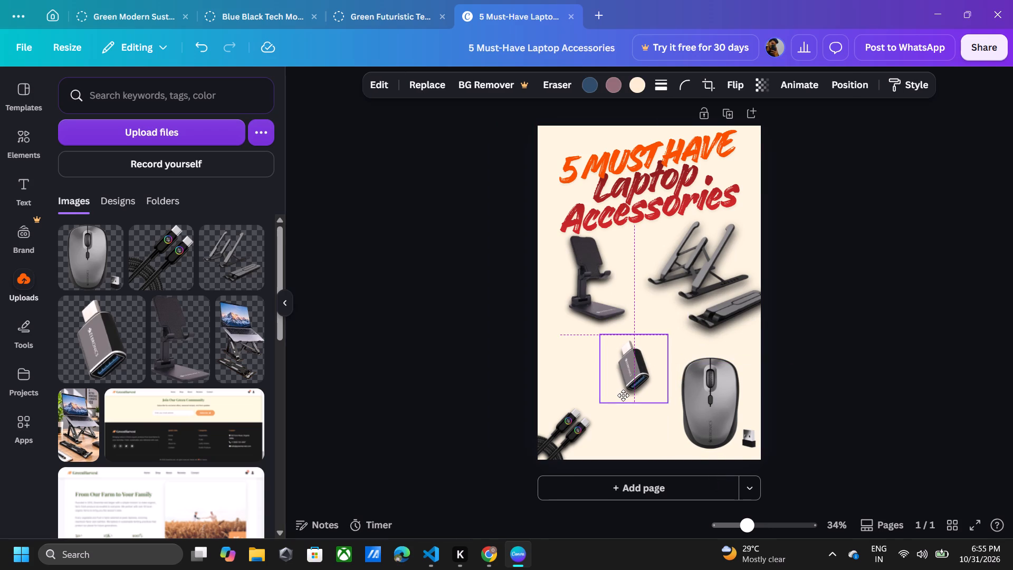
pyautogui.moveTo(623, 395); pyautogui.dragTo(620, 402)
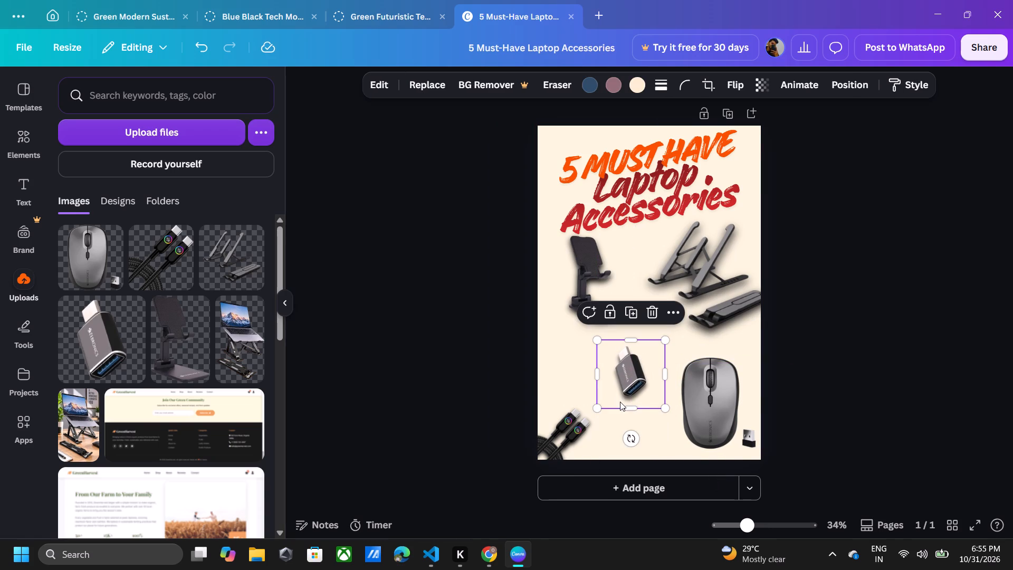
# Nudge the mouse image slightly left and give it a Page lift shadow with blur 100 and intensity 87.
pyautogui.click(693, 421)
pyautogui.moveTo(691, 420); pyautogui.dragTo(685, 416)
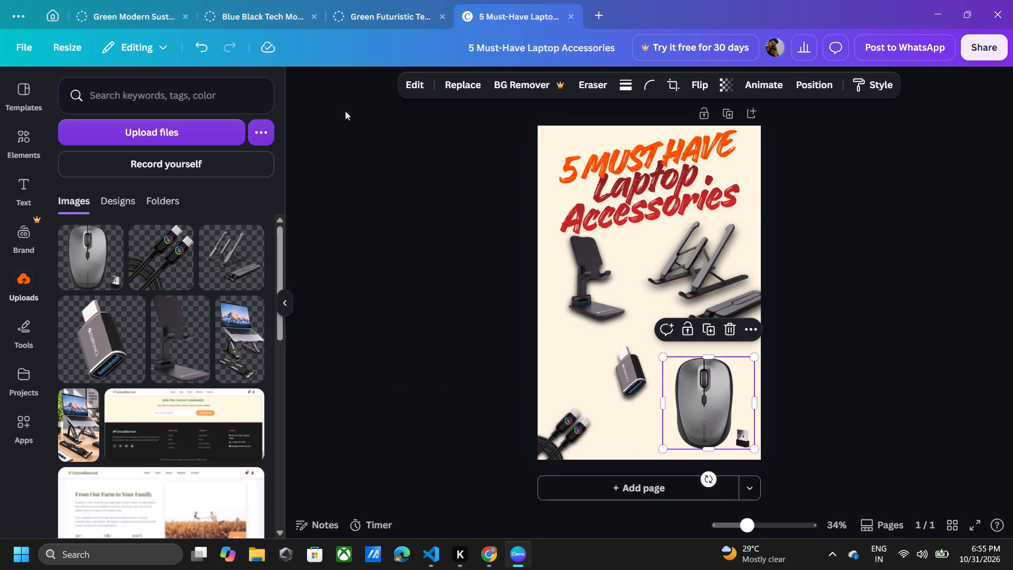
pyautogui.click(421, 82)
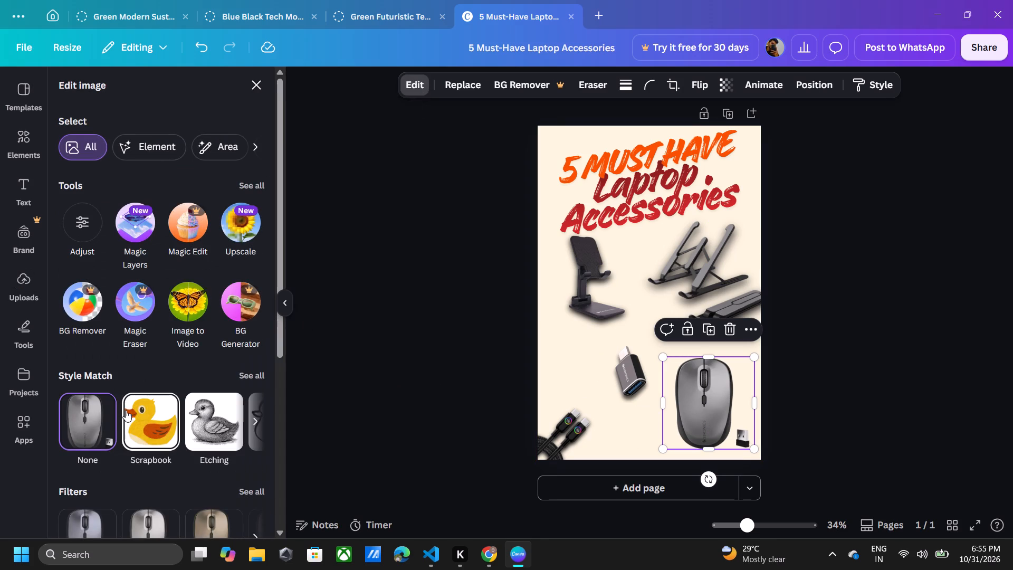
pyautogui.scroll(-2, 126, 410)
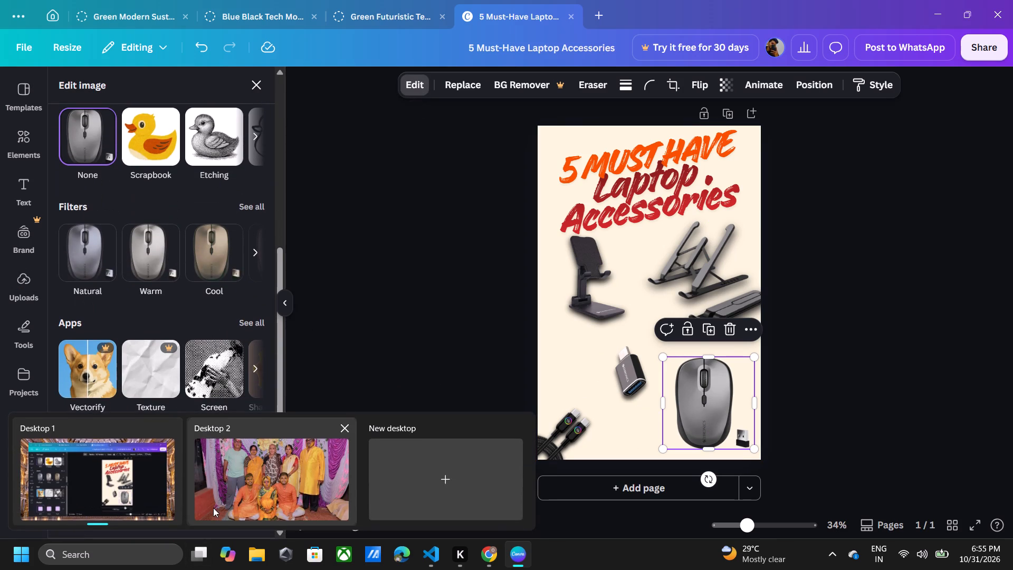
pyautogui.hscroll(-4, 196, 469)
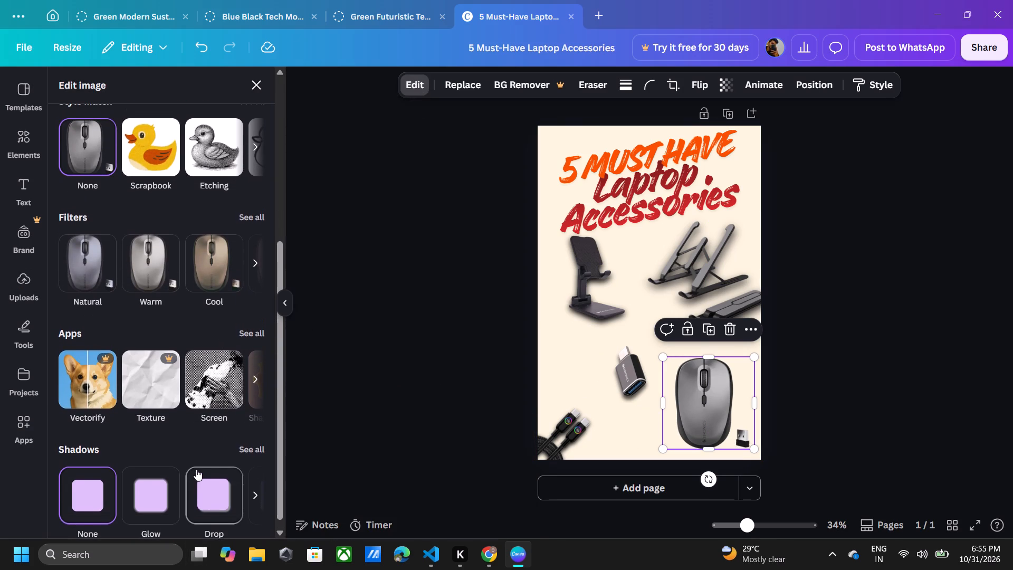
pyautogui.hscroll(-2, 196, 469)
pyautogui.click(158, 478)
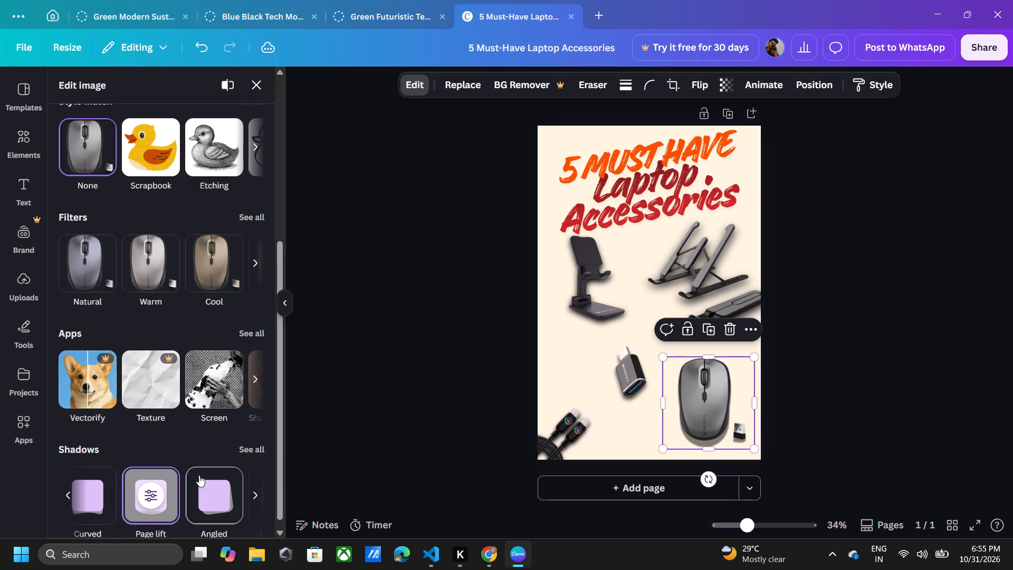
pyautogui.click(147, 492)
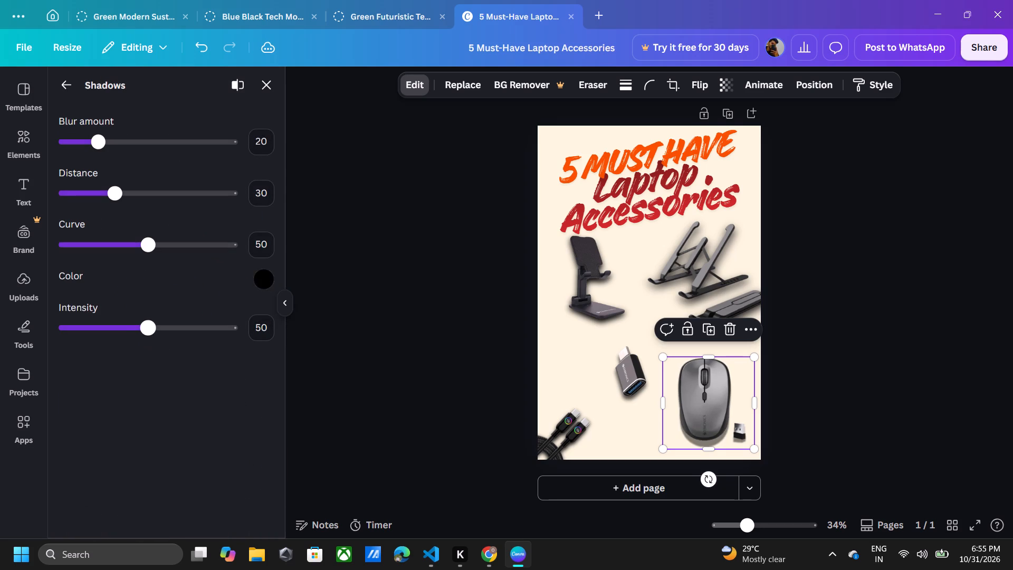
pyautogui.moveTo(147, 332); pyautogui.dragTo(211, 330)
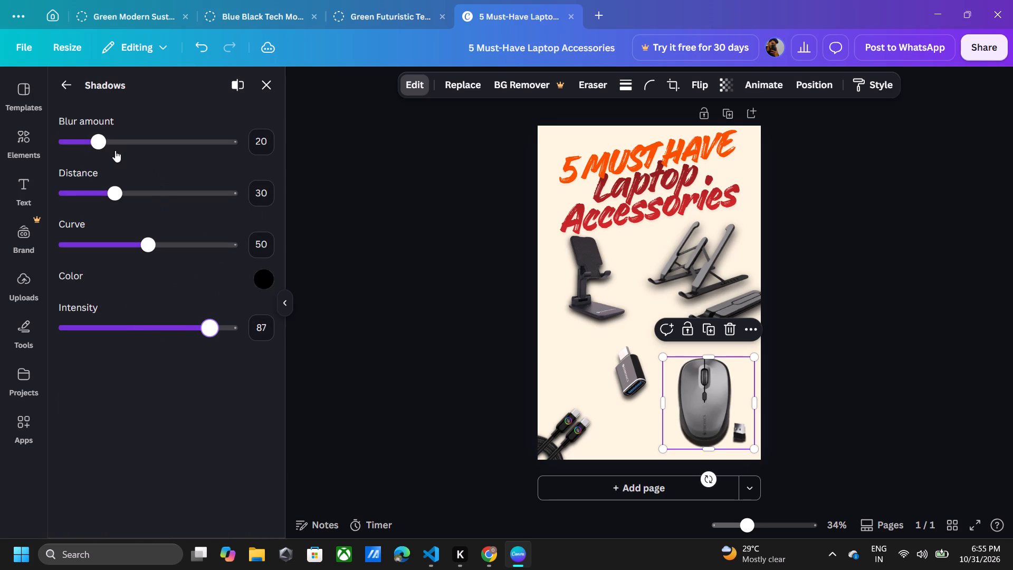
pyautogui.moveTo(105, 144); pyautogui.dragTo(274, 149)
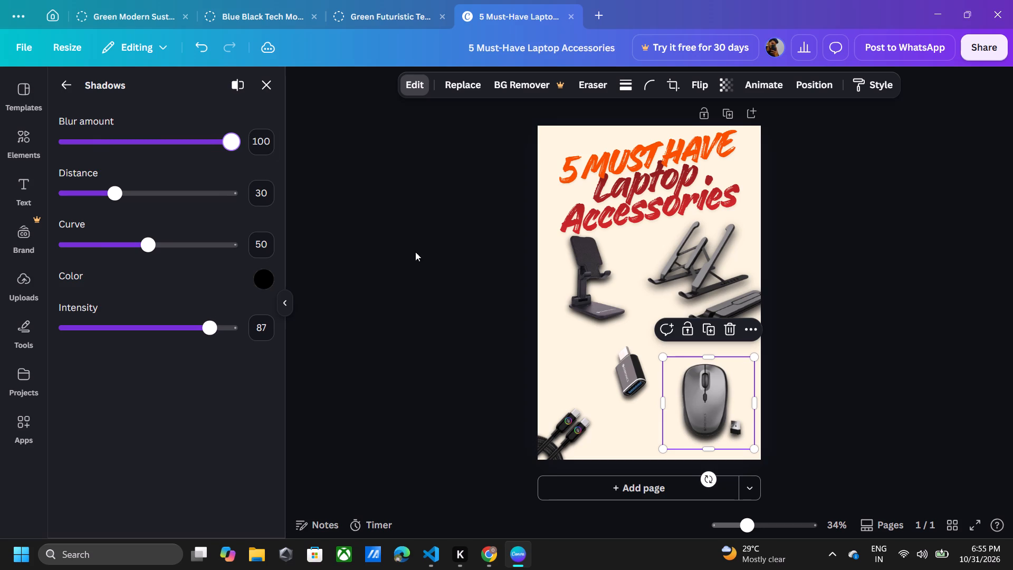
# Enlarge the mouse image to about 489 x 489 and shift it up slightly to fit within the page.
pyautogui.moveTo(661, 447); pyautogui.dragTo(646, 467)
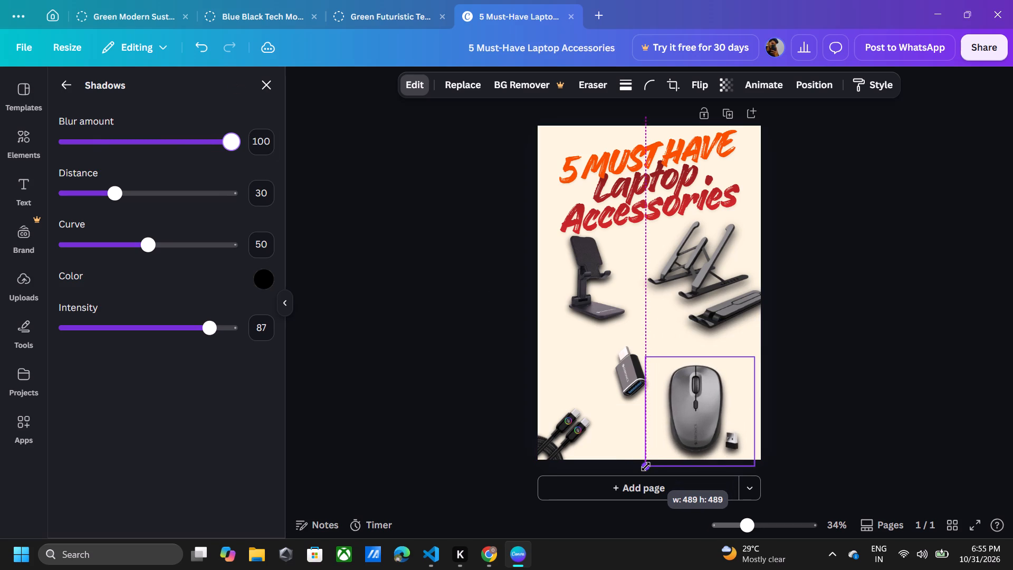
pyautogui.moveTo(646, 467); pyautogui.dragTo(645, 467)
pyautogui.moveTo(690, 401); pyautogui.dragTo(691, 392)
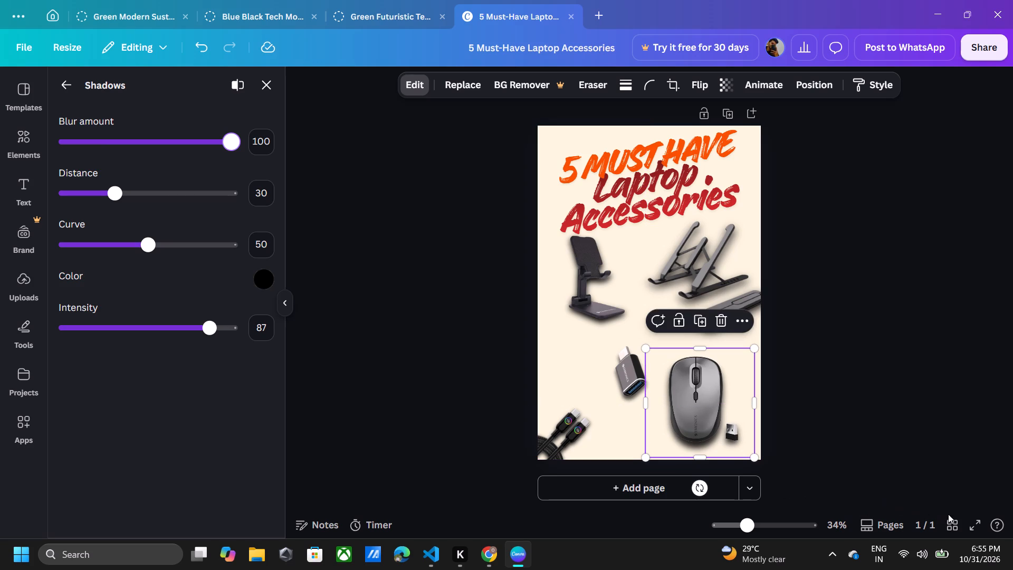
# Preview the poster in full screen to check the product layout and shadows, and return to the editor.
pyautogui.click(976, 519)
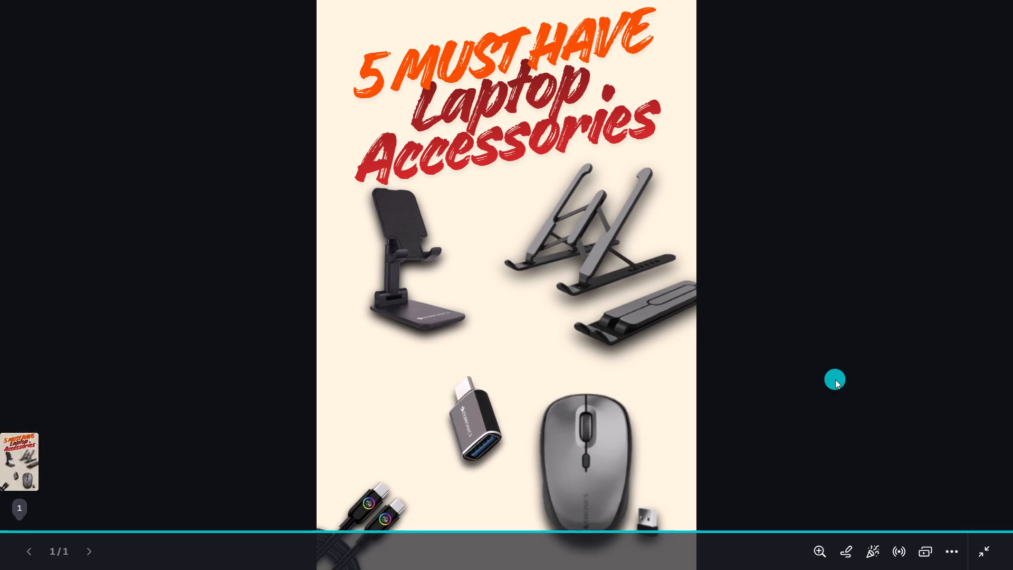
pyautogui.click(835, 379)
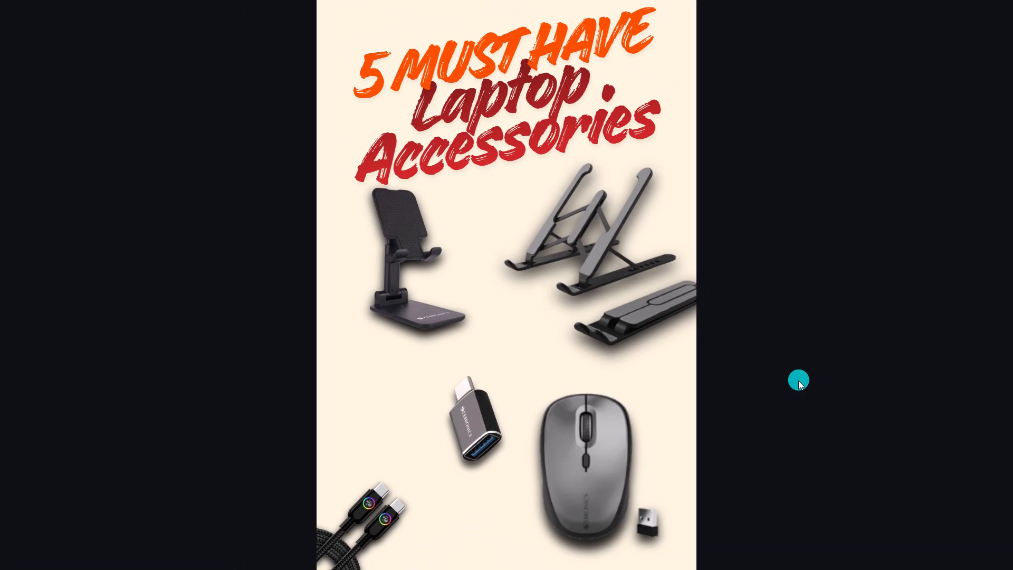
pyautogui.press('Escape')
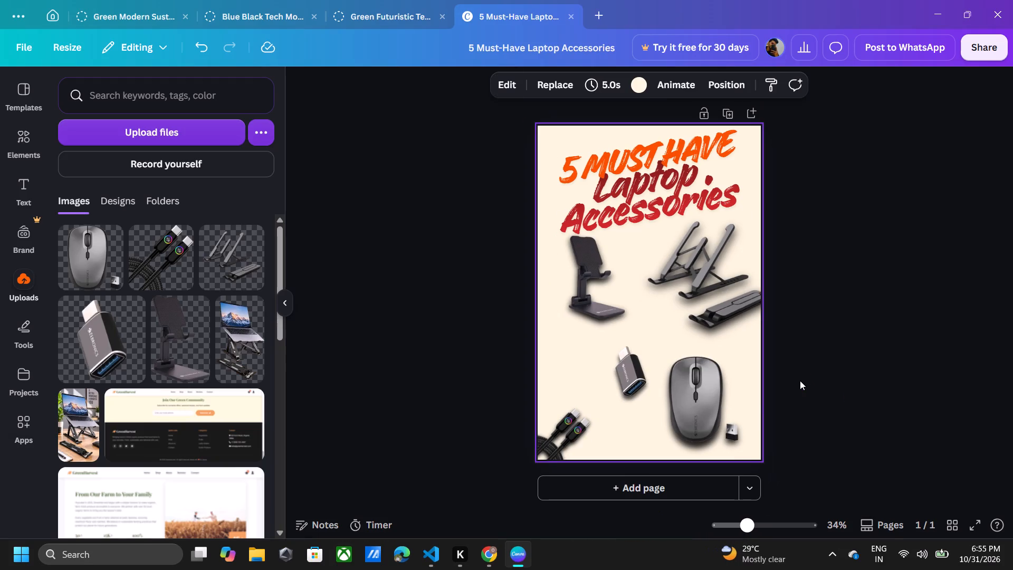
pyautogui.moveTo(800, 381); pyautogui.dragTo(849, 389)
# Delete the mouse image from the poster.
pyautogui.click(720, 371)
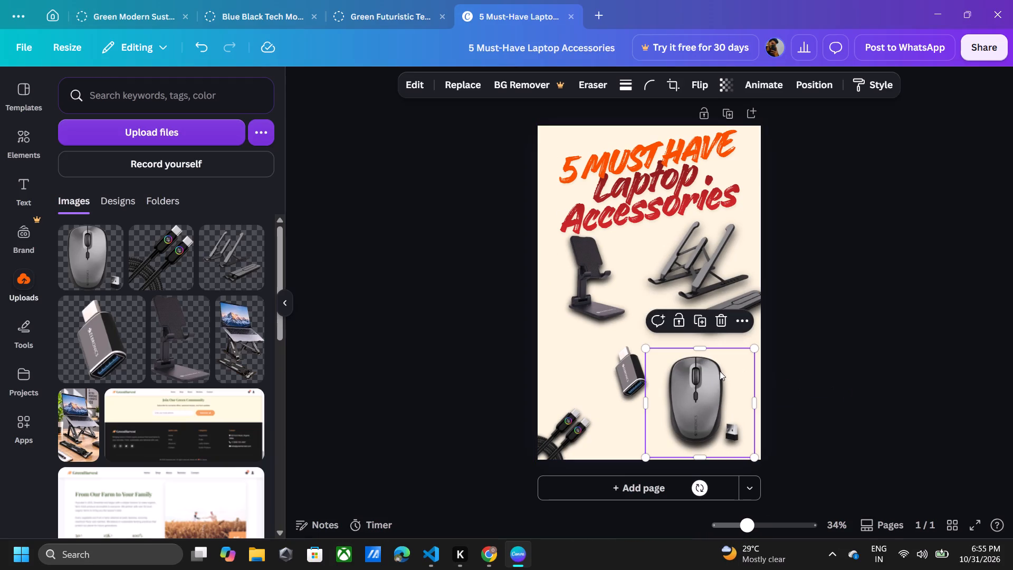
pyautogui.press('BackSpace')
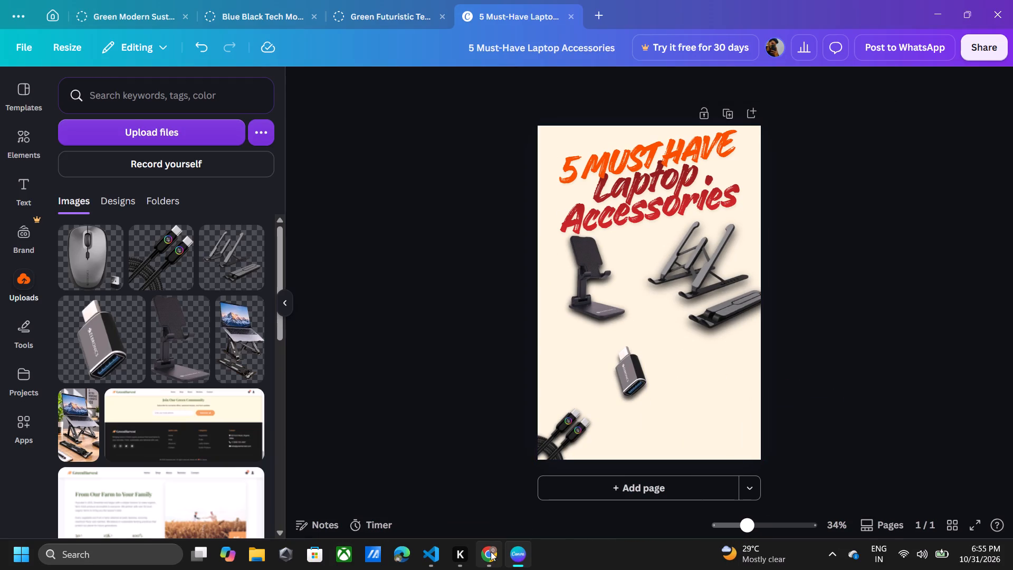
# Switch to Chrome and browse the Google Shopping results for Zebronics mice for a replacement mouse image.
pyautogui.click(490, 550)
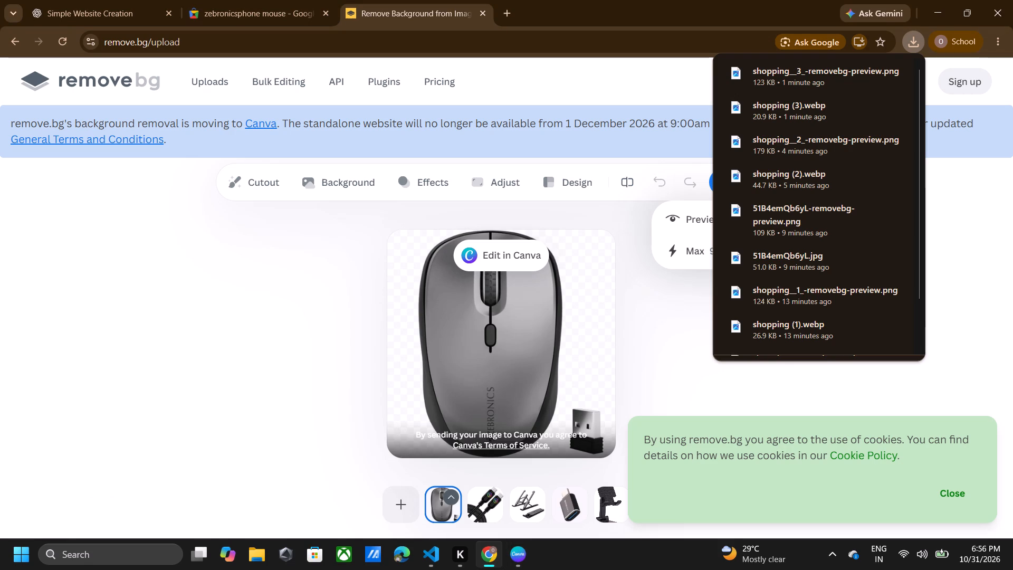
pyautogui.click(270, 16)
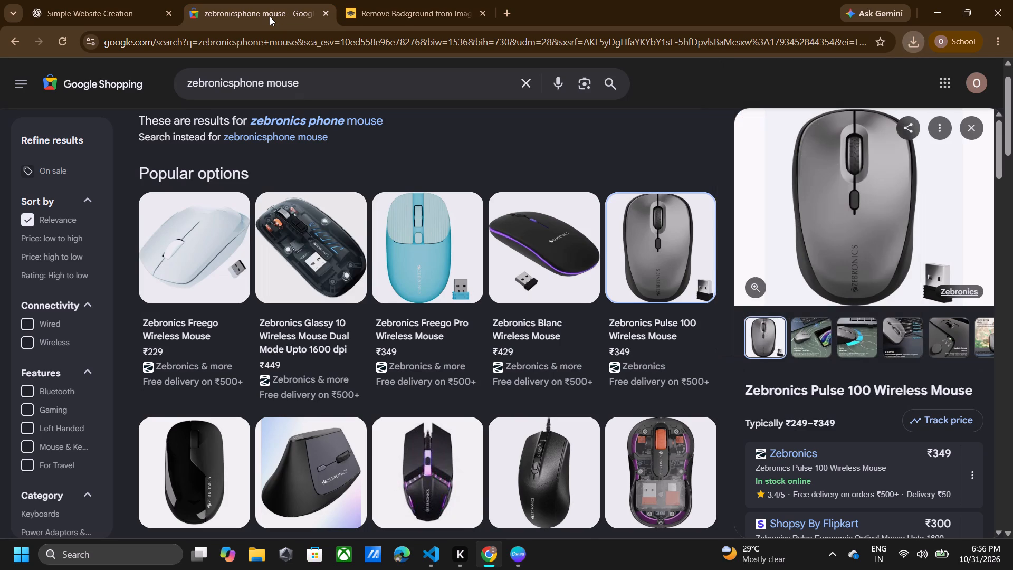
pyautogui.scroll(-1, 329, 258)
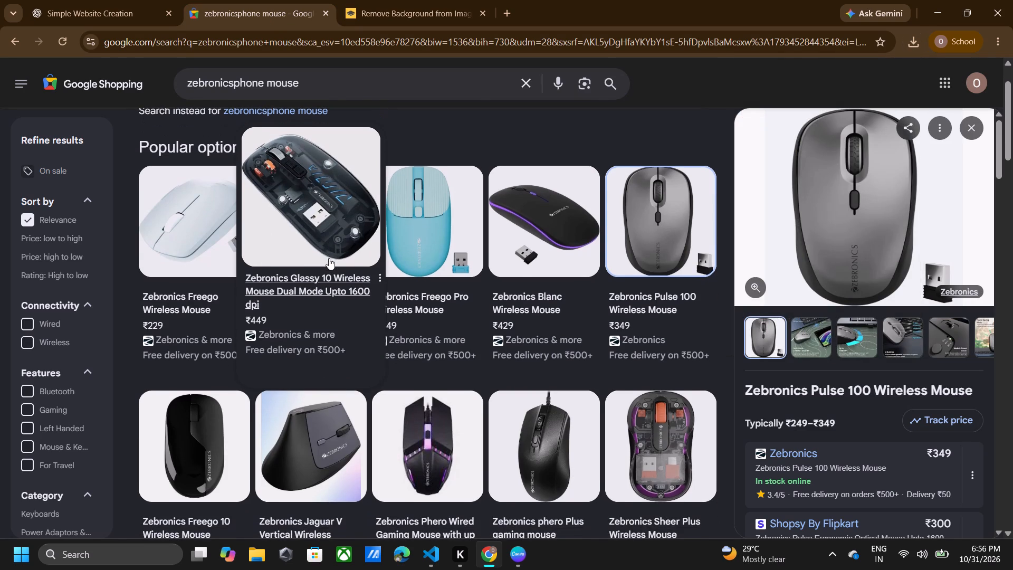
pyautogui.scroll(-2, 329, 258)
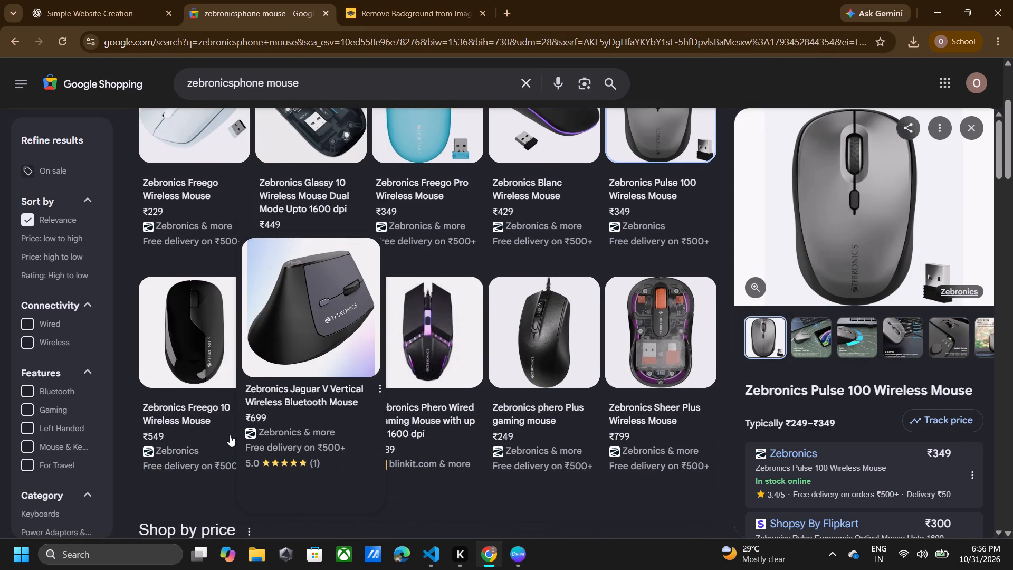
pyautogui.scroll(-1, 375, 516)
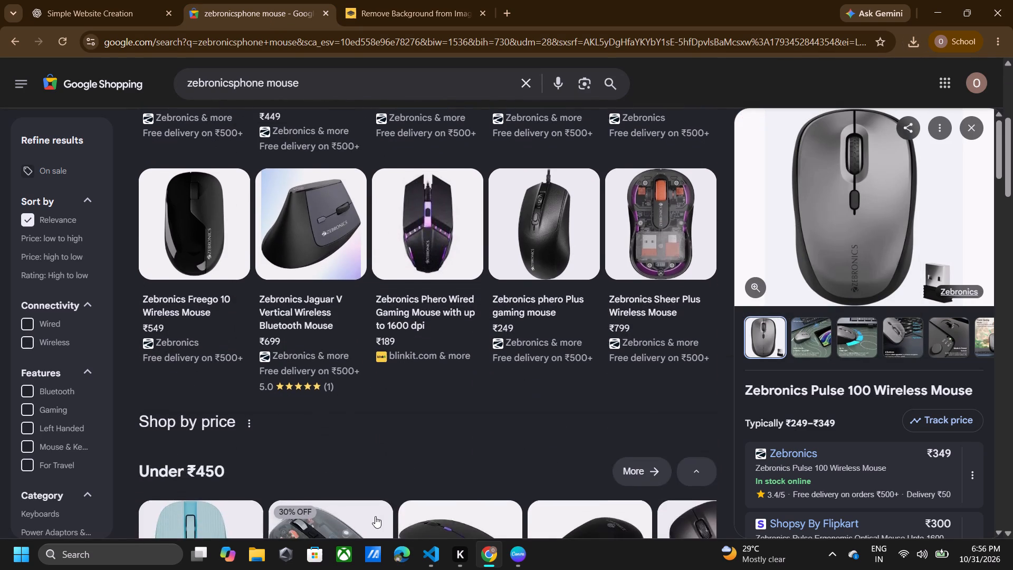
pyautogui.scroll(-3, 375, 516)
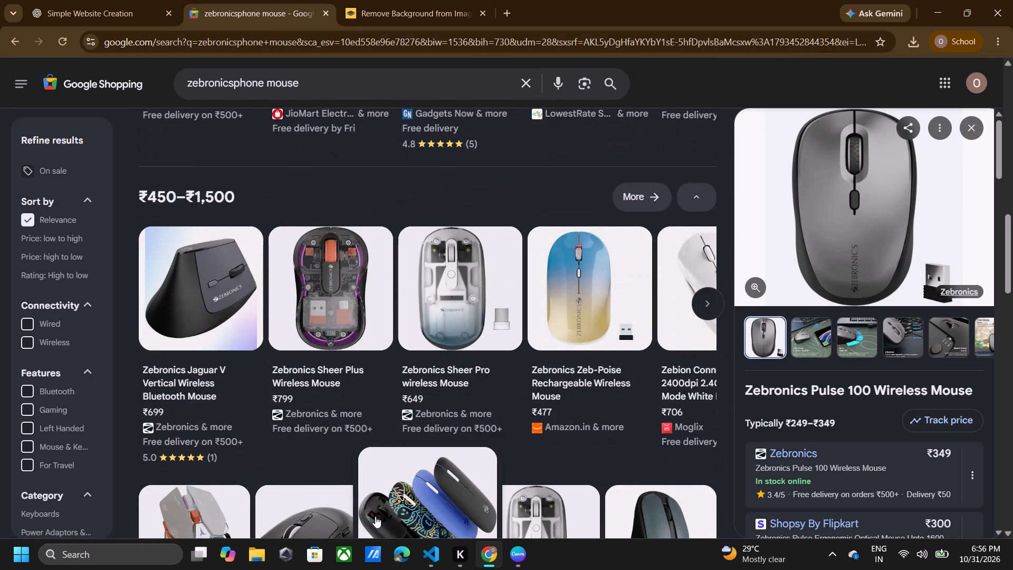
pyautogui.scroll(-3, 375, 516)
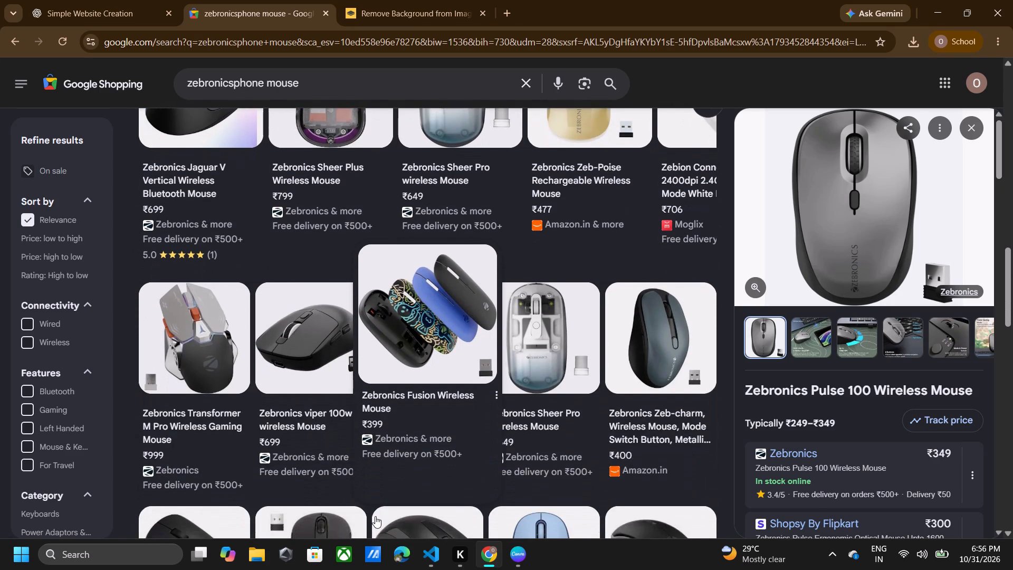
pyautogui.scroll(-3, 375, 516)
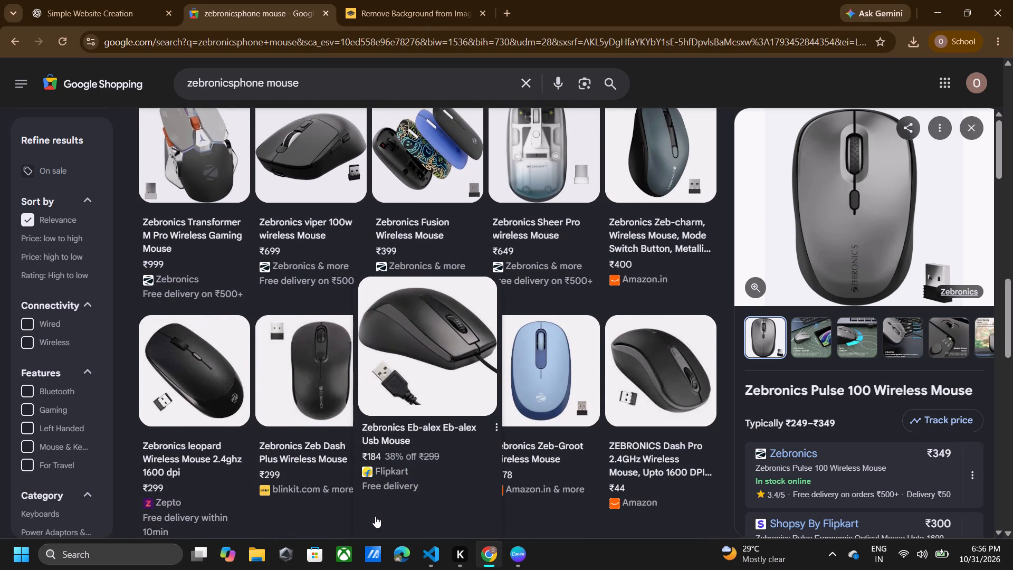
pyautogui.scroll(-3, 375, 516)
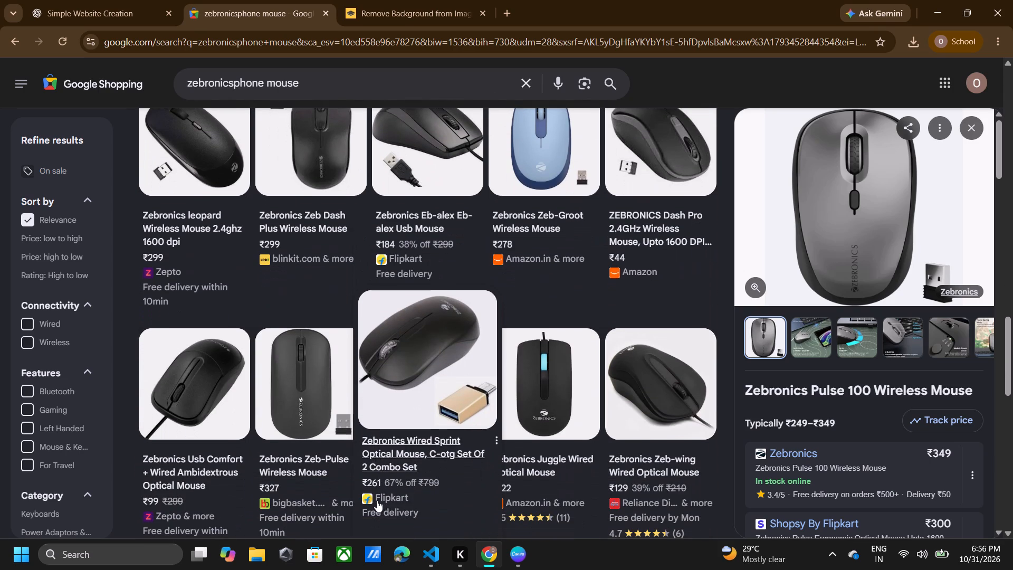
pyautogui.scroll(-1, 377, 500)
pyautogui.scroll(-1, 393, 431)
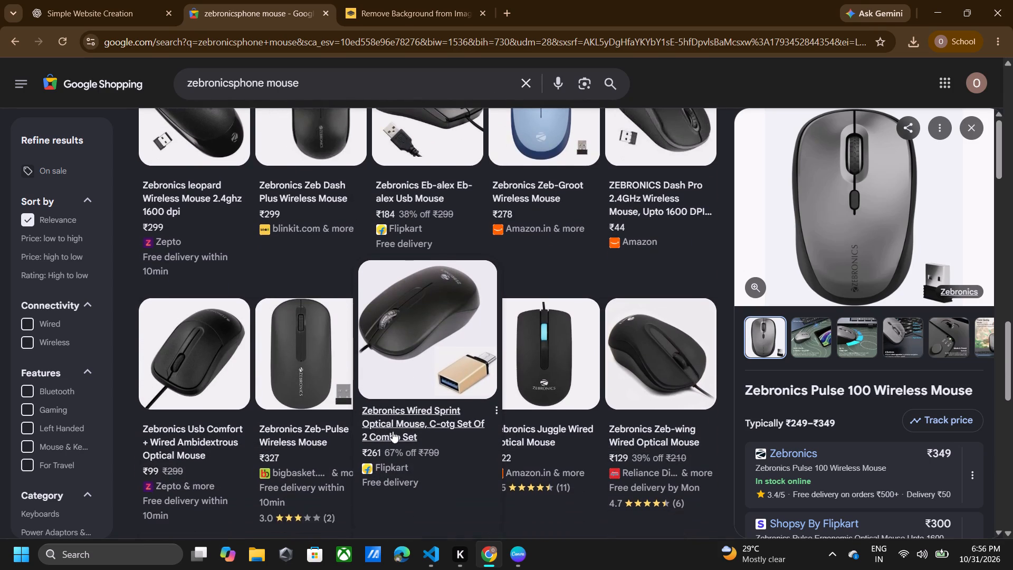
pyautogui.scroll(-2, 393, 431)
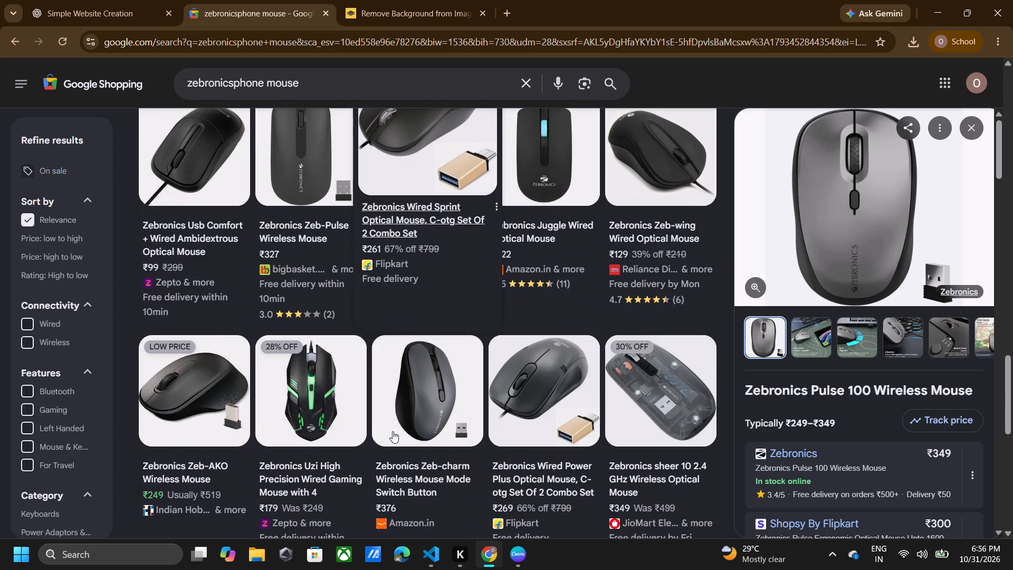
pyautogui.scroll(-2, 393, 431)
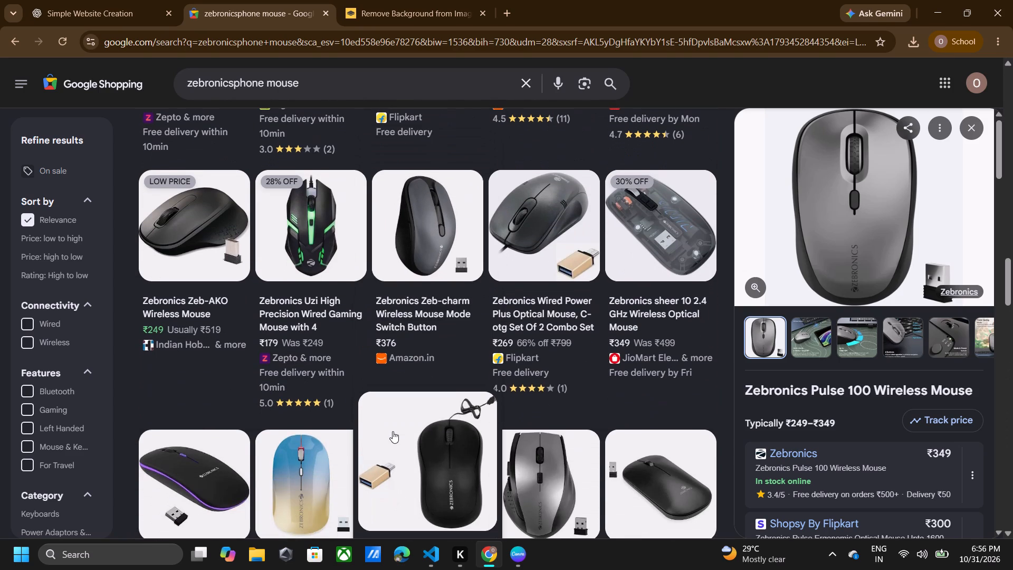
pyautogui.scroll(-3, 393, 431)
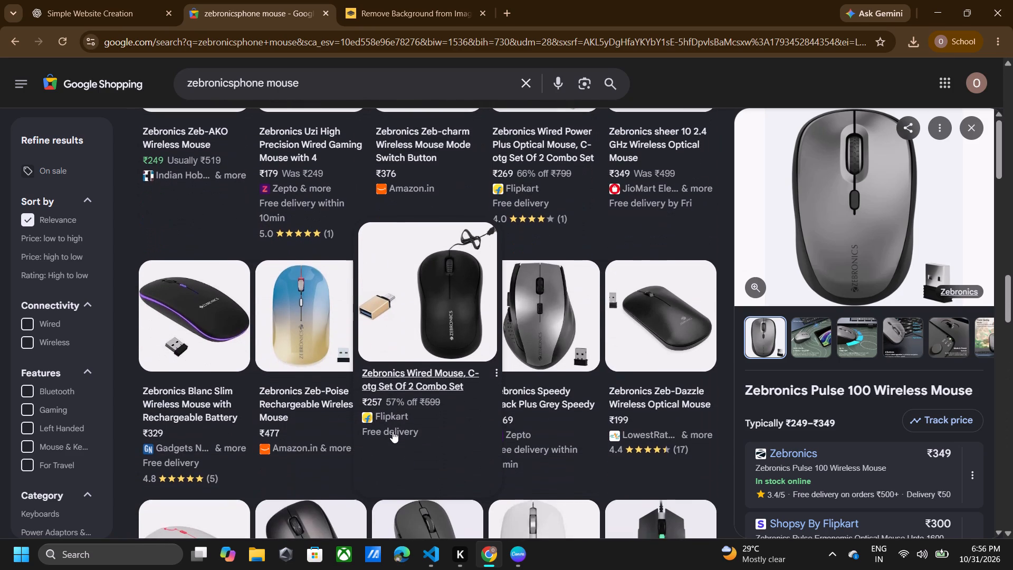
pyautogui.scroll(-4, 393, 431)
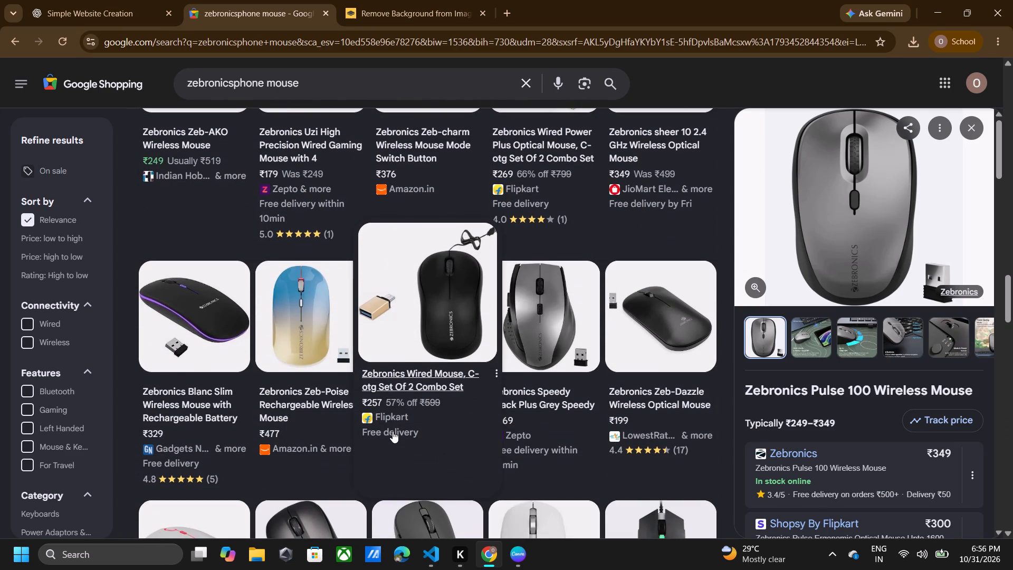
pyautogui.scroll(-1, 393, 431)
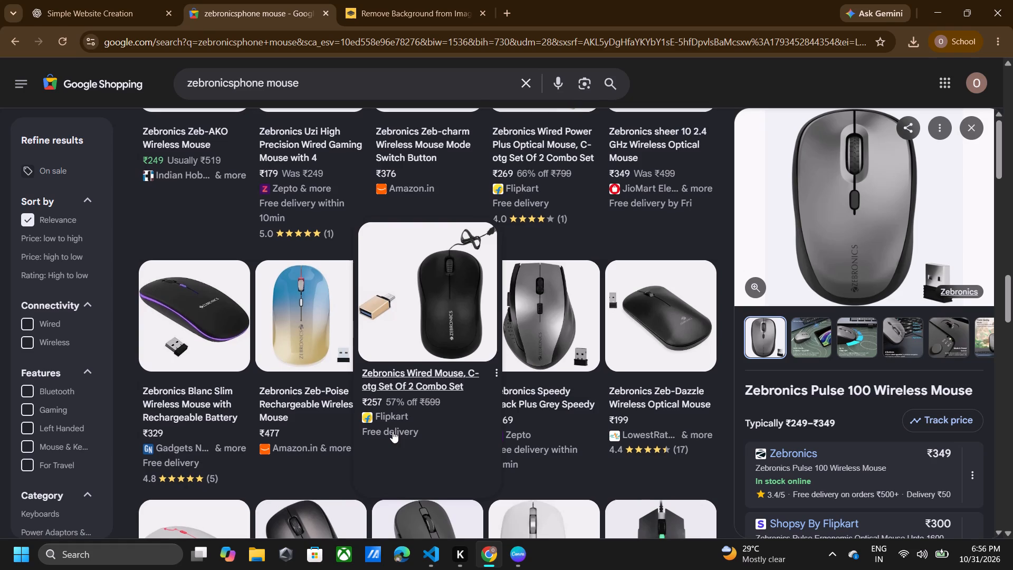
pyautogui.scroll(-3, 393, 431)
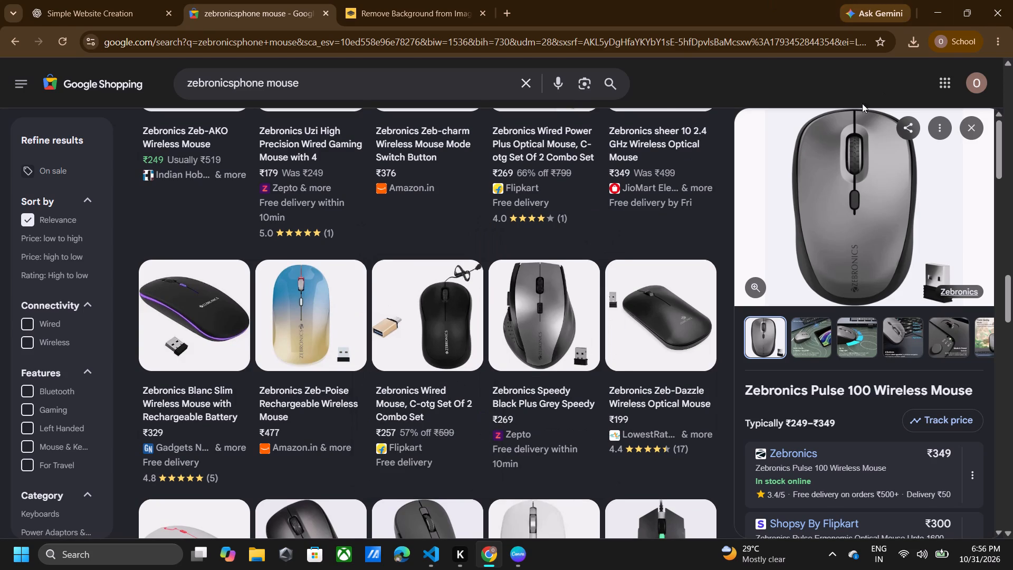
pyautogui.scroll(-2, 546, 324)
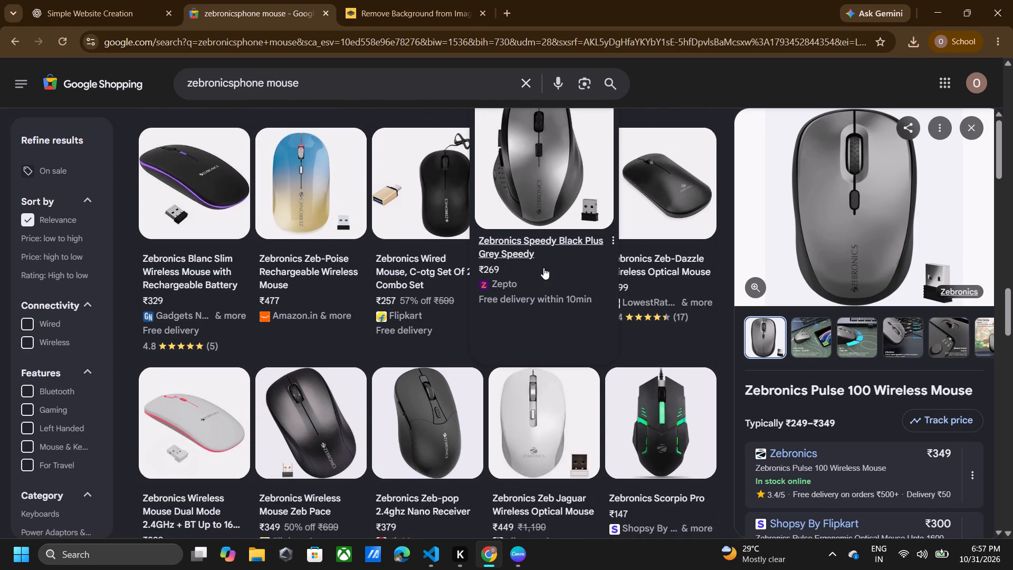
# Open the Zebronics Speedy Black Plus Grey mouse listing and save its main product image to Downloads as a webp file.
pyautogui.scroll(2, 543, 268)
pyautogui.click(543, 268)
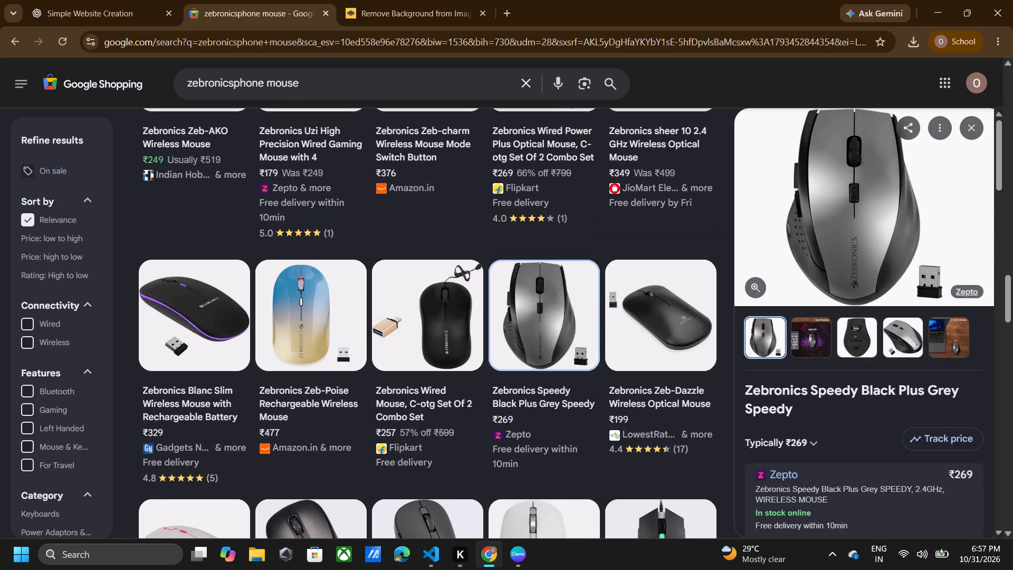
pyautogui.click(813, 233)
pyautogui.click(813, 233)
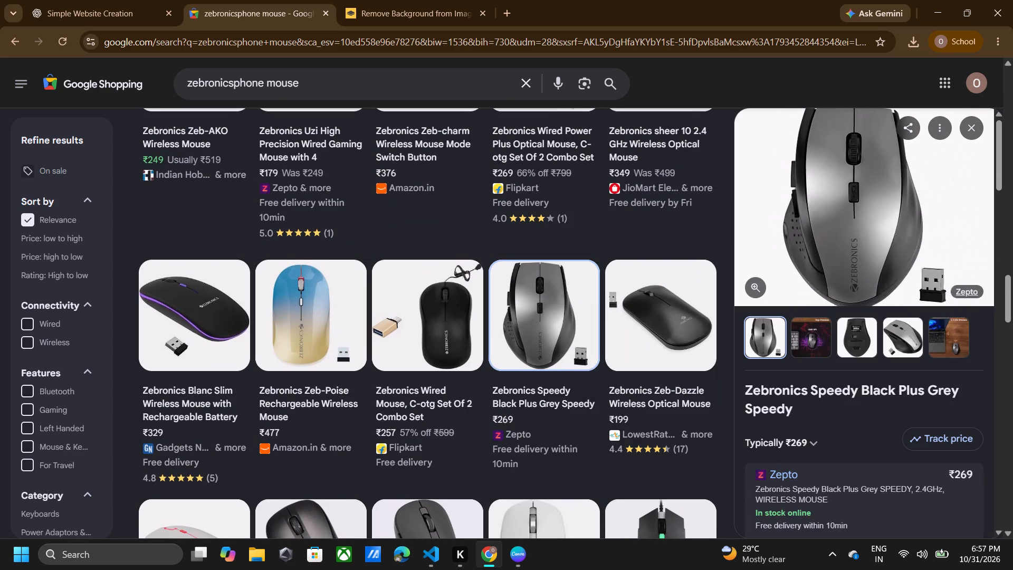
pyautogui.rightClick(813, 233)
pyautogui.click(834, 262)
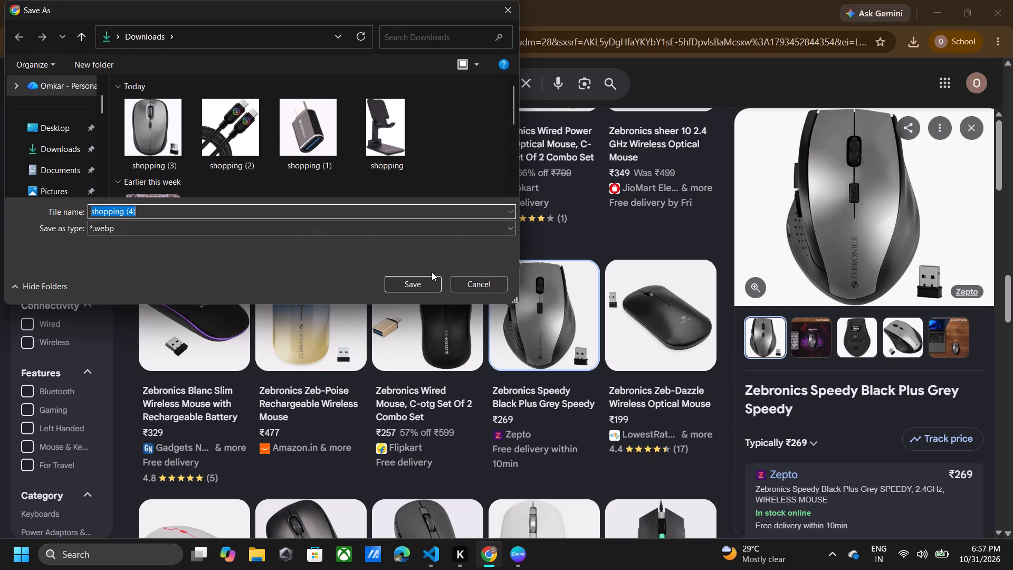
pyautogui.click(421, 281)
# Remove the background of the shopping (4) mouse image in remove.bg and download the free 445 x 561 preview.
pyautogui.click(415, 27)
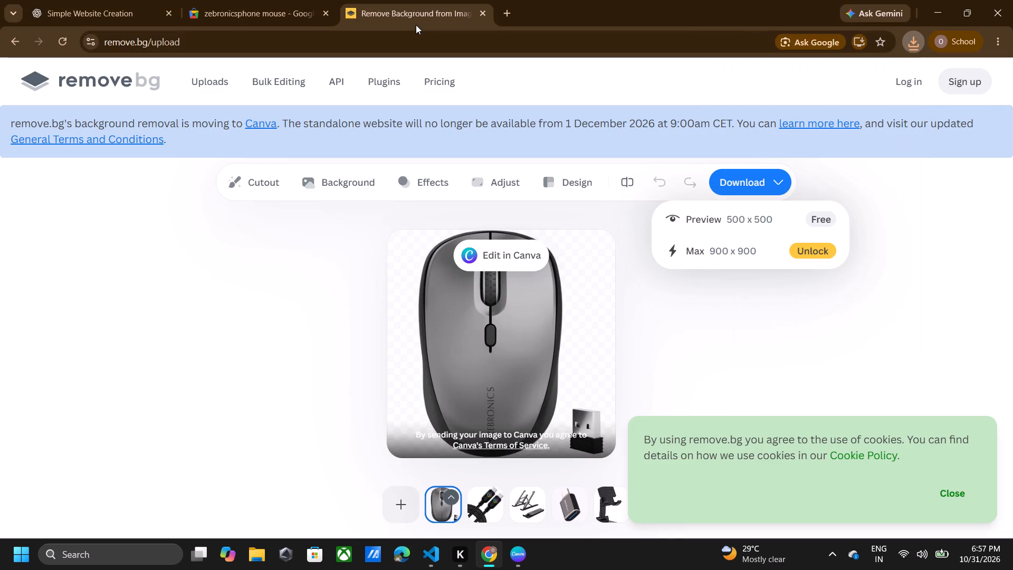
pyautogui.click(404, 501)
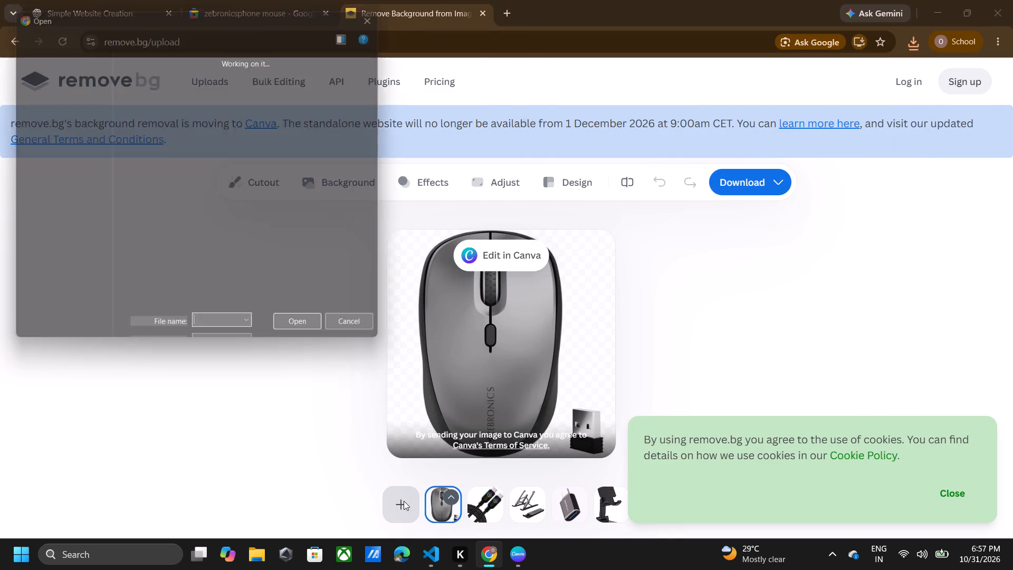
pyautogui.doubleClick(151, 128)
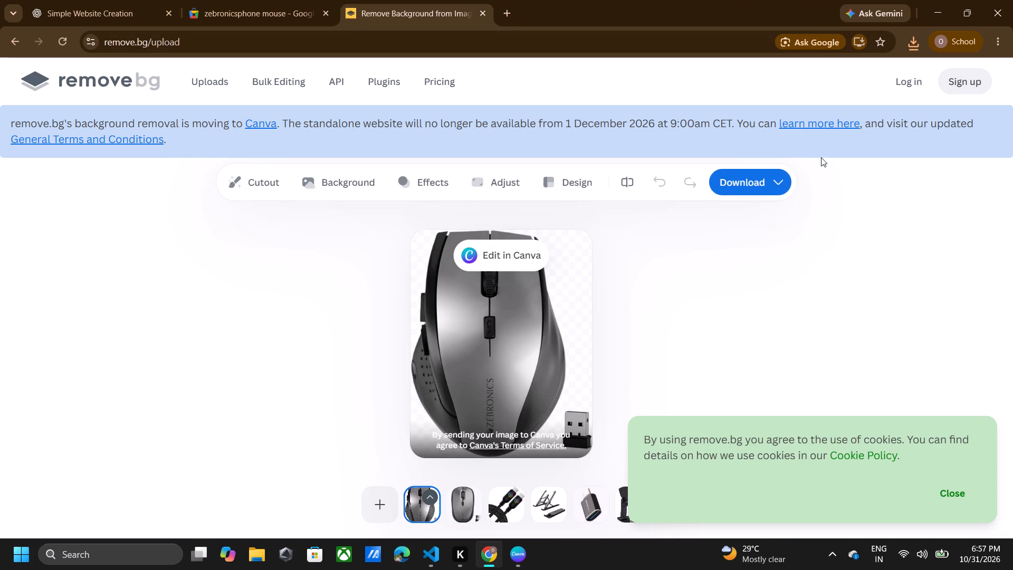
pyautogui.click(764, 186)
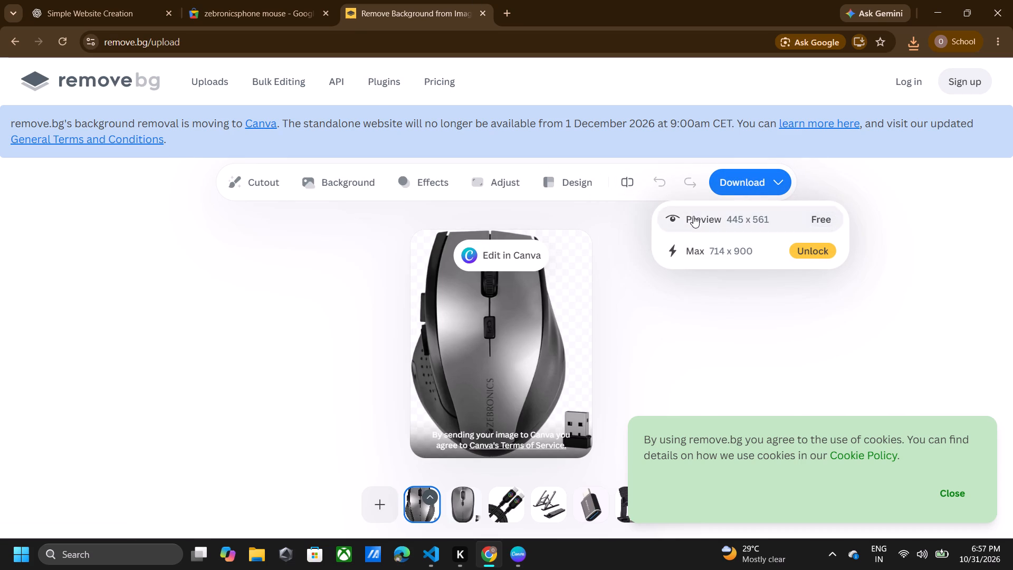
pyautogui.click(693, 216)
# Switch to Canva, upload the background-free shopping (4) mouse image from Downloads, and add it to the poster.
pyautogui.click(506, 555)
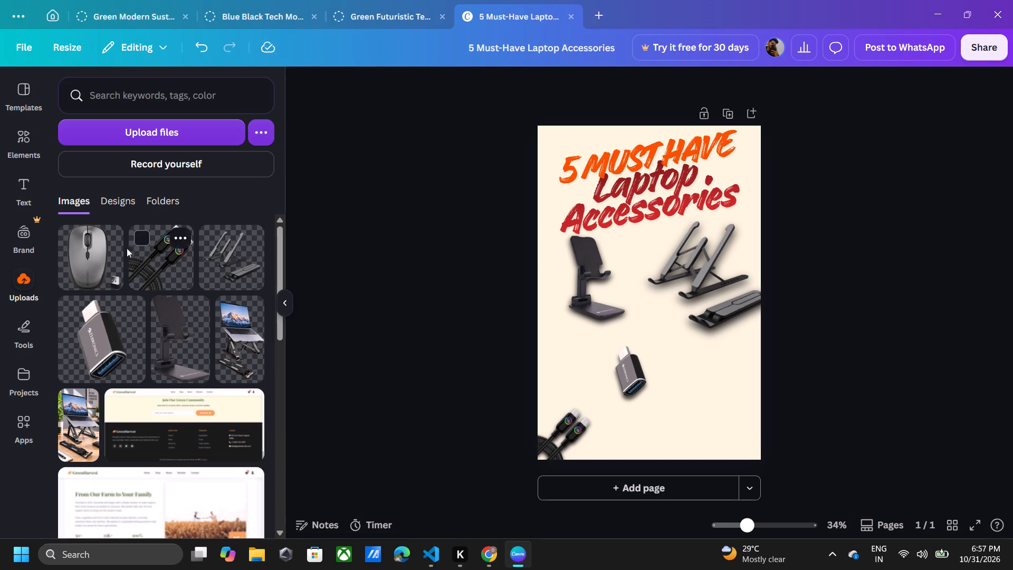
pyautogui.click(181, 137)
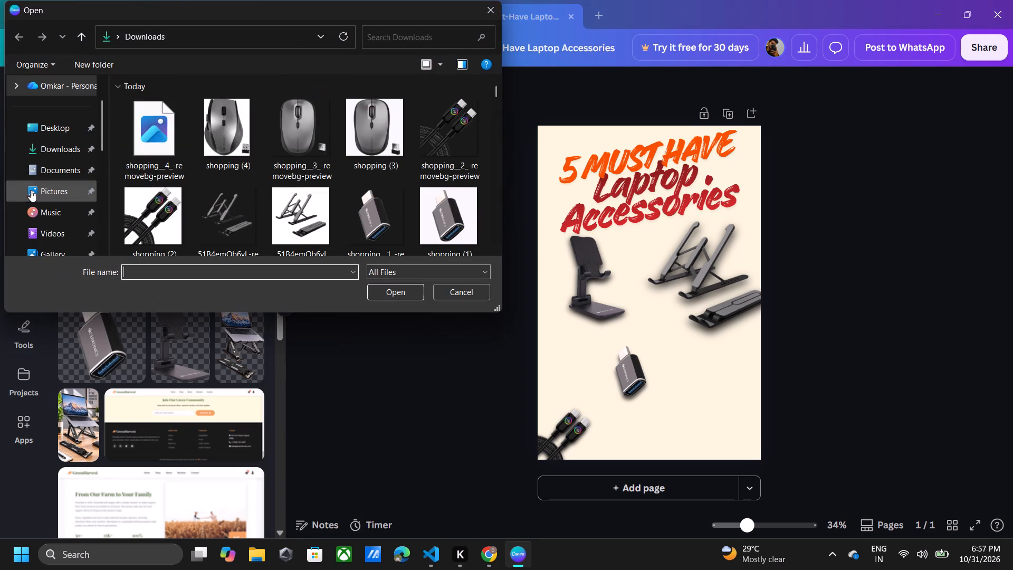
pyautogui.click(157, 144)
pyautogui.click(373, 291)
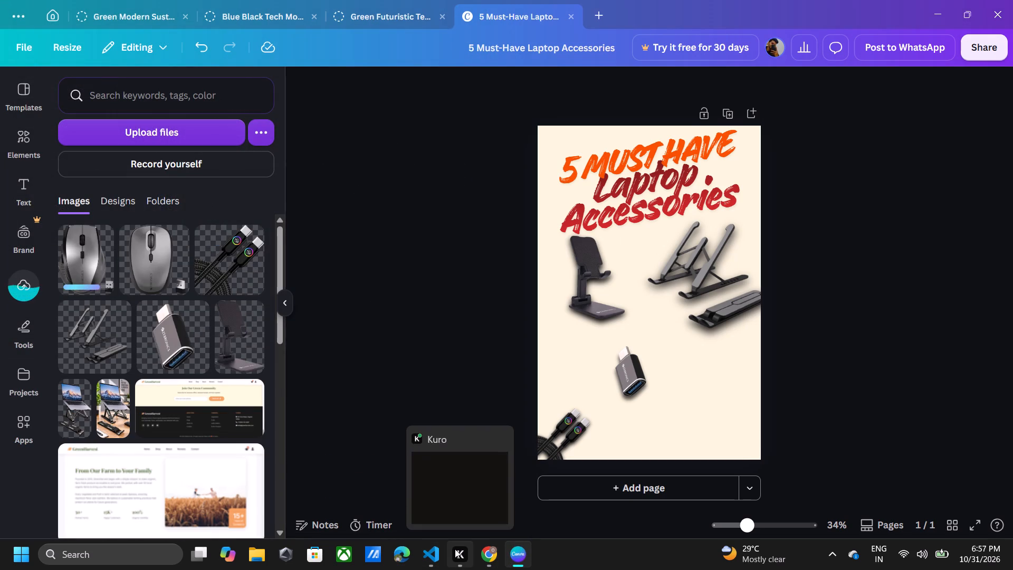
pyautogui.click(92, 256)
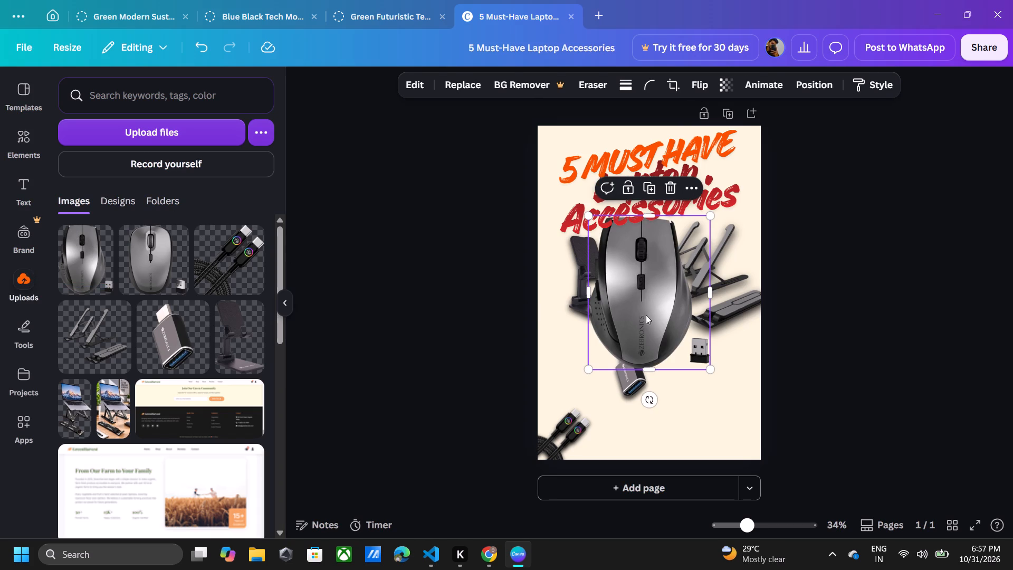
# Preview the poster in full screen to check the new mouse image, and return to the editor.
pyautogui.click(967, 526)
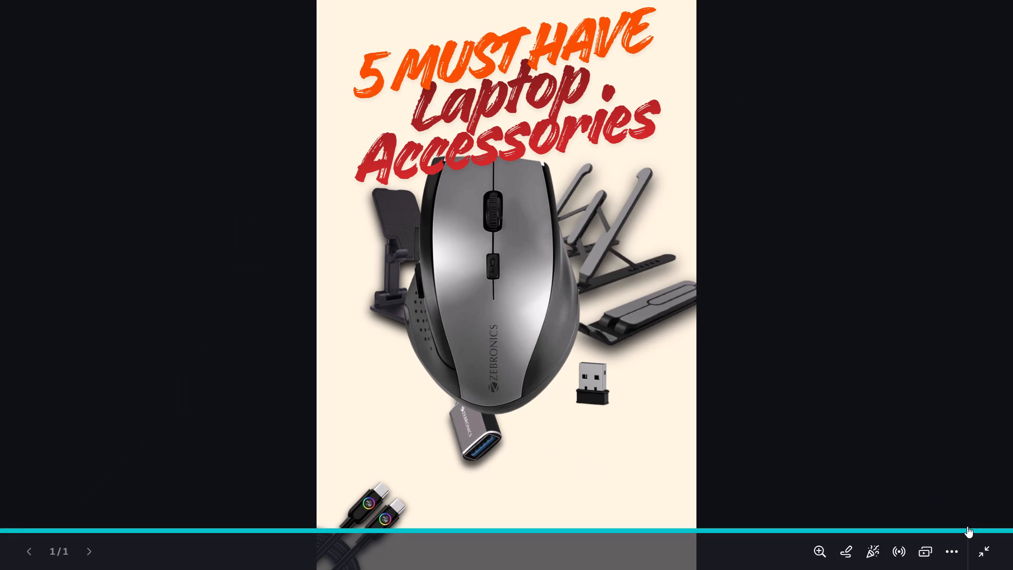
pyautogui.click(978, 551)
# Shrink the new mouse image and place it in the poster's lower-right area, beside the USB adapter.
pyautogui.click(627, 327)
pyautogui.moveTo(627, 327); pyautogui.dragTo(654, 386)
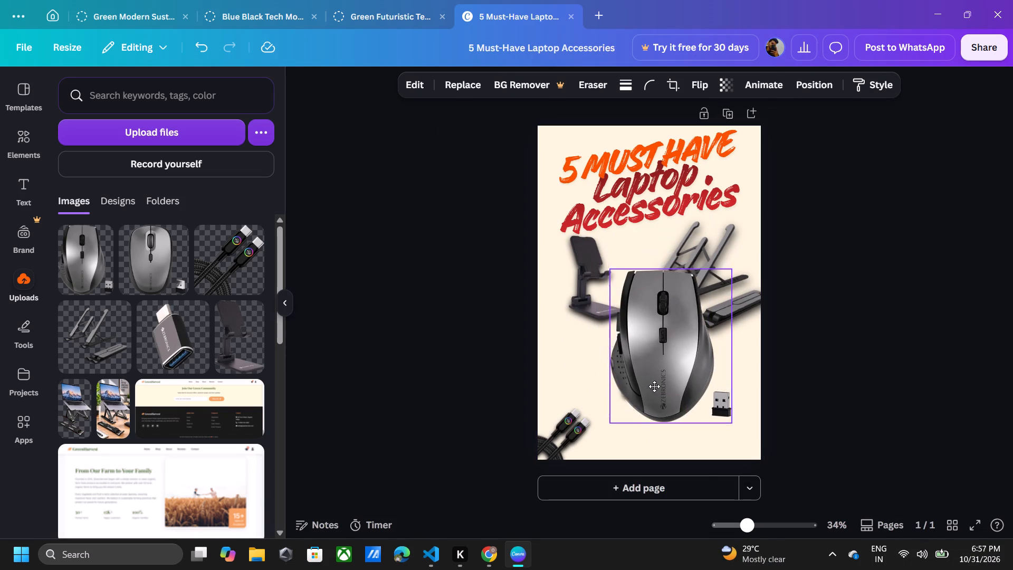
pyautogui.moveTo(654, 386); pyautogui.dragTo(680, 402)
pyautogui.moveTo(766, 442); pyautogui.dragTo(734, 420)
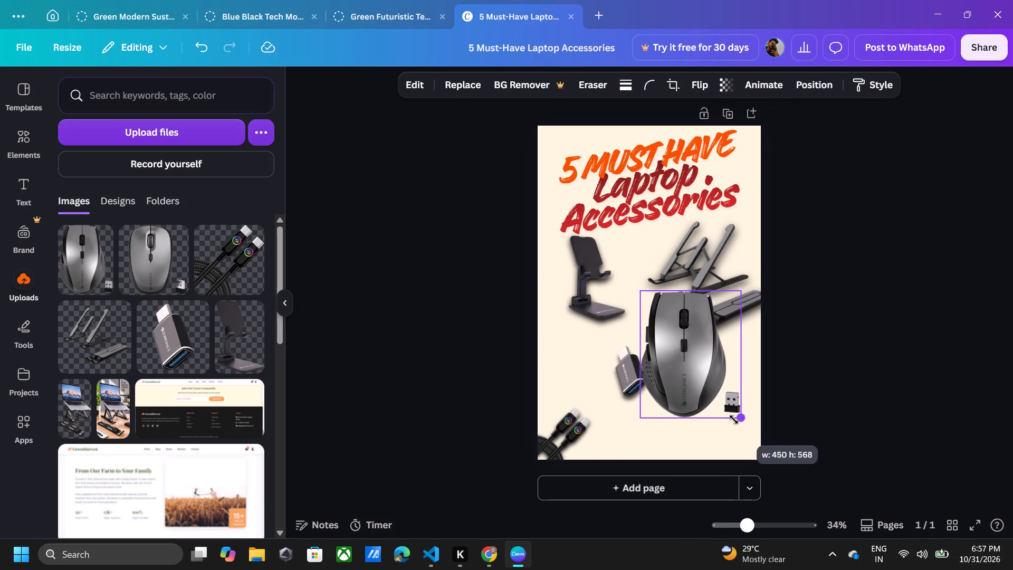
pyautogui.moveTo(734, 420); pyautogui.dragTo(704, 368)
pyautogui.moveTo(673, 330); pyautogui.dragTo(681, 369)
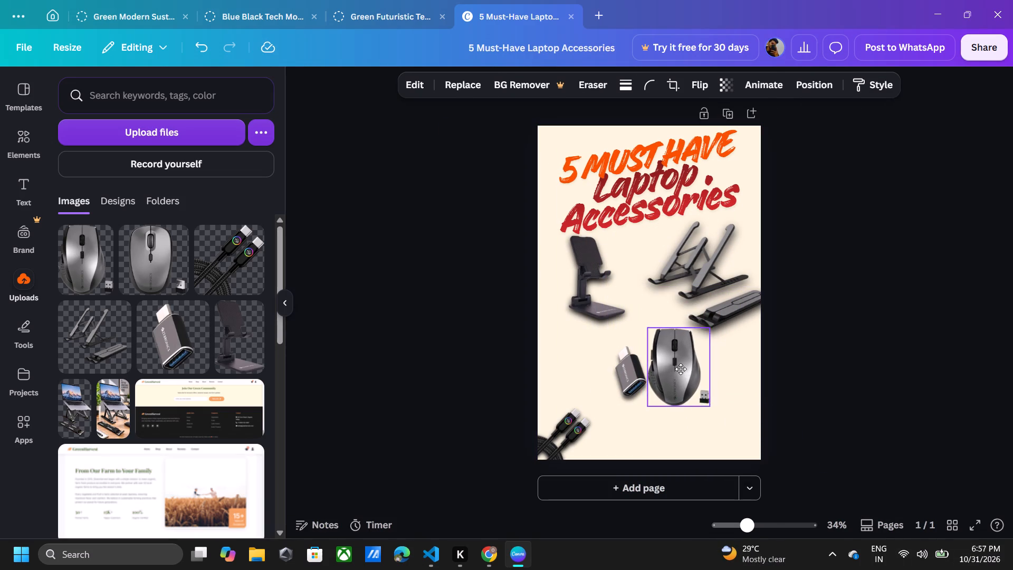
pyautogui.moveTo(681, 369); pyautogui.dragTo(712, 396)
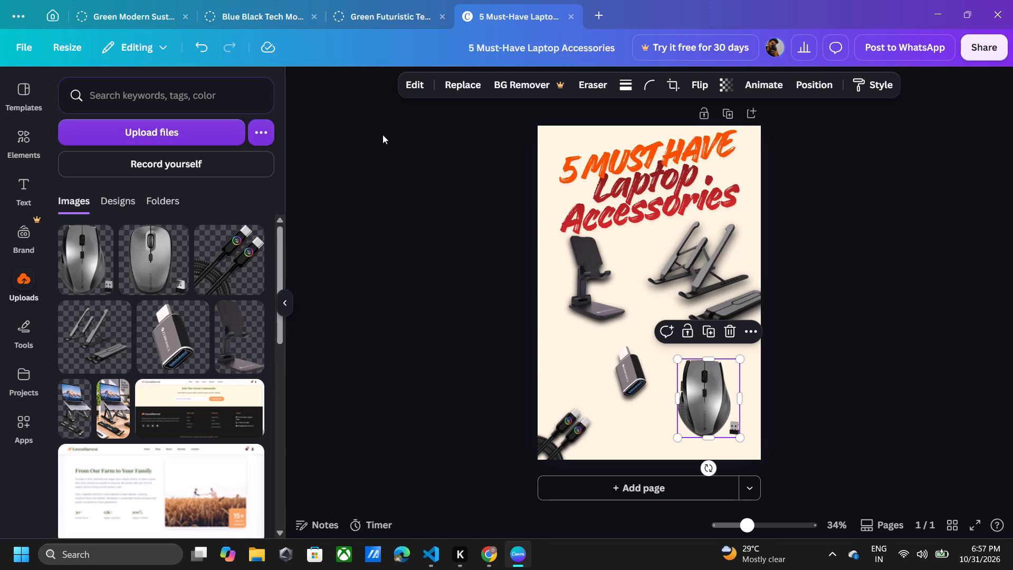
# Apply a Page lift shadow to the new mouse image.
pyautogui.click(414, 89)
pyautogui.scroll(-4, 212, 383)
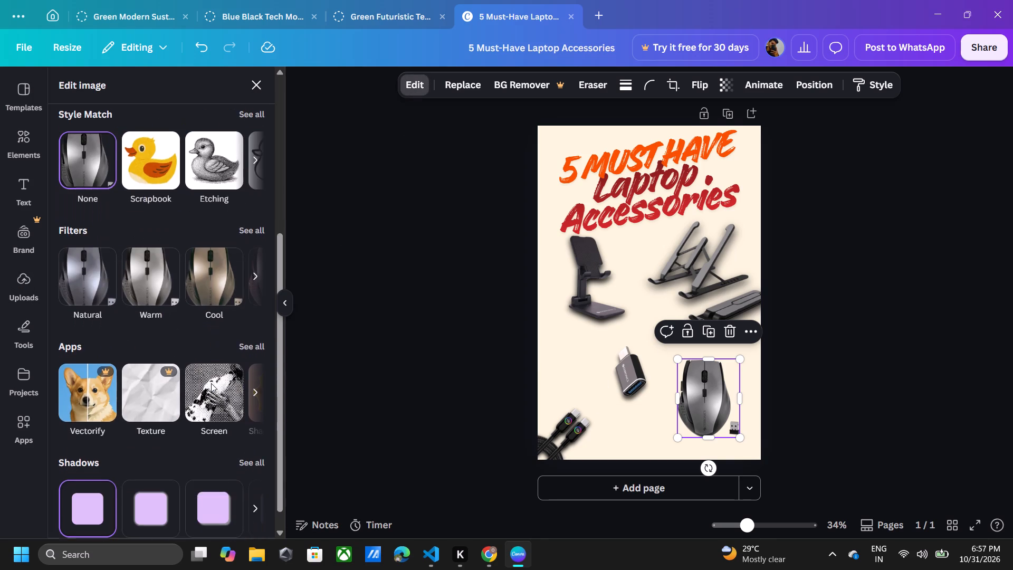
pyautogui.scroll(-1, 204, 447)
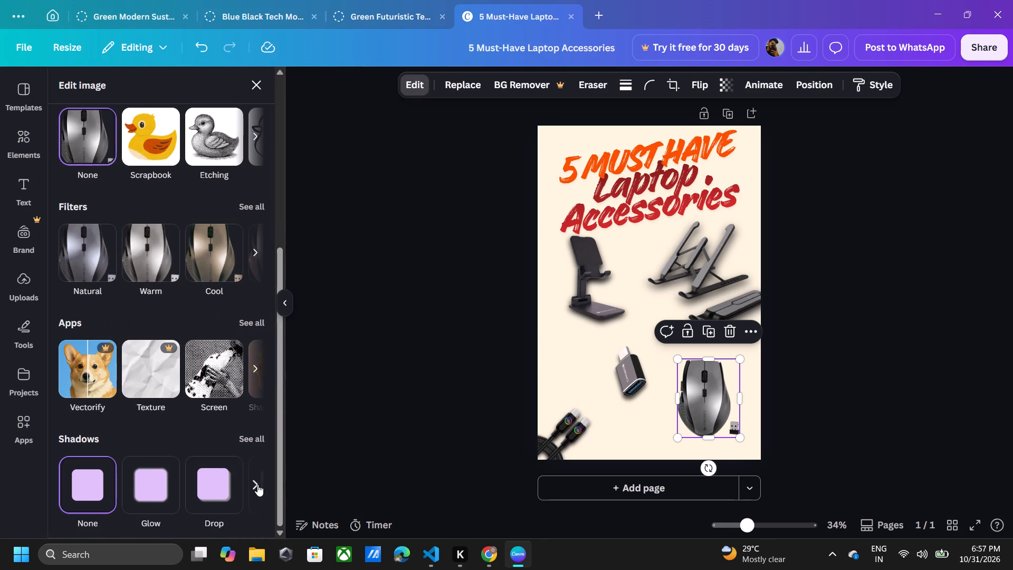
pyautogui.click(257, 484)
pyautogui.click(257, 484)
pyautogui.click(129, 477)
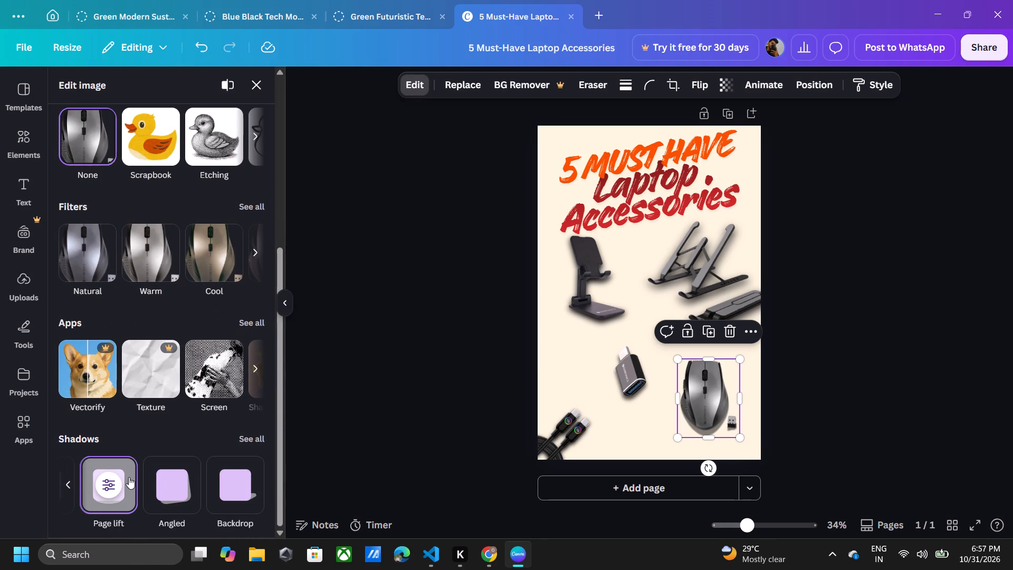
# Set the mouse's Page lift shadow to blur 100, distance 45, curve 47 and intensity 90.
pyautogui.click(109, 479)
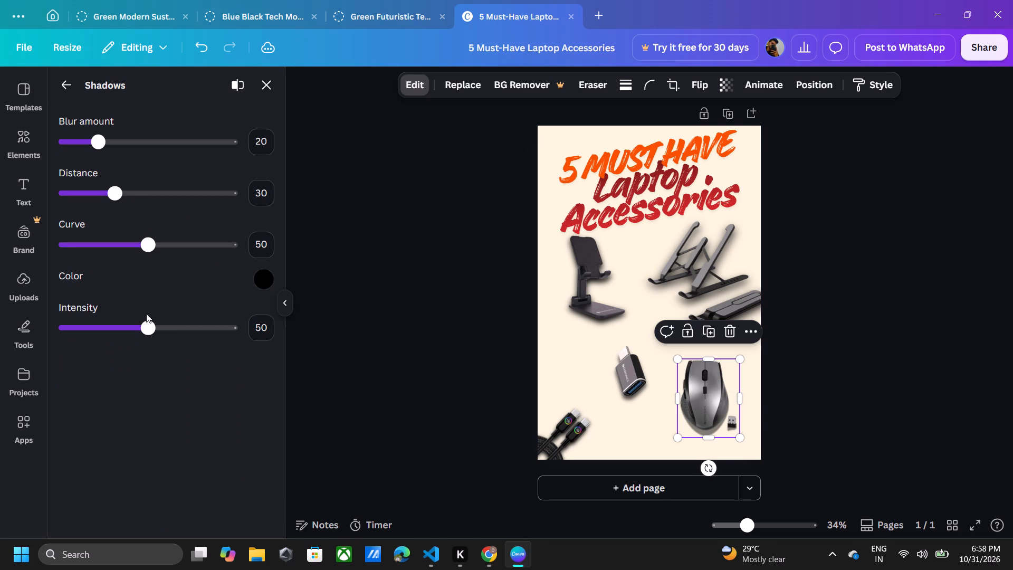
pyautogui.moveTo(148, 331); pyautogui.dragTo(191, 338)
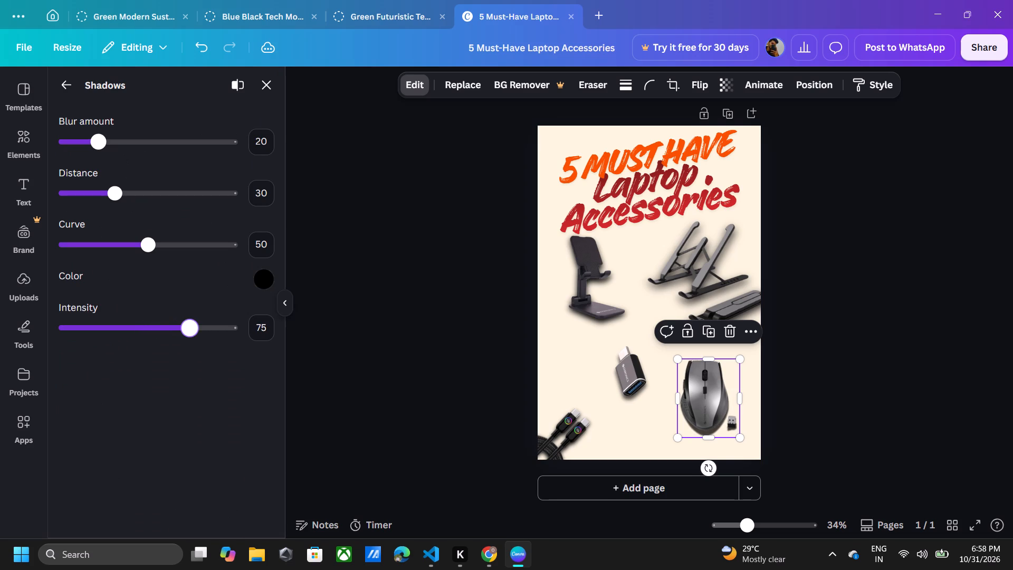
pyautogui.moveTo(100, 140); pyautogui.dragTo(225, 167)
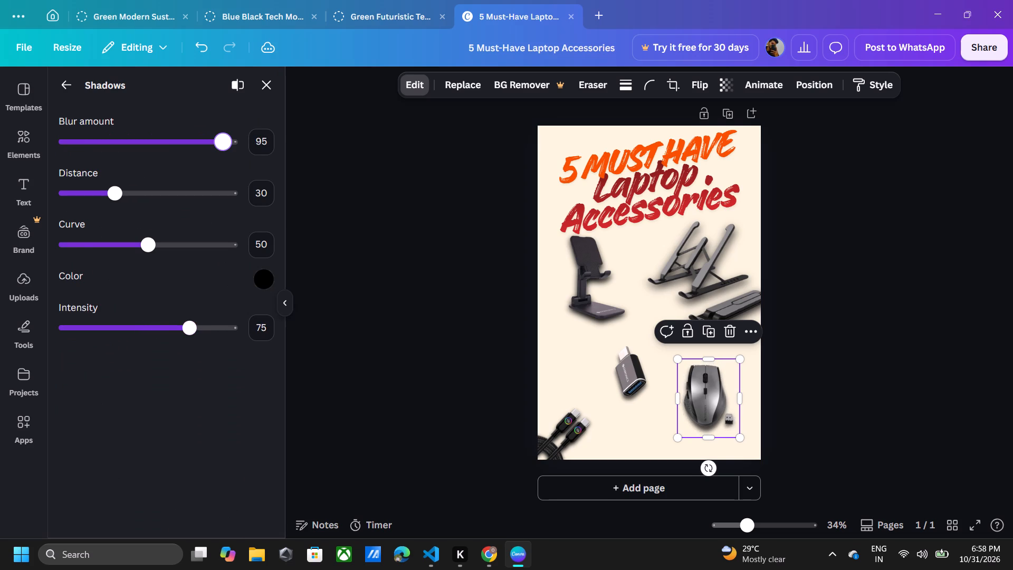
pyautogui.moveTo(225, 167); pyautogui.dragTo(219, 169)
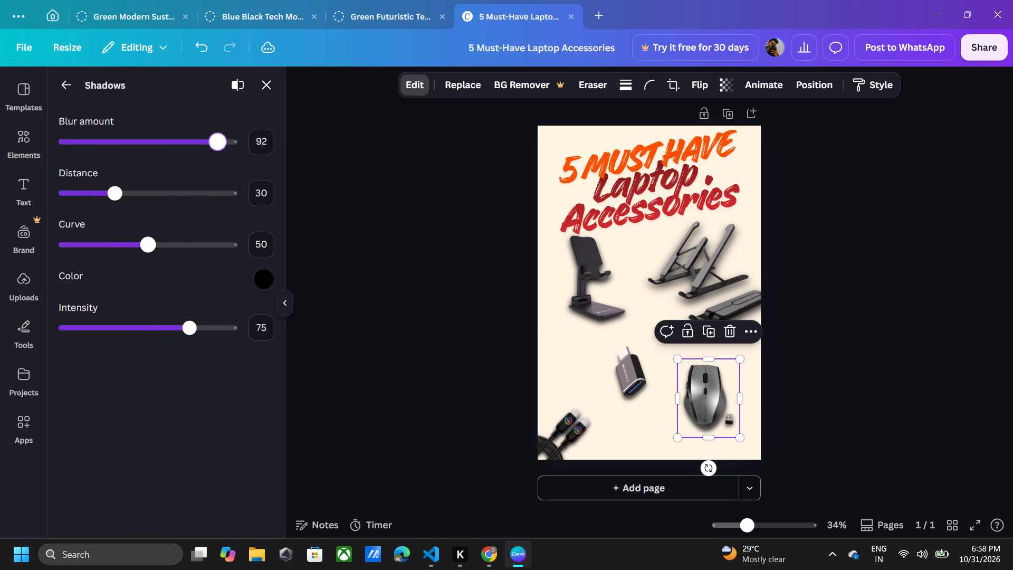
pyautogui.moveTo(148, 243); pyautogui.dragTo(143, 245)
pyautogui.moveTo(196, 330); pyautogui.dragTo(216, 334)
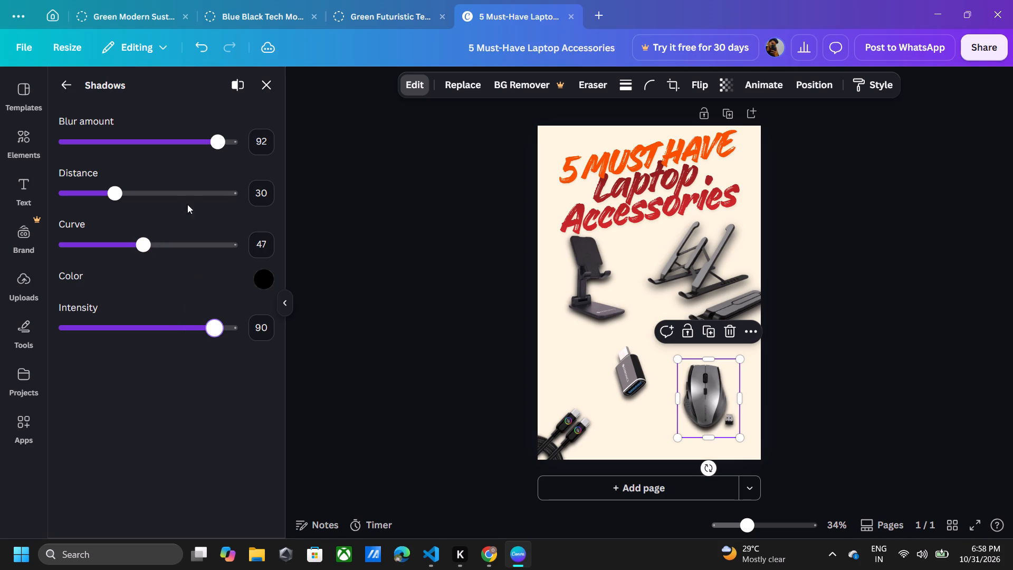
pyautogui.moveTo(218, 145); pyautogui.dragTo(234, 144)
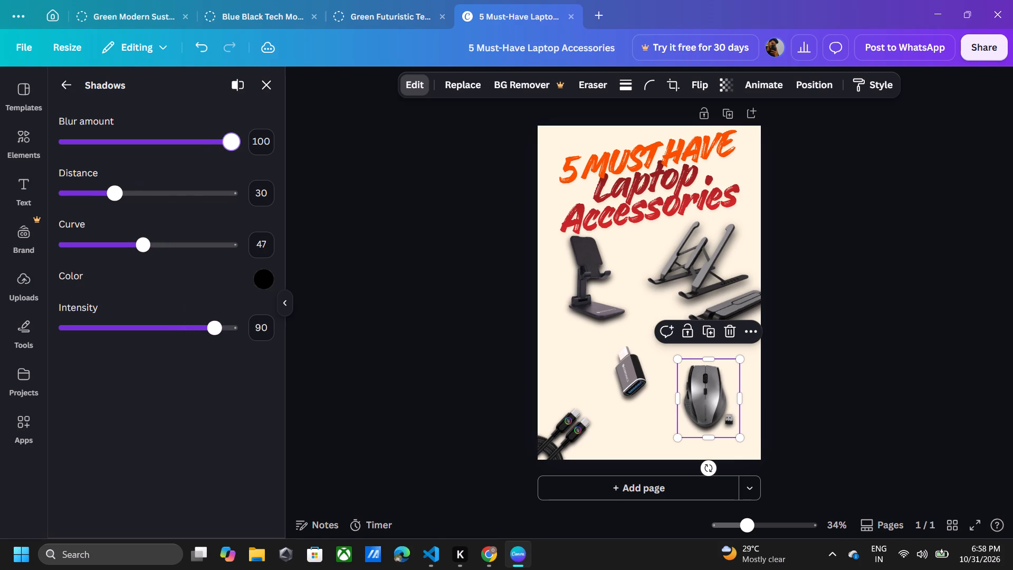
pyautogui.moveTo(119, 186); pyautogui.dragTo(142, 193)
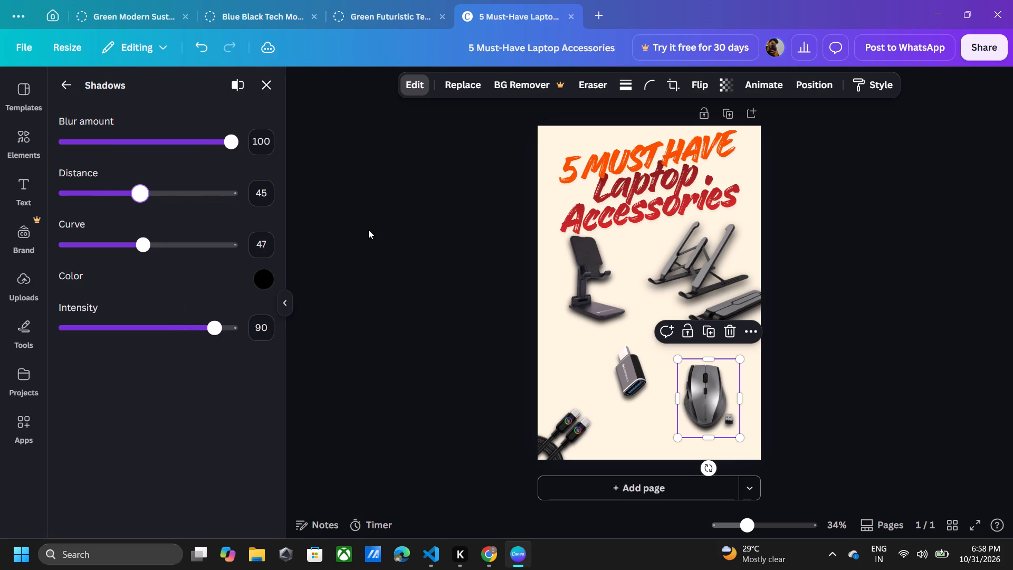
pyautogui.click(368, 230)
# Shift the mouse slightly toward the poster's lower-right corner and the phone stand closer to the poster's left edge.
pyautogui.moveTo(696, 393); pyautogui.dragTo(704, 397)
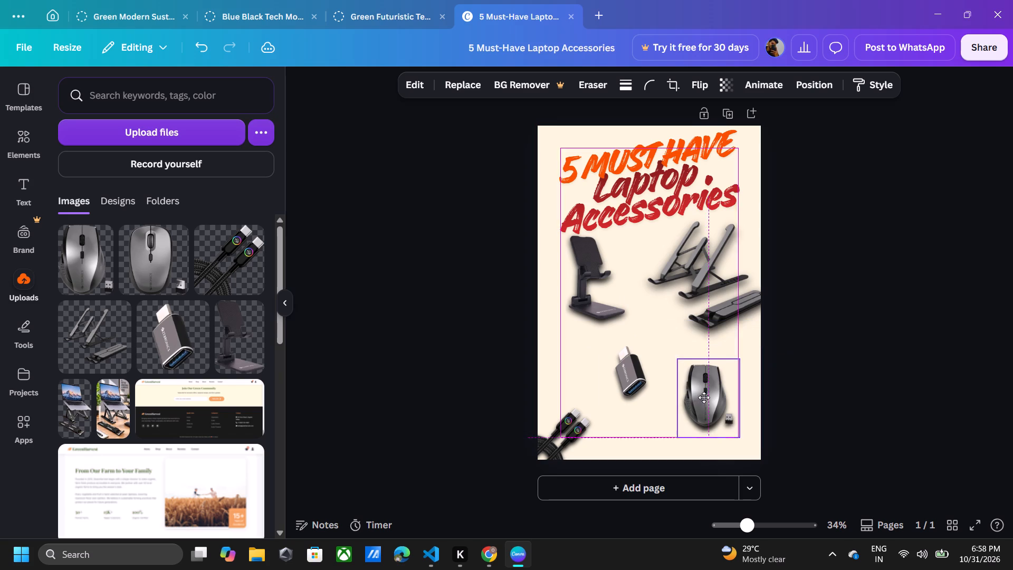
pyautogui.moveTo(704, 397); pyautogui.dragTo(705, 404)
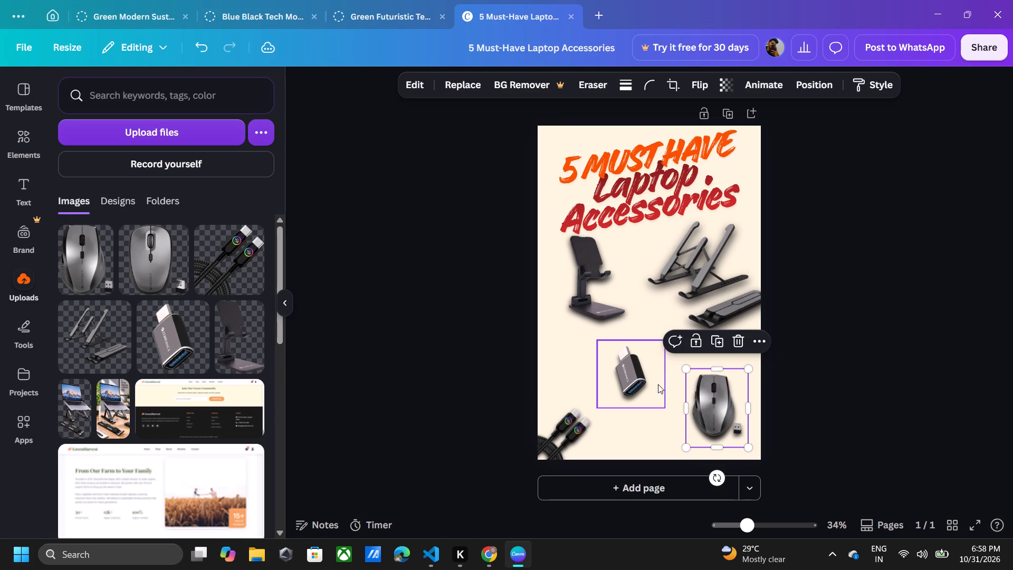
pyautogui.moveTo(604, 294); pyautogui.dragTo(598, 291)
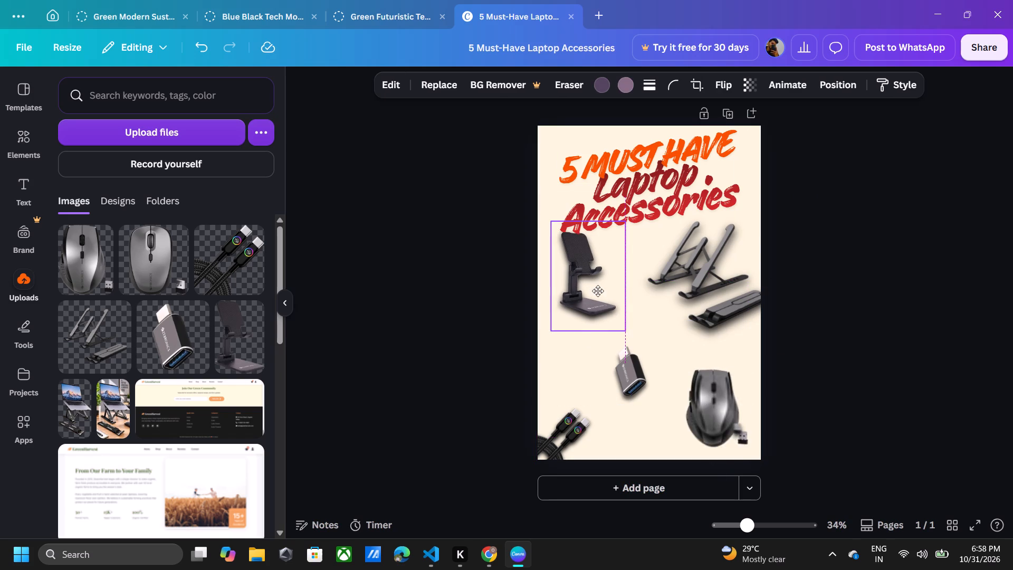
pyautogui.moveTo(598, 291); pyautogui.dragTo(590, 292)
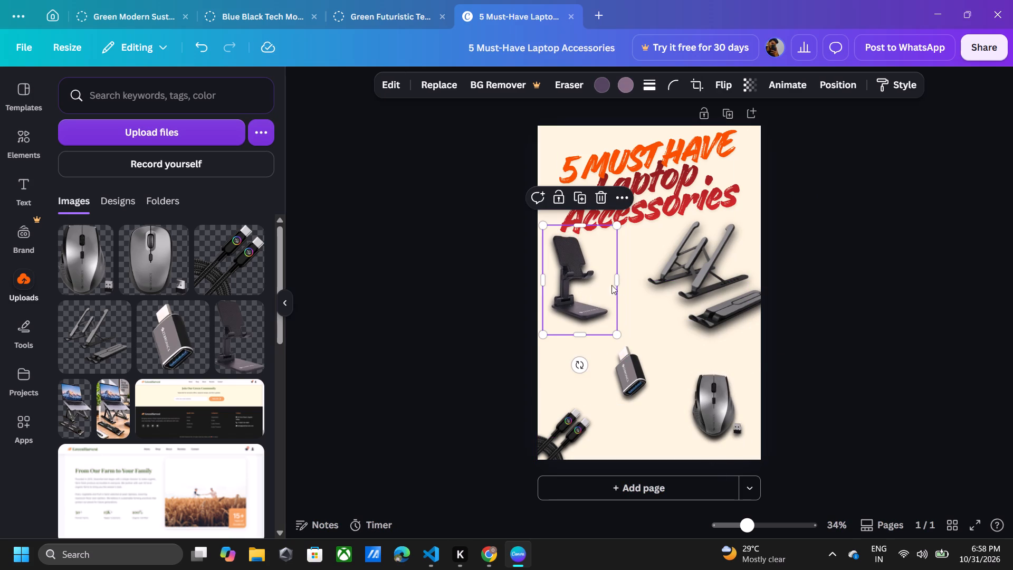
# Enlarge the laptop stand image slightly and nudge it up.
pyautogui.click(678, 280)
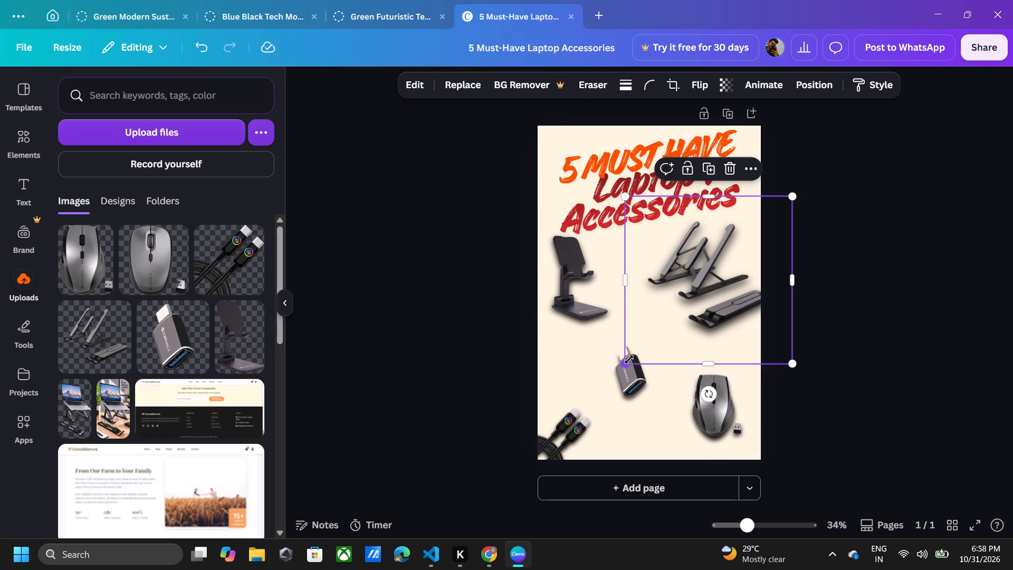
pyautogui.moveTo(629, 359); pyautogui.dragTo(622, 364)
pyautogui.moveTo(693, 316); pyautogui.dragTo(695, 307)
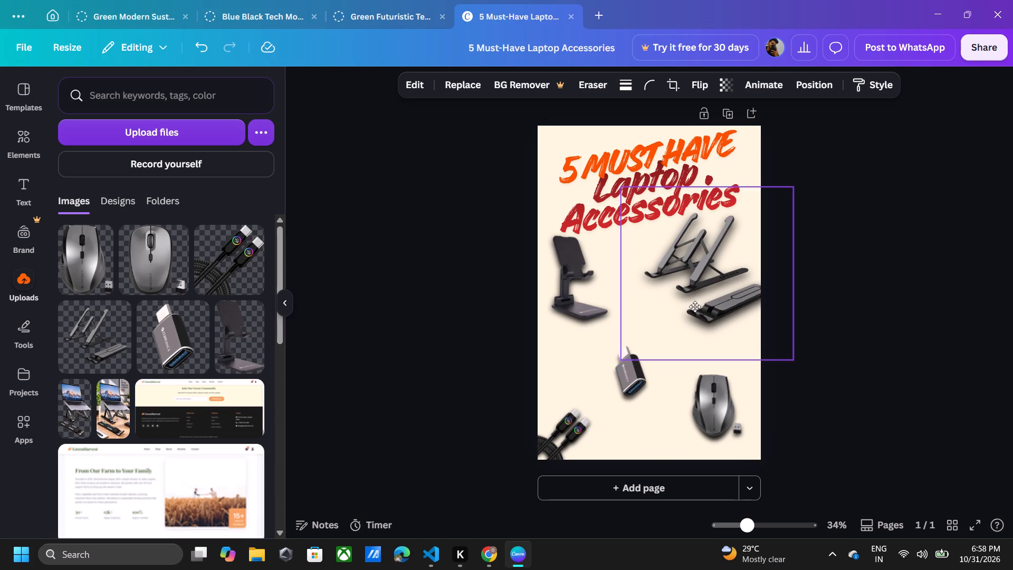
pyautogui.moveTo(695, 307); pyautogui.dragTo(695, 309)
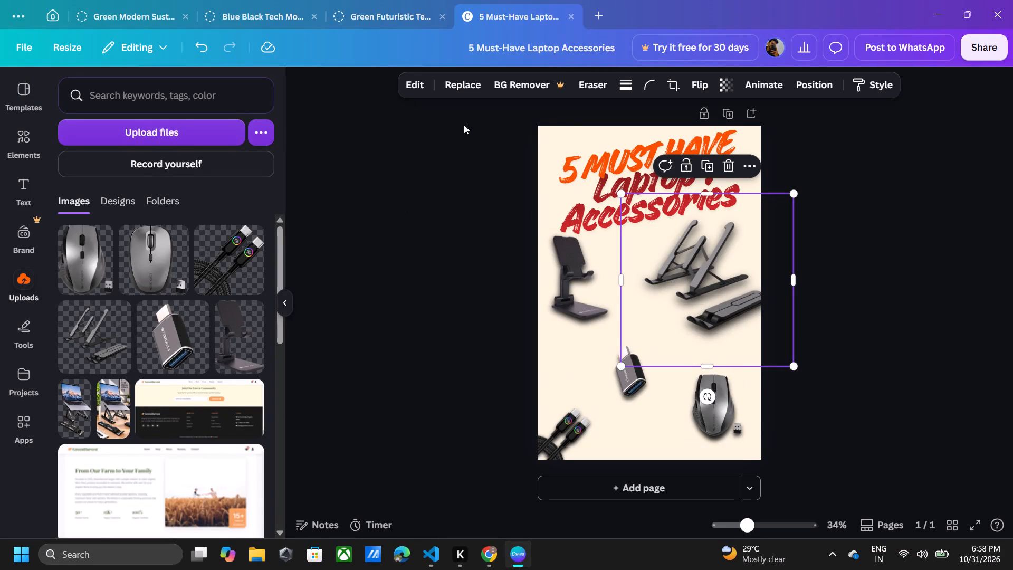
# Copy the name "Zebronics Speedy Black Plus Grey Speedy" from Google Shopping in Chrome and paste it as a subheading on the Canva poster.
pyautogui.click(484, 546)
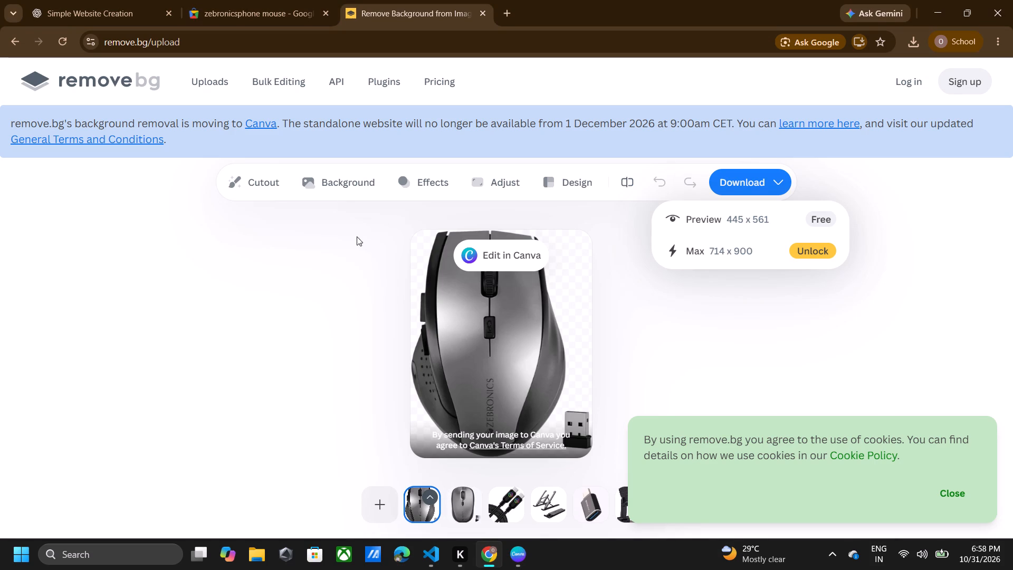
pyautogui.click(253, 0)
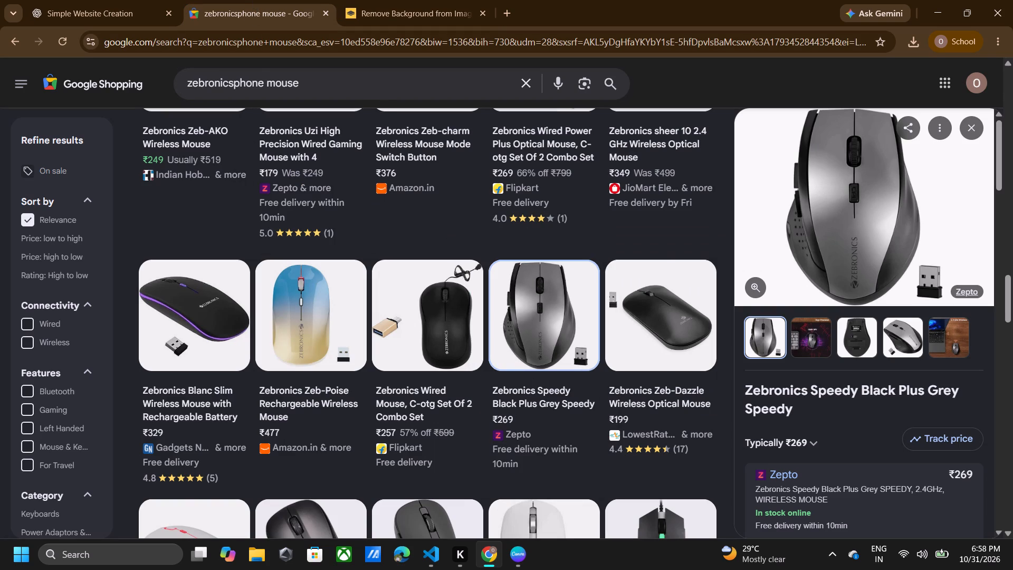
pyautogui.moveTo(748, 389); pyautogui.dragTo(796, 414)
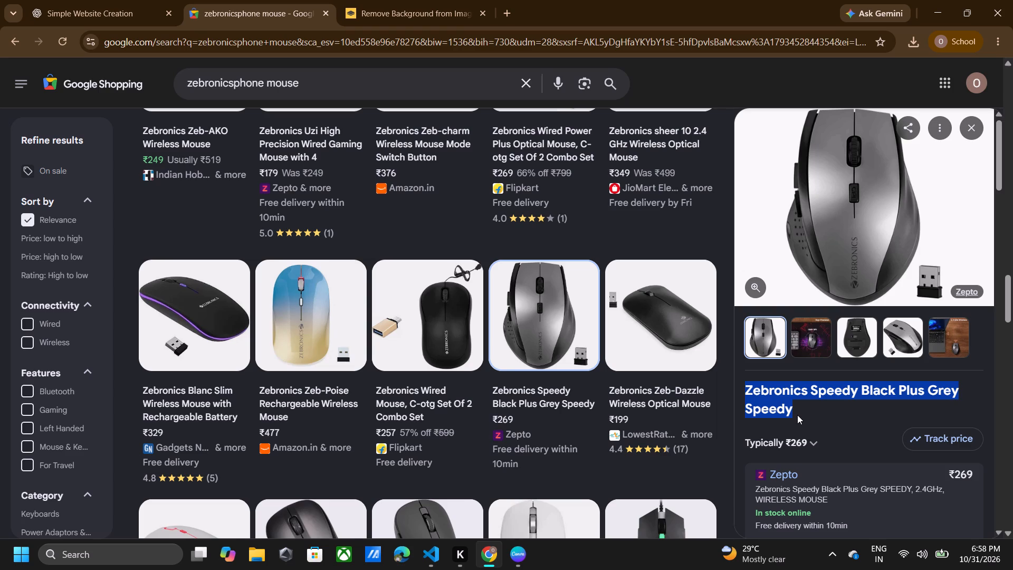
pyautogui.hotkey('ctrl', 'c')
pyautogui.click(522, 560)
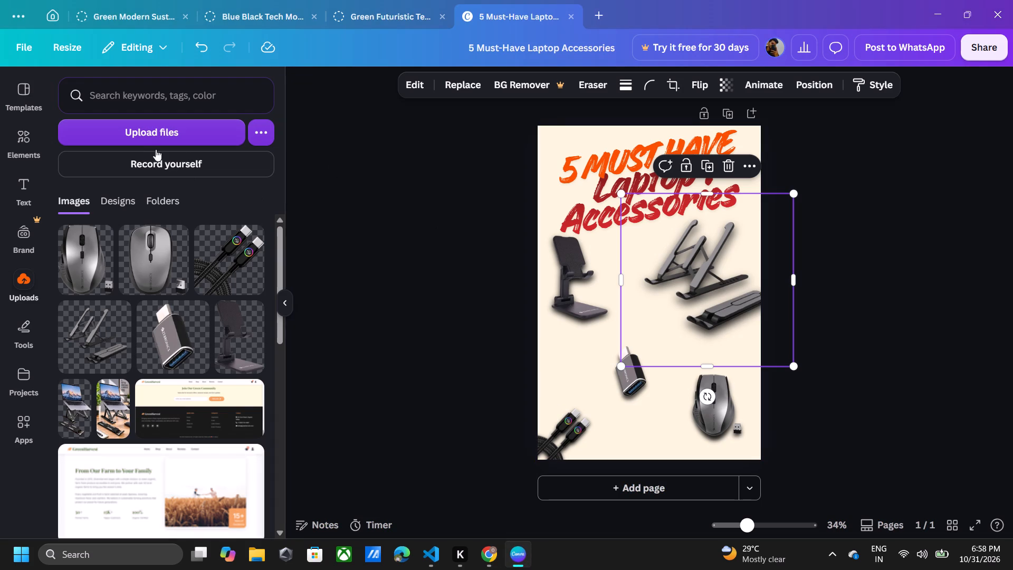
pyautogui.click(29, 183)
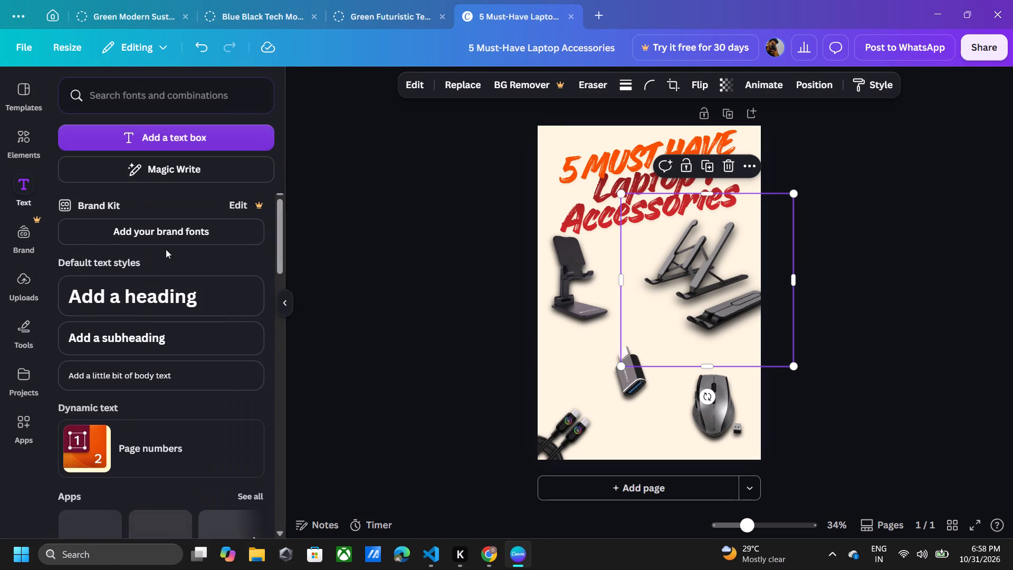
pyautogui.click(163, 339)
pyautogui.hotkey('ctrl', 'v')
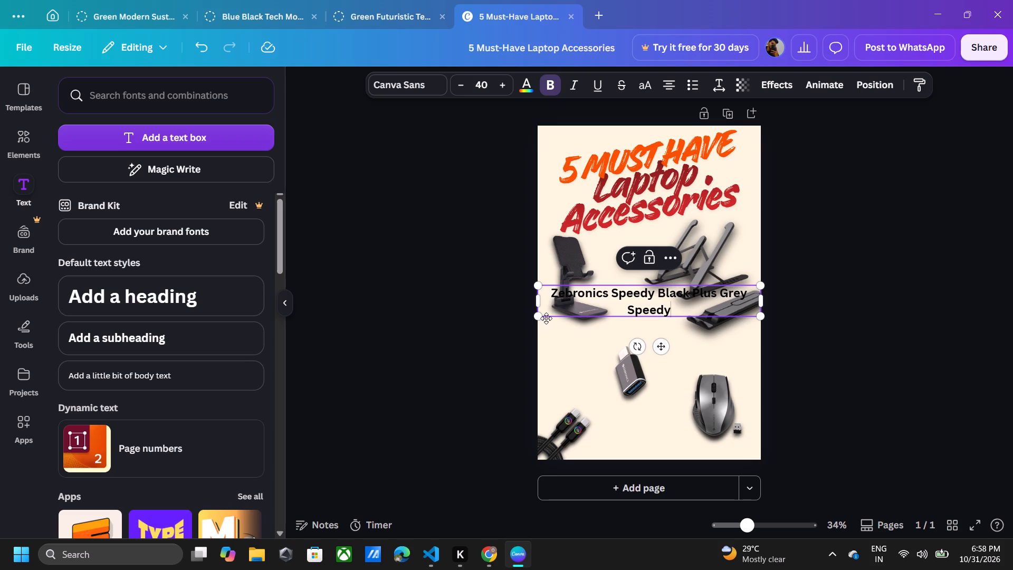
# Shrink the mouse name label to font size 22.4, move it to the poster's bottom edge and narrow it to wrap after "Black".
pyautogui.moveTo(539, 320); pyautogui.dragTo(637, 312)
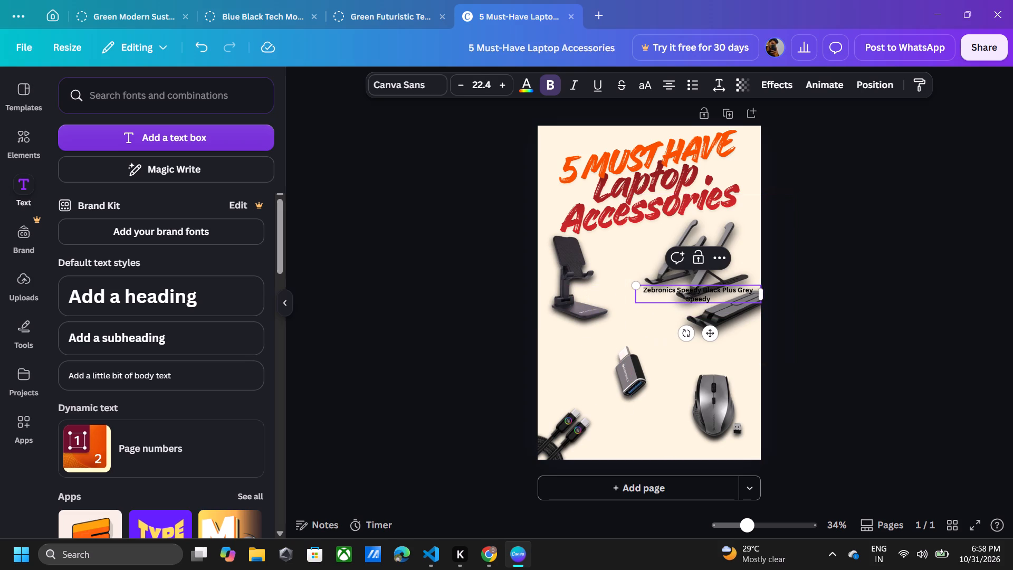
pyautogui.moveTo(710, 329); pyautogui.dragTo(714, 418)
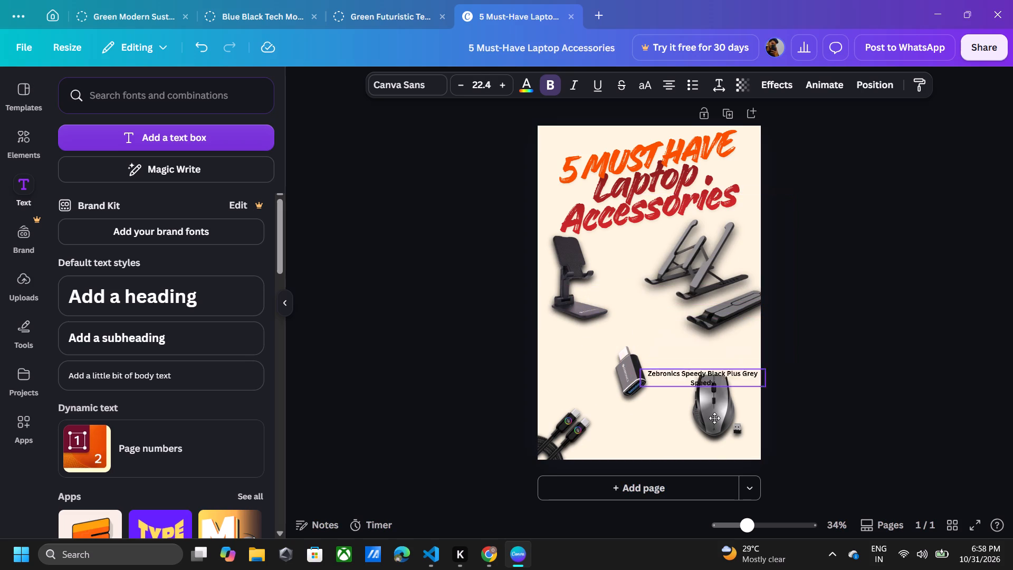
pyautogui.moveTo(714, 418); pyautogui.dragTo(706, 480)
pyautogui.moveTo(757, 445); pyautogui.dragTo(754, 445)
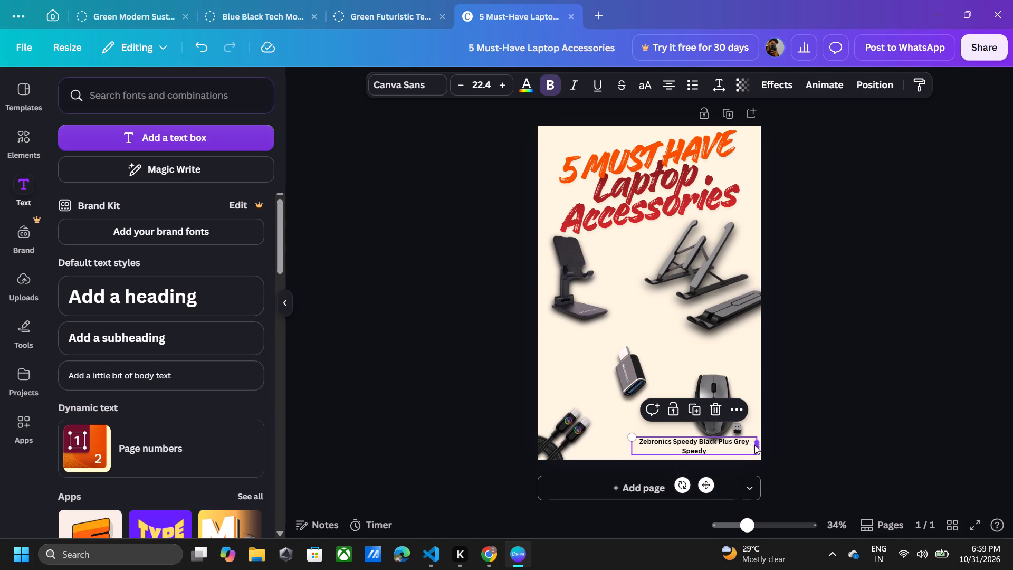
pyautogui.moveTo(754, 445); pyautogui.dragTo(715, 446)
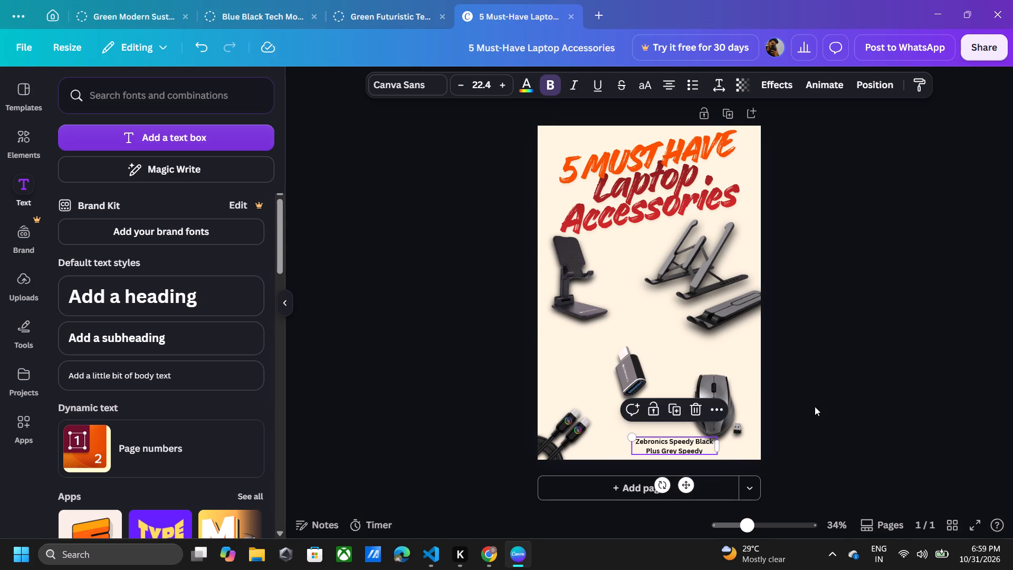
# Reduce the mouse name label to font size 19.3 and place it directly beneath the mouse image.
pyautogui.click(815, 406)
pyautogui.moveTo(682, 443); pyautogui.dragTo(707, 444)
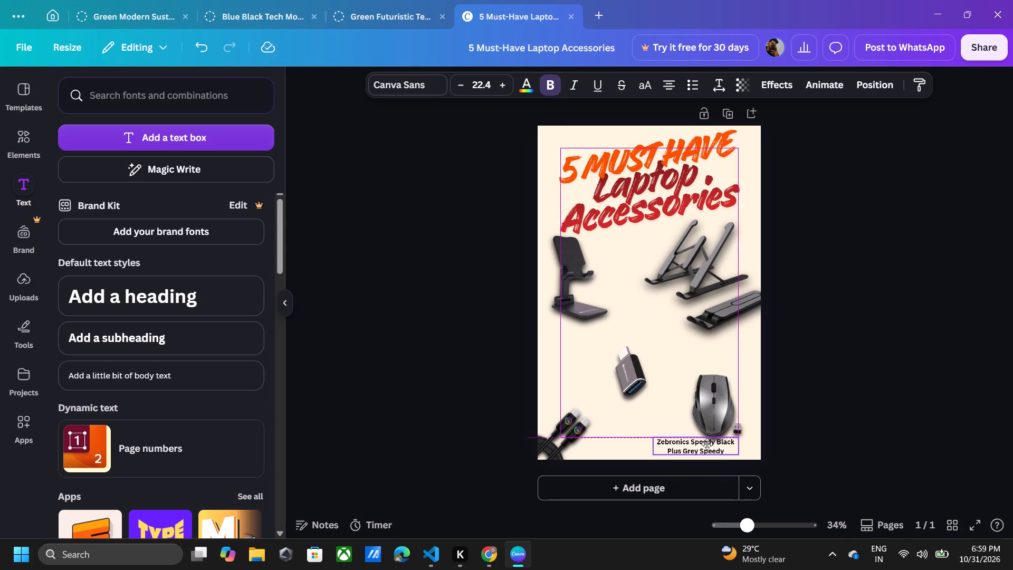
pyautogui.moveTo(707, 444); pyautogui.dragTo(721, 445)
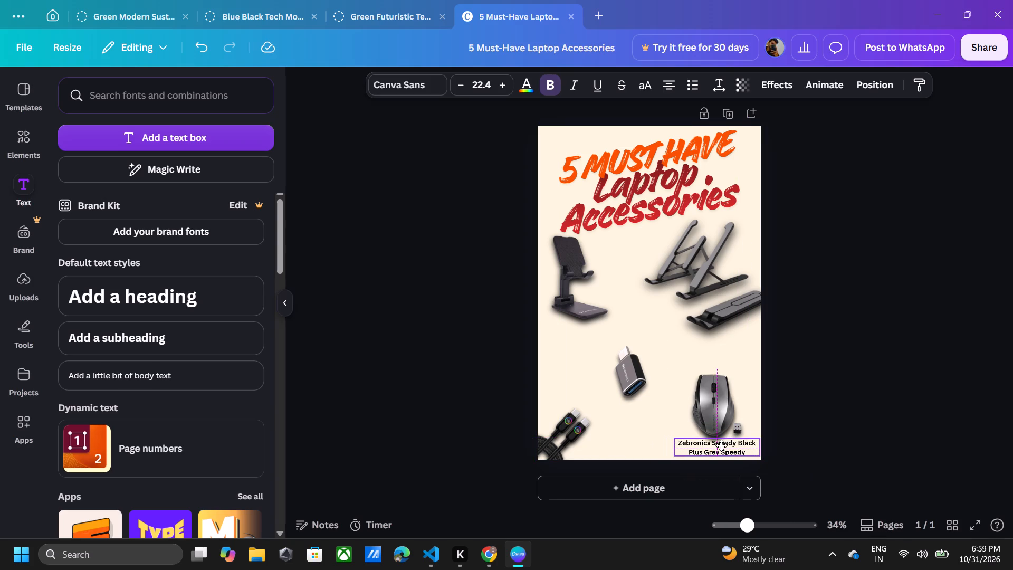
pyautogui.moveTo(721, 445); pyautogui.dragTo(705, 423)
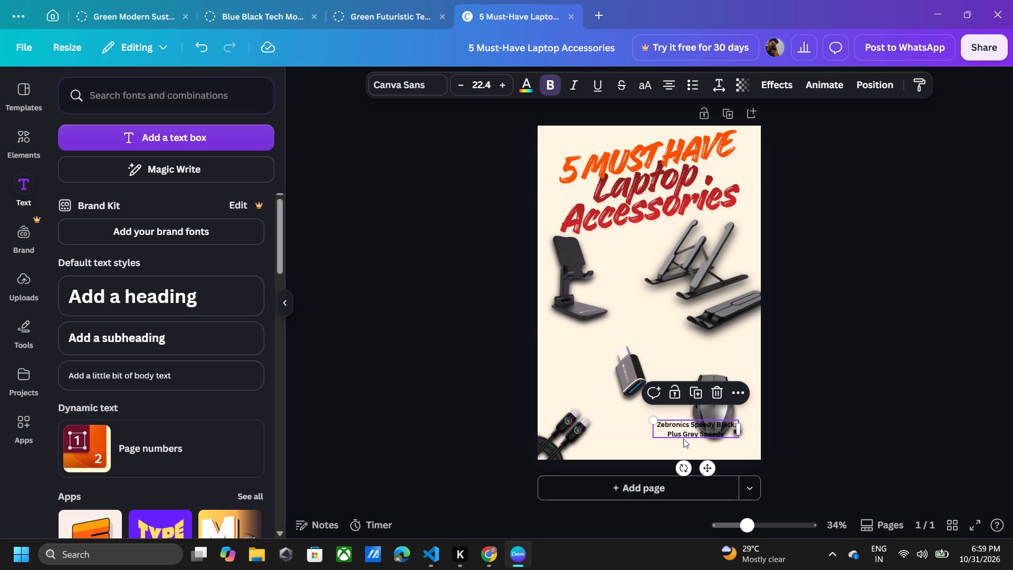
pyautogui.moveTo(654, 420); pyautogui.dragTo(664, 423)
pyautogui.moveTo(706, 432); pyautogui.dragTo(715, 445)
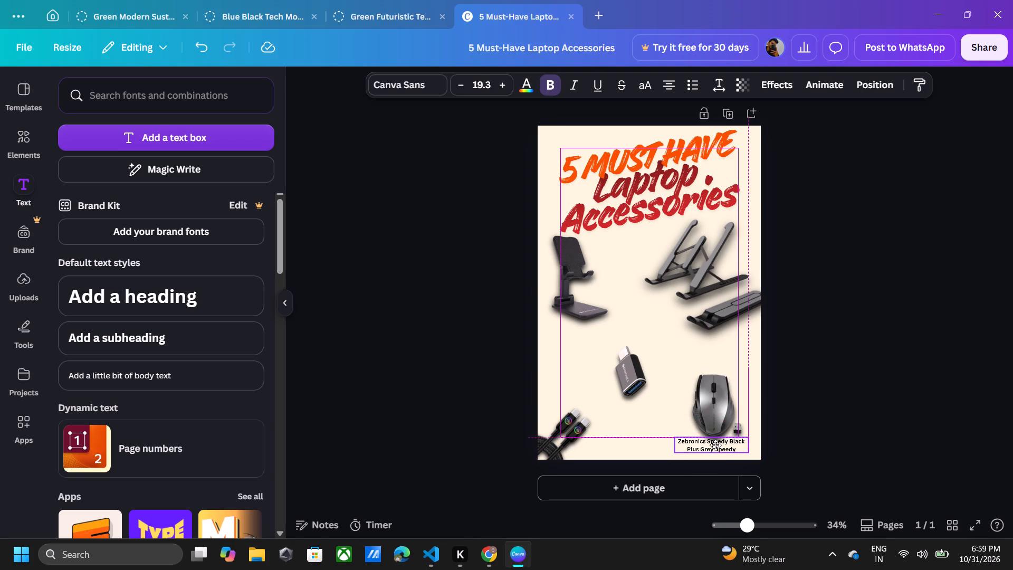
pyautogui.moveTo(715, 445); pyautogui.dragTo(716, 445)
pyautogui.moveTo(716, 445); pyautogui.dragTo(718, 445)
pyautogui.click(782, 419)
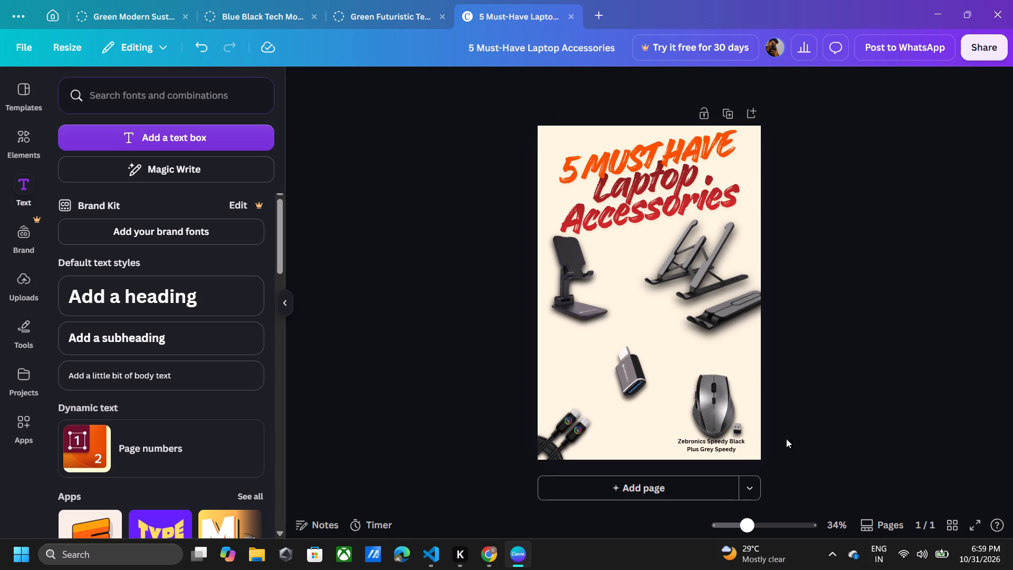
# Preview the poster full screen to check the label's size and placement.
pyautogui.click(983, 520)
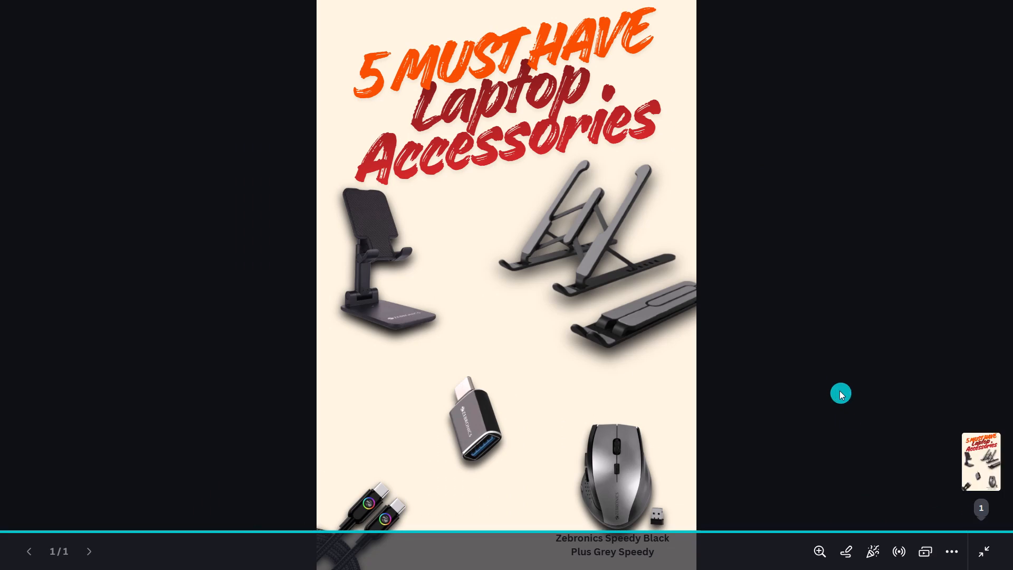
pyautogui.click(985, 552)
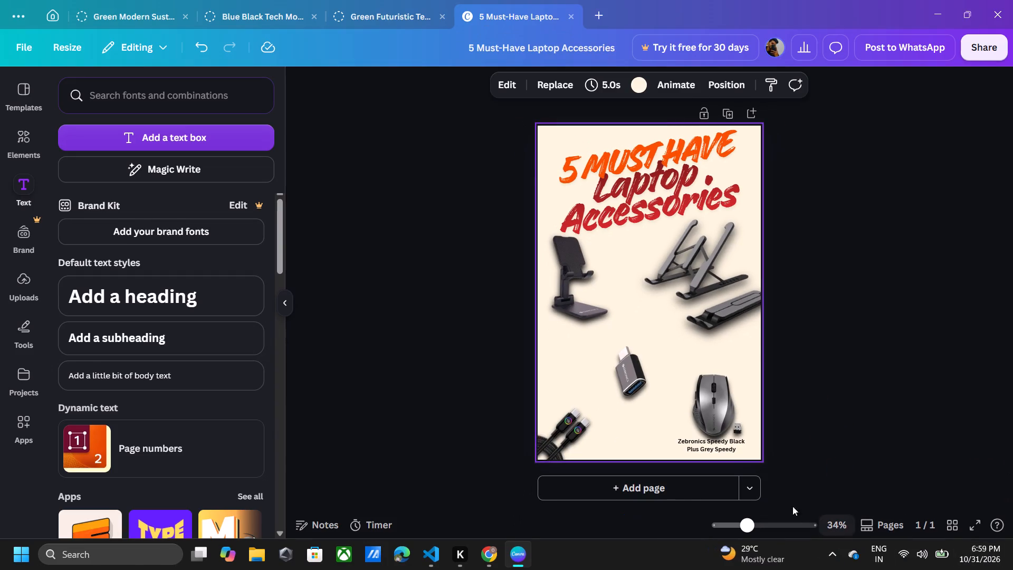
# Shrink the mouse name label further to font size 16.3 beneath the mouse.
pyautogui.click(719, 447)
pyautogui.moveTo(670, 432); pyautogui.dragTo(677, 438)
pyautogui.click(797, 421)
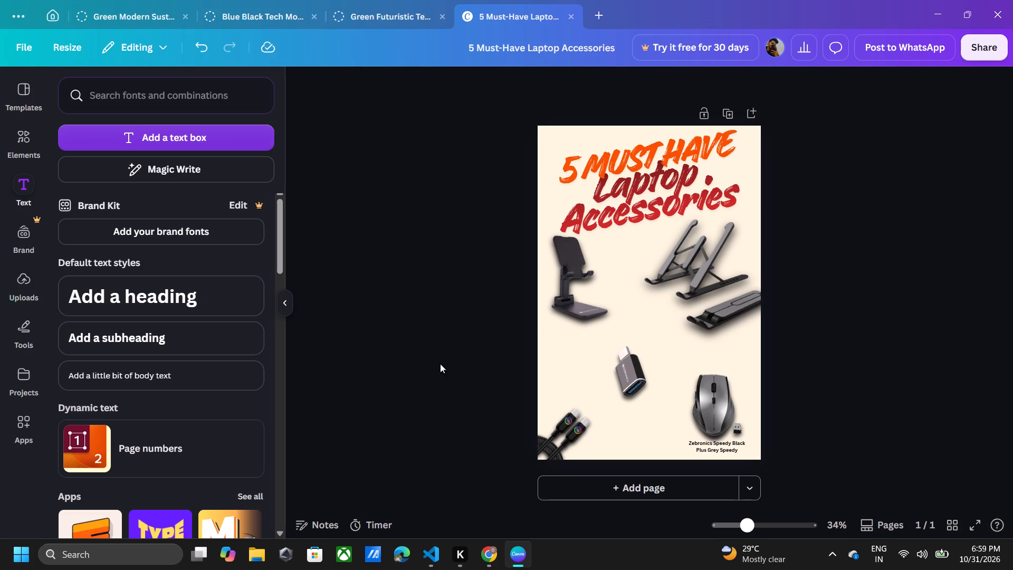
# Switch to Chrome and copy the mouse's product name together with its "Typically ₹269" price line.
pyautogui.click(490, 557)
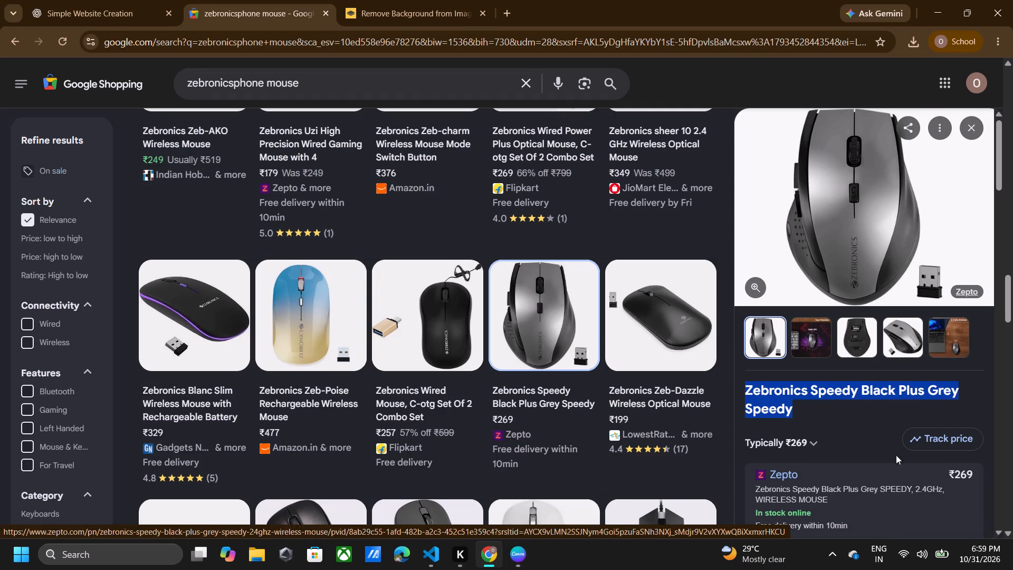
pyautogui.click(800, 414)
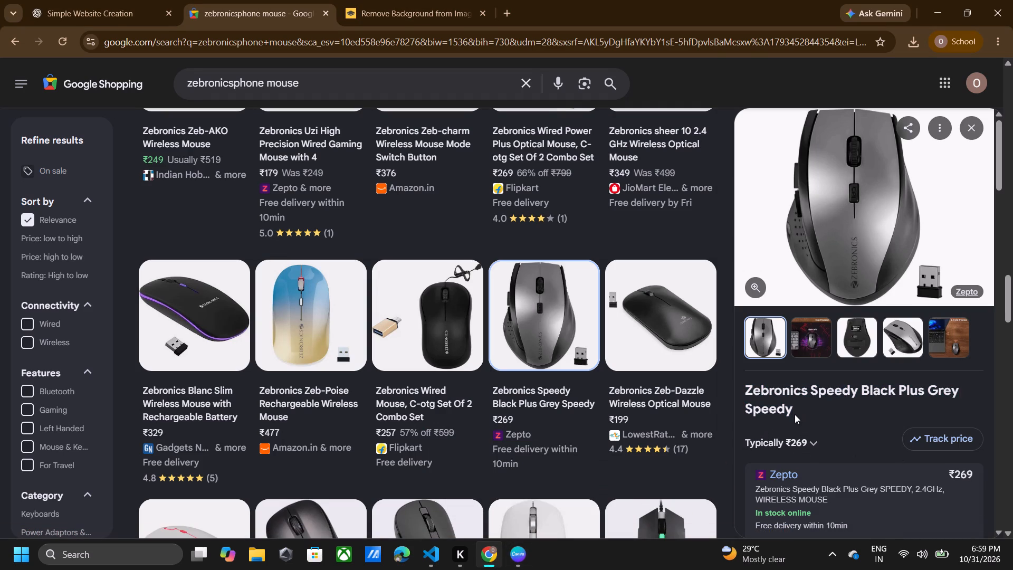
pyautogui.moveTo(744, 390); pyautogui.dragTo(805, 438)
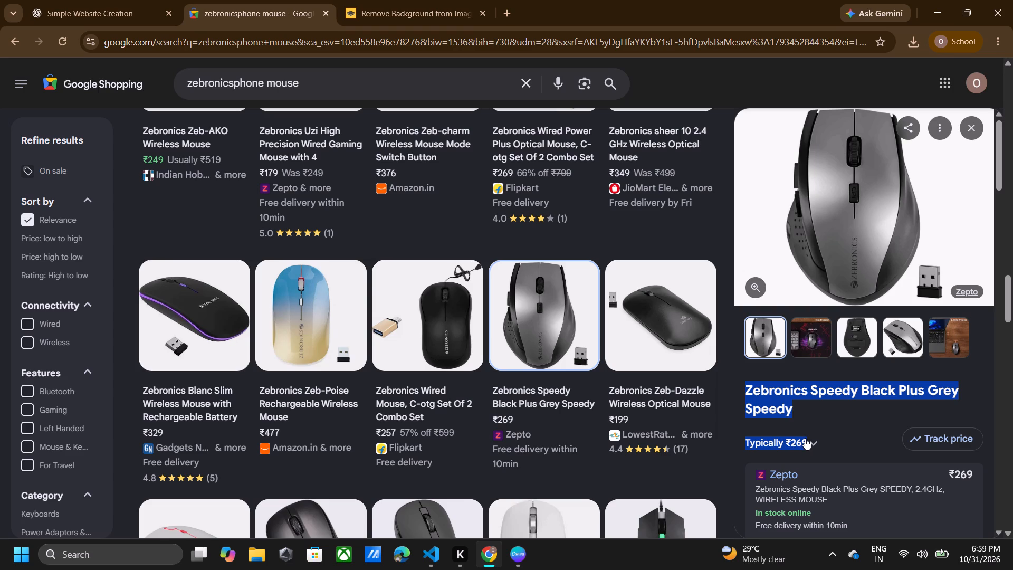
pyautogui.moveTo(805, 438); pyautogui.dragTo(806, 438)
pyautogui.hotkey('ctrl', 'c')
# Back in Canva, paste the copied name and price at the end of the mouse label's text.
pyautogui.click(524, 548)
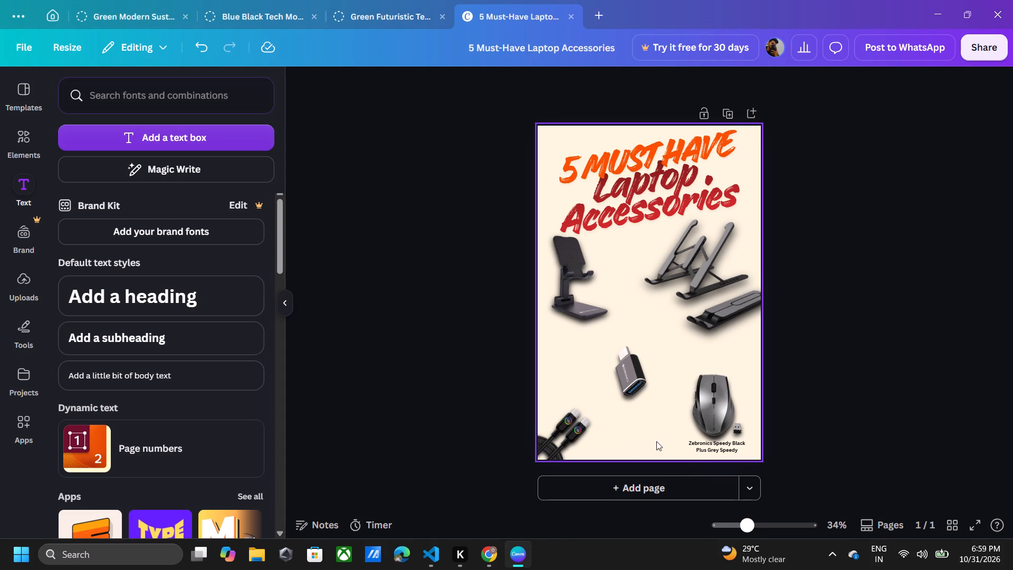
pyautogui.doubleClick(737, 449)
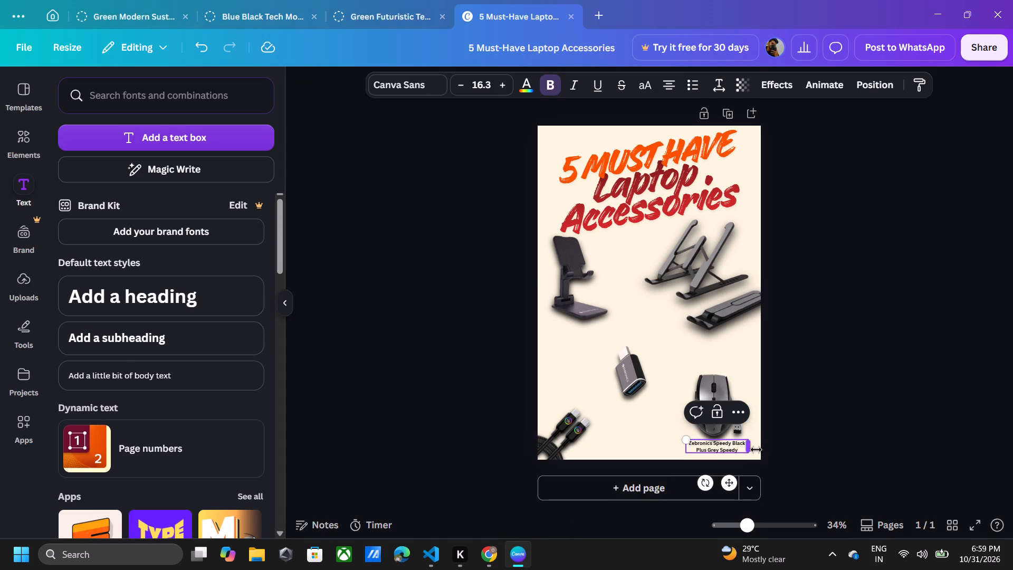
pyautogui.click(739, 452)
pyautogui.click(739, 450)
pyautogui.click(742, 444)
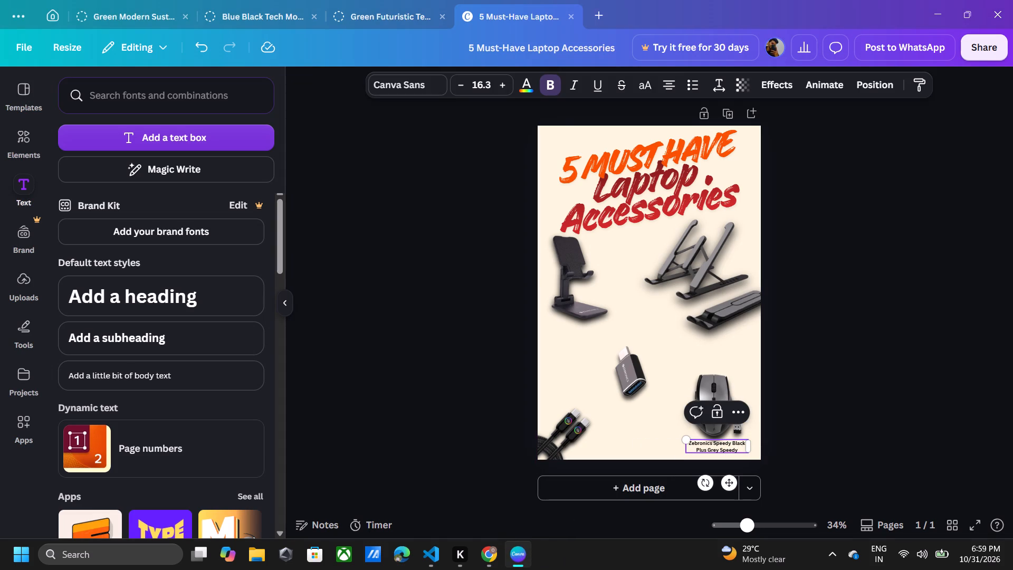
pyautogui.click(738, 449)
pyautogui.press('space')
pyautogui.hotkey('ctrl', 'space')
pyautogui.hotkey('ctrl', 'v')
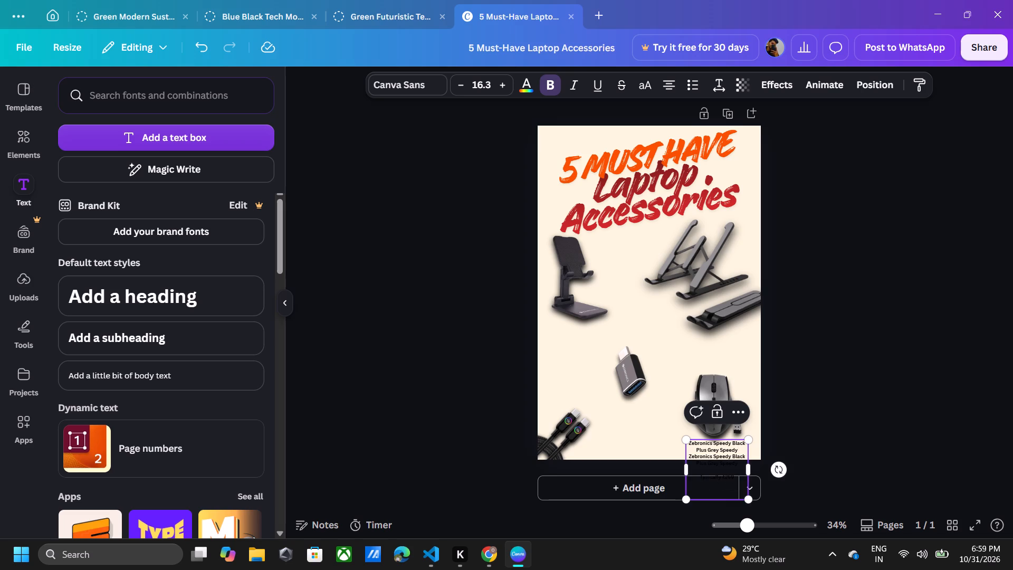
# Widen the mouse label to the poster's right edge and move it up and to the left of the mouse.
pyautogui.moveTo(751, 467); pyautogui.dragTo(766, 450)
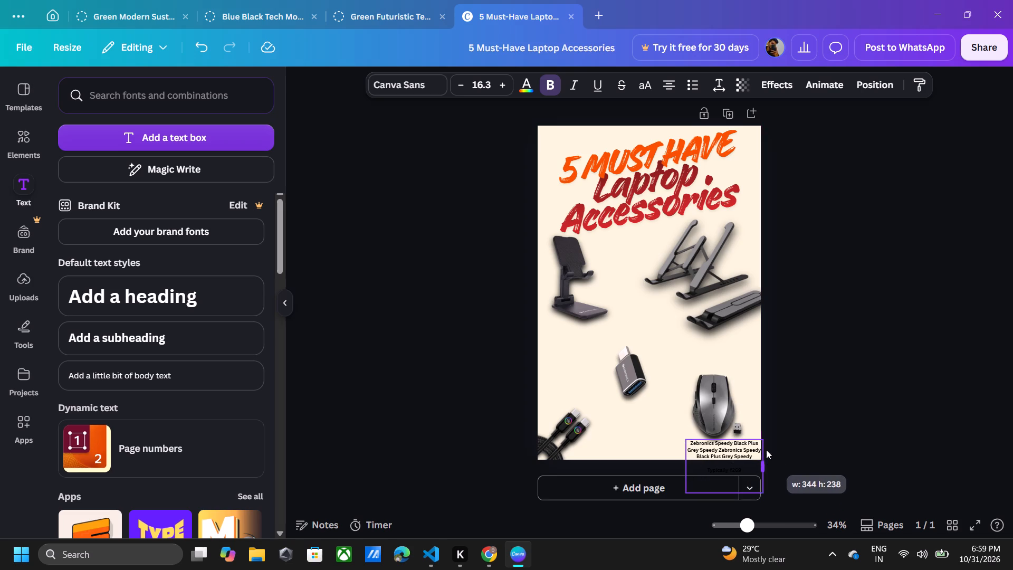
pyautogui.moveTo(766, 450); pyautogui.dragTo(765, 435)
pyautogui.click(736, 451)
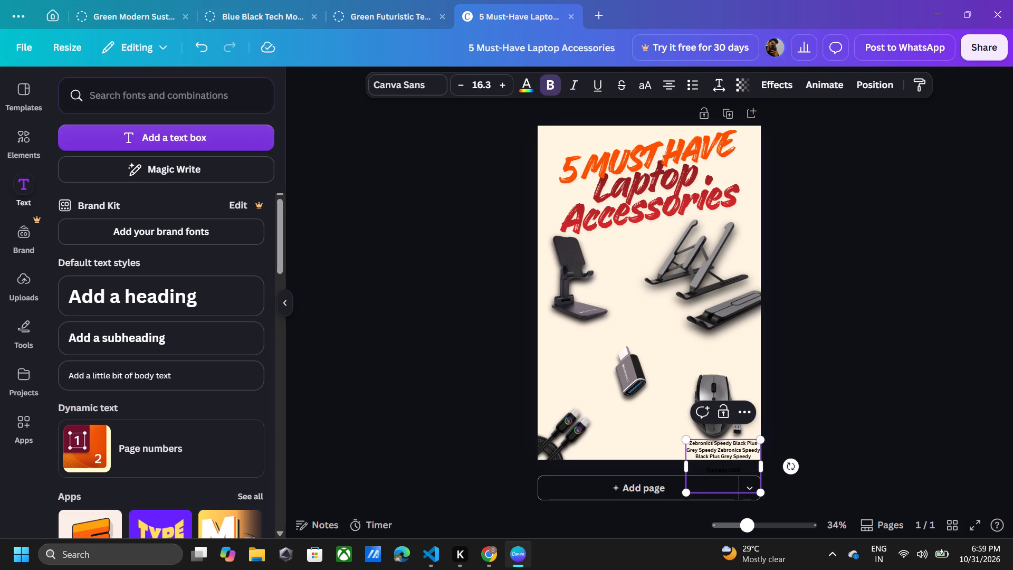
pyautogui.moveTo(744, 494); pyautogui.dragTo(738, 477)
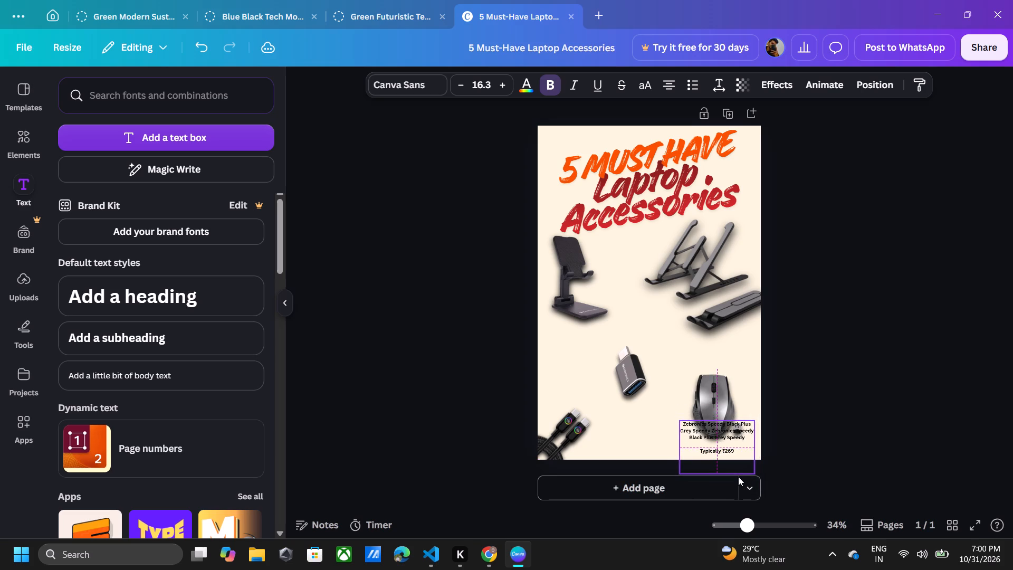
pyautogui.moveTo(738, 477); pyautogui.dragTo(681, 476)
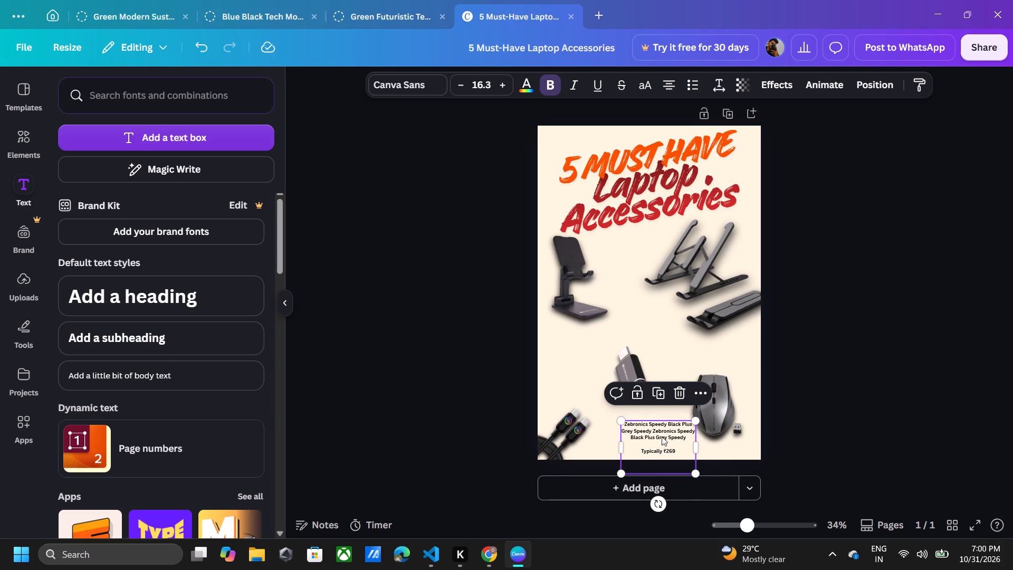
# Delete the repeated "Zebronics Speedy Black Plus Grey Speedy" from the mouse label, keeping one name and the price line.
pyautogui.click(654, 429)
pyautogui.moveTo(653, 429); pyautogui.dragTo(689, 441)
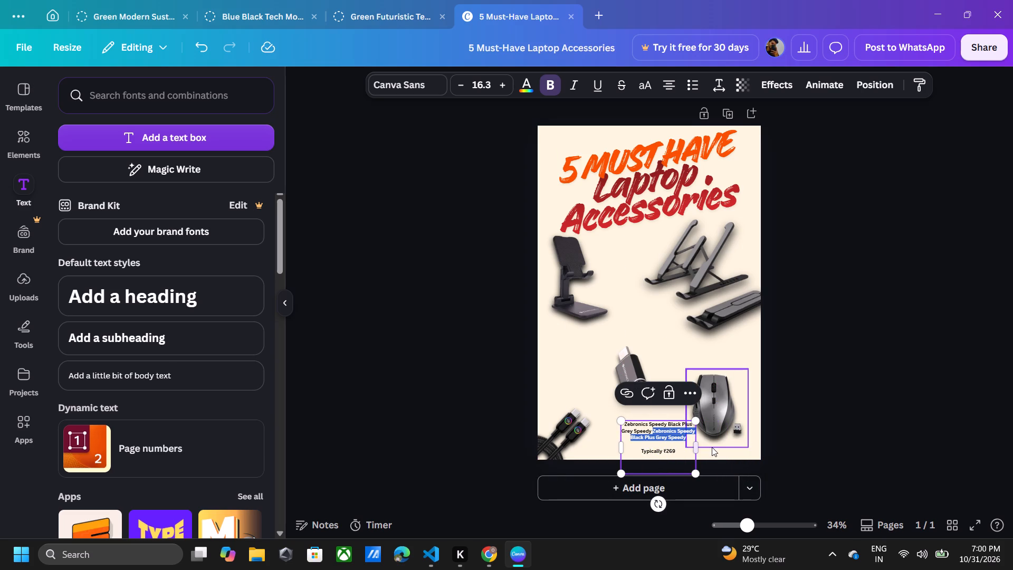
pyautogui.press('BackSpace')
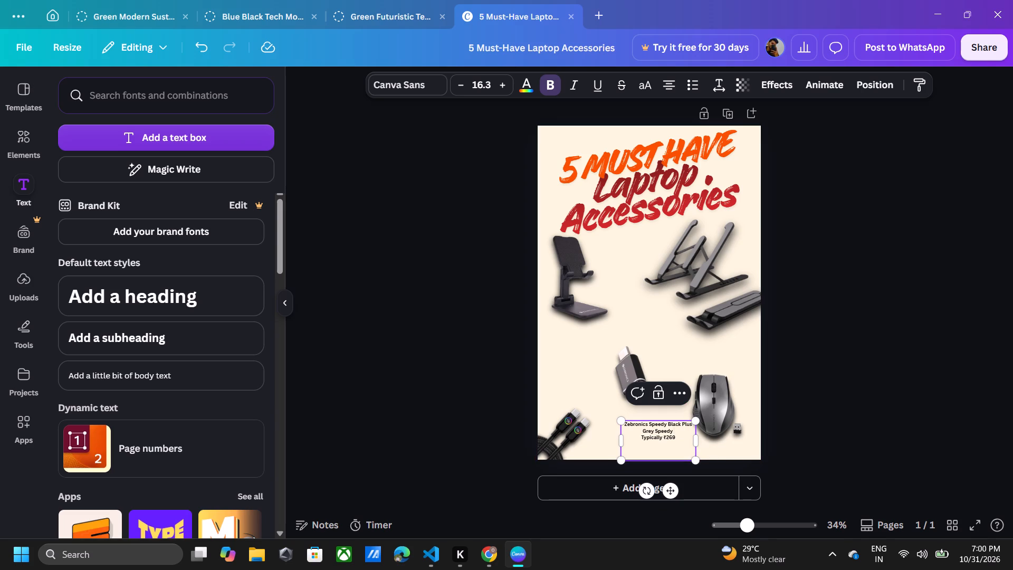
# Trim the mouse label to "Zebronics Speedy Black Plus Grey Speedy ₹269", removing "Typically", the line break before the price and the trailing blank lines.
pyautogui.click(641, 440)
pyautogui.press('BackSpace')
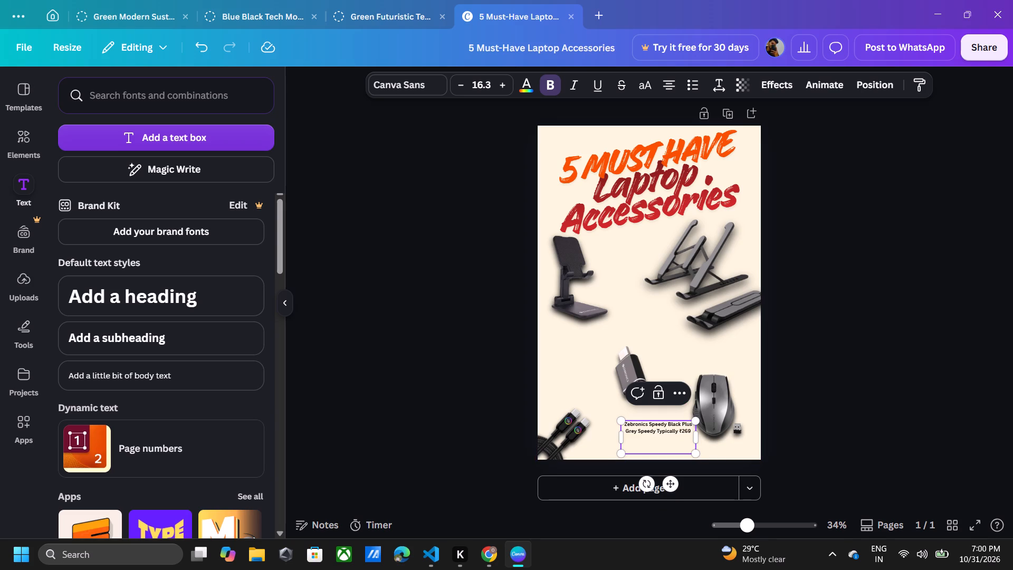
pyautogui.moveTo(678, 433); pyautogui.dragTo(658, 432)
pyautogui.press('BackSpace')
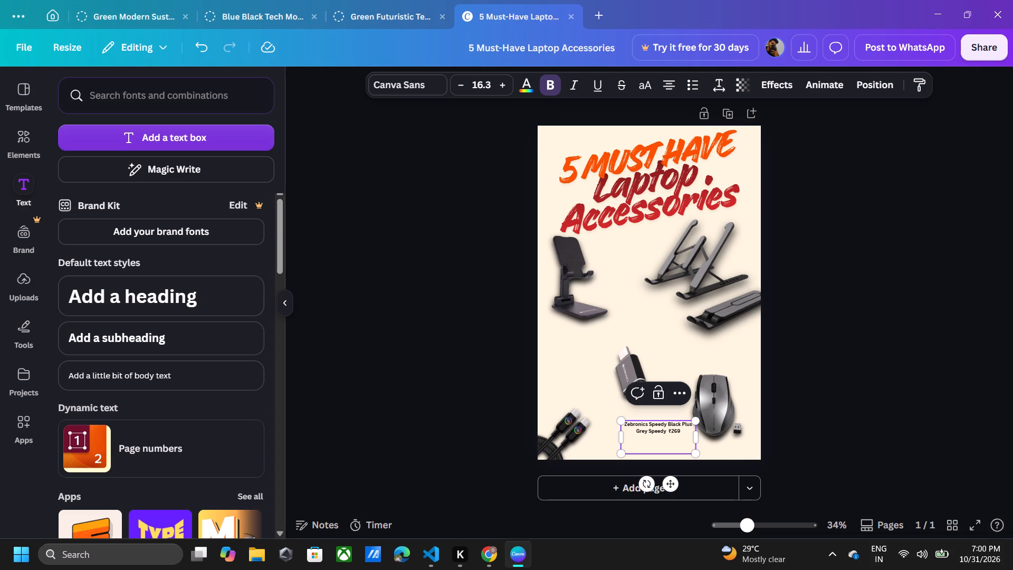
pyautogui.click(677, 443)
pyautogui.press('BackSpace')
pyautogui.press('BackSpace')
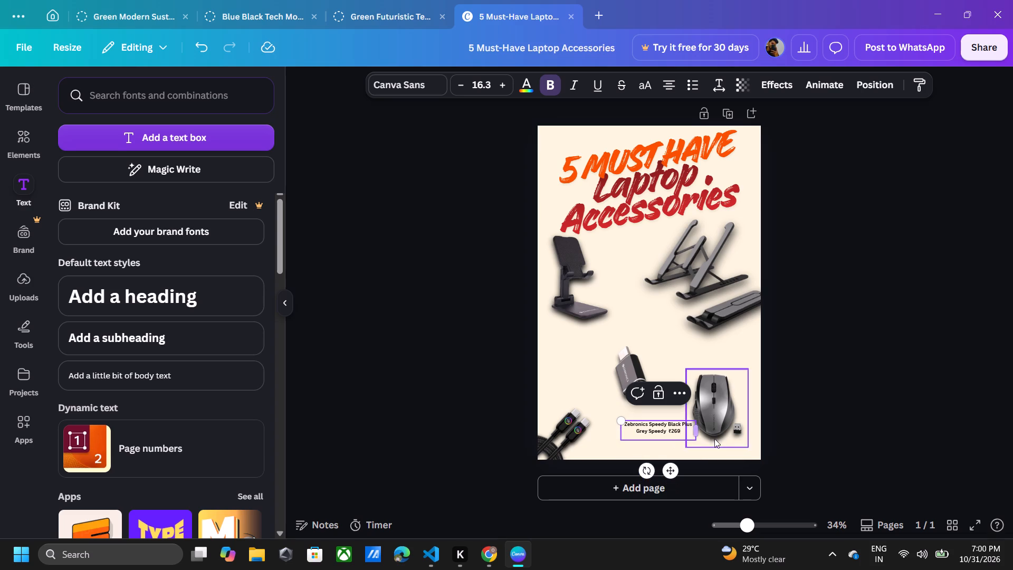
pyautogui.click(800, 427)
# Move the mouse label directly beneath the mouse image, at the poster's bottom edge near its right corner.
pyautogui.moveTo(665, 433); pyautogui.dragTo(700, 445)
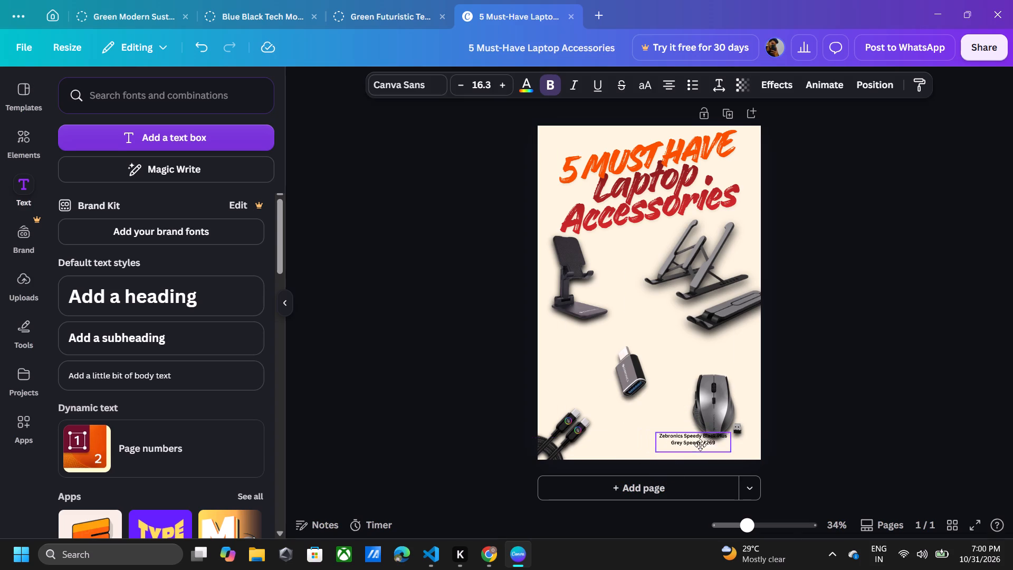
pyautogui.moveTo(700, 445); pyautogui.dragTo(721, 452)
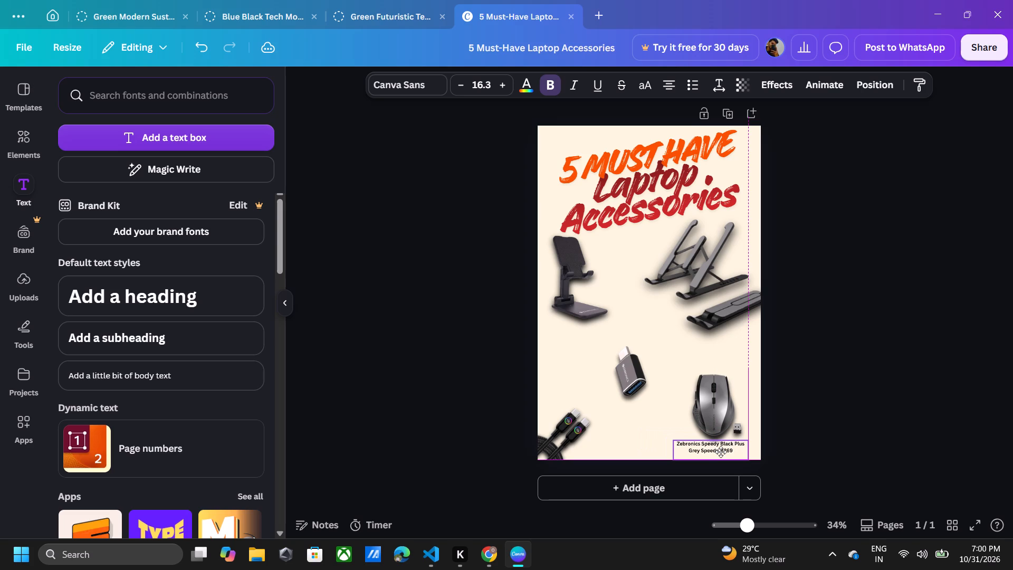
pyautogui.moveTo(721, 452); pyautogui.dragTo(722, 451)
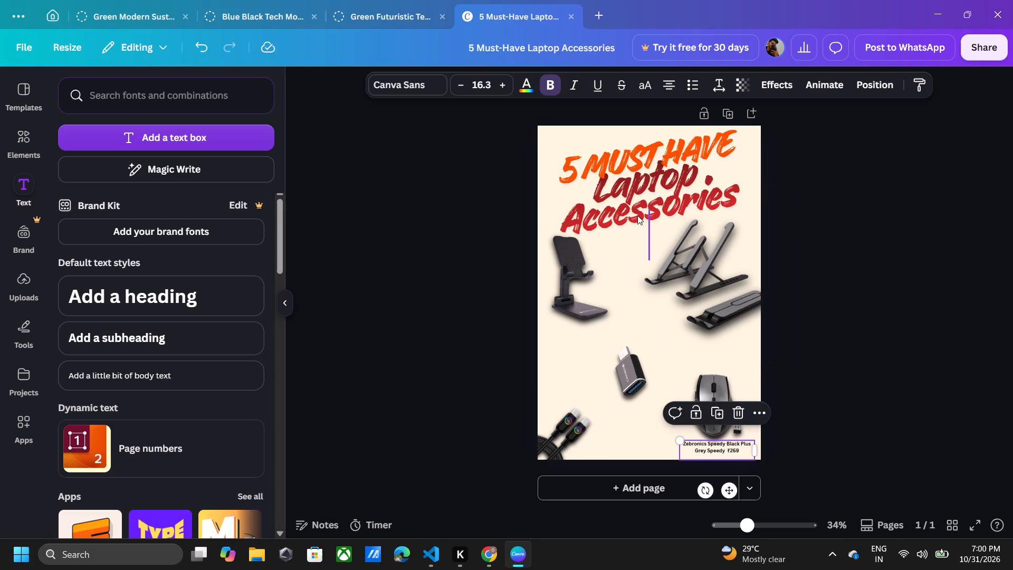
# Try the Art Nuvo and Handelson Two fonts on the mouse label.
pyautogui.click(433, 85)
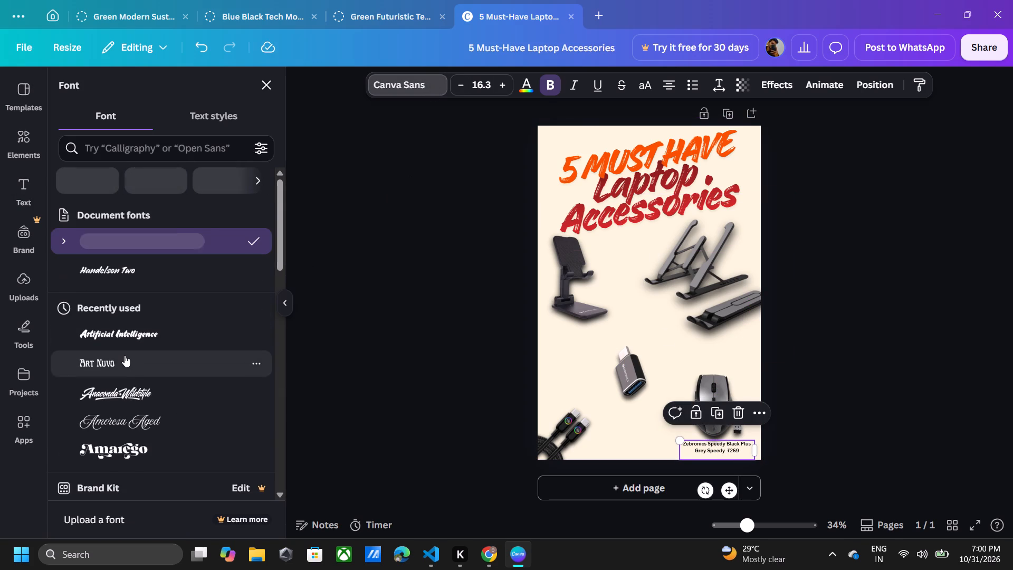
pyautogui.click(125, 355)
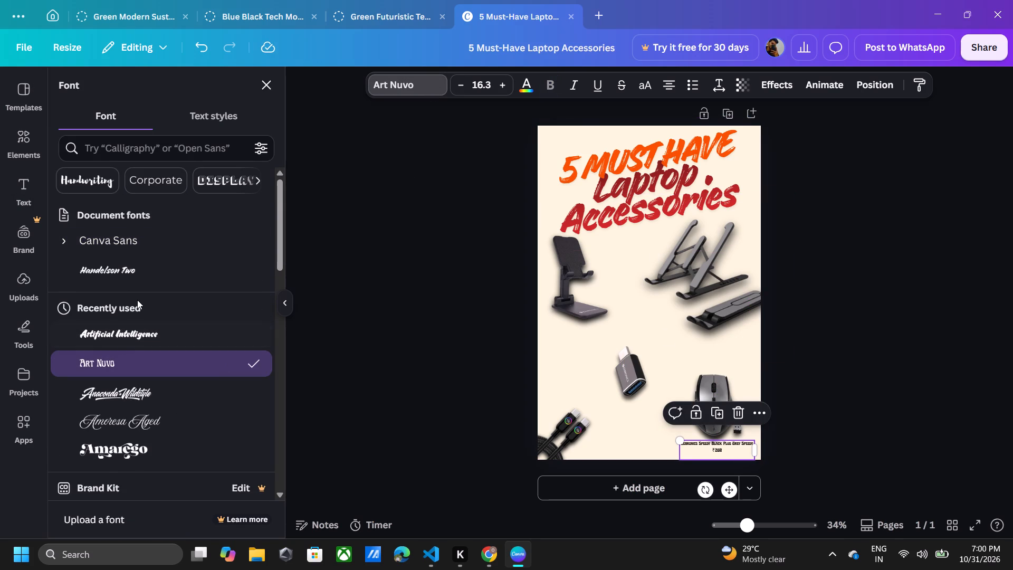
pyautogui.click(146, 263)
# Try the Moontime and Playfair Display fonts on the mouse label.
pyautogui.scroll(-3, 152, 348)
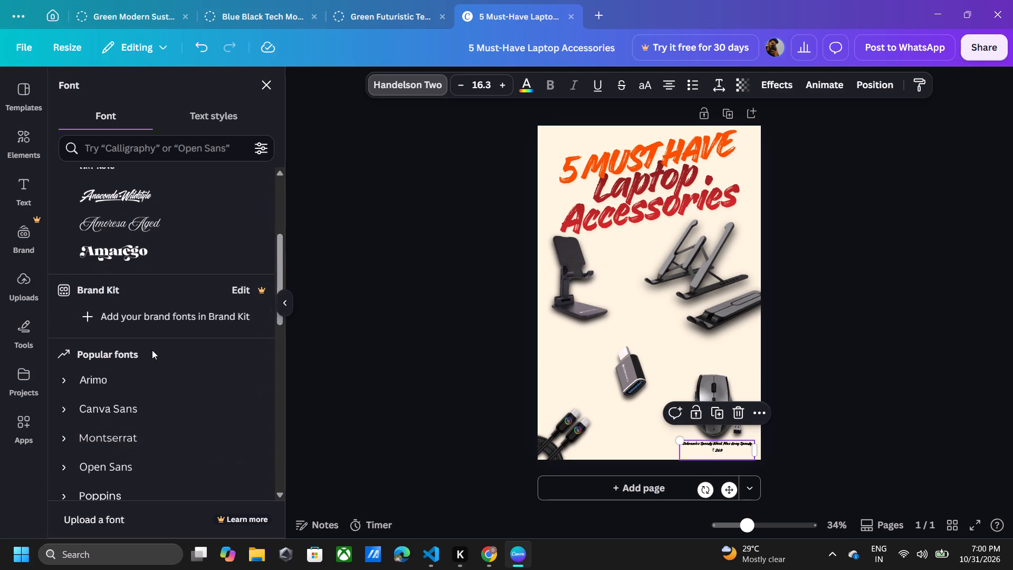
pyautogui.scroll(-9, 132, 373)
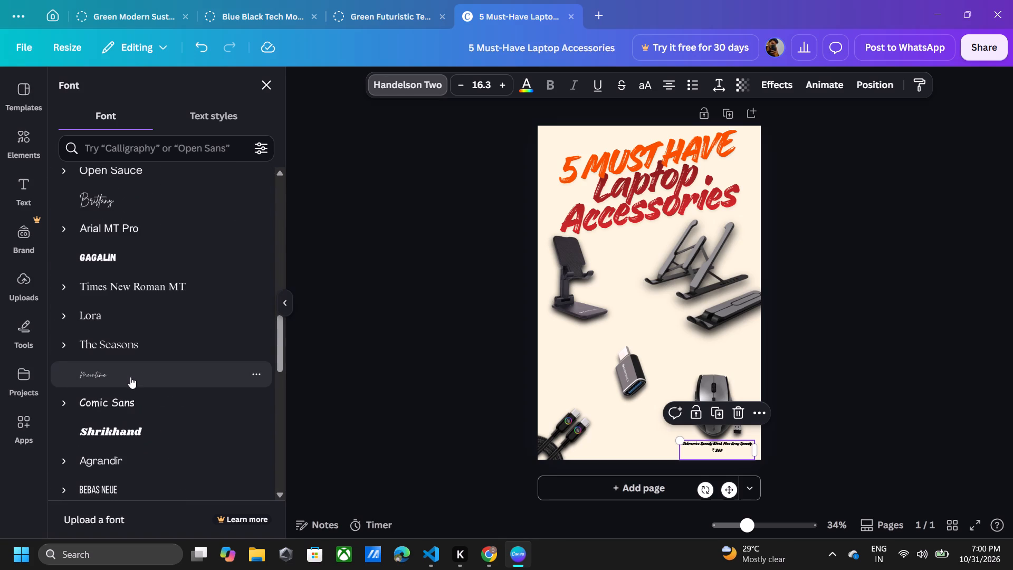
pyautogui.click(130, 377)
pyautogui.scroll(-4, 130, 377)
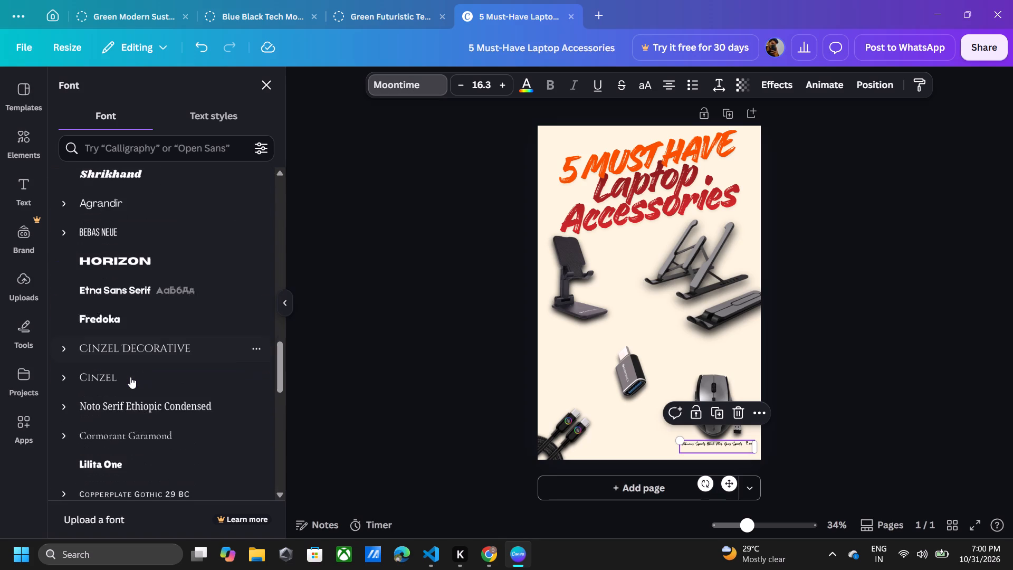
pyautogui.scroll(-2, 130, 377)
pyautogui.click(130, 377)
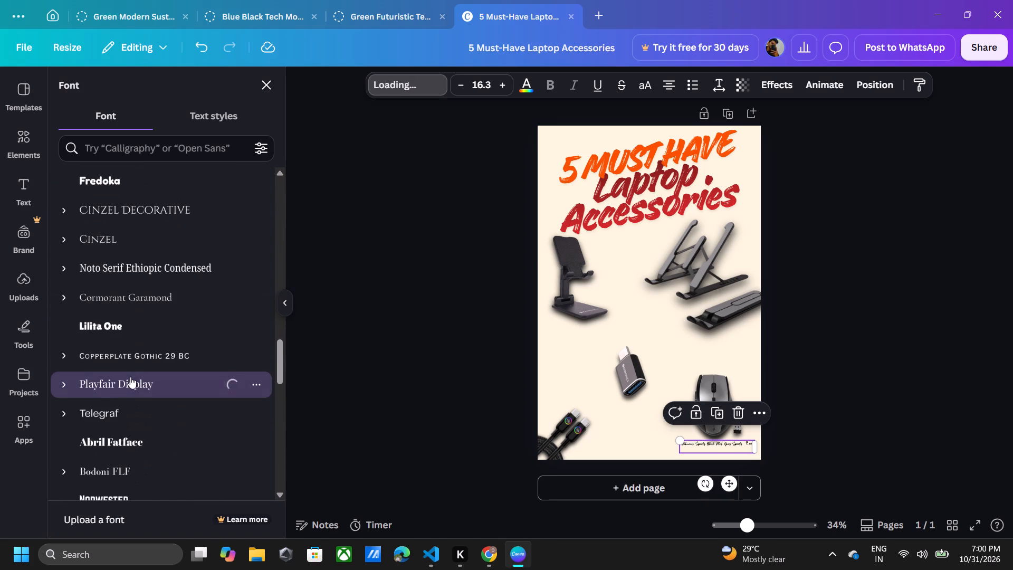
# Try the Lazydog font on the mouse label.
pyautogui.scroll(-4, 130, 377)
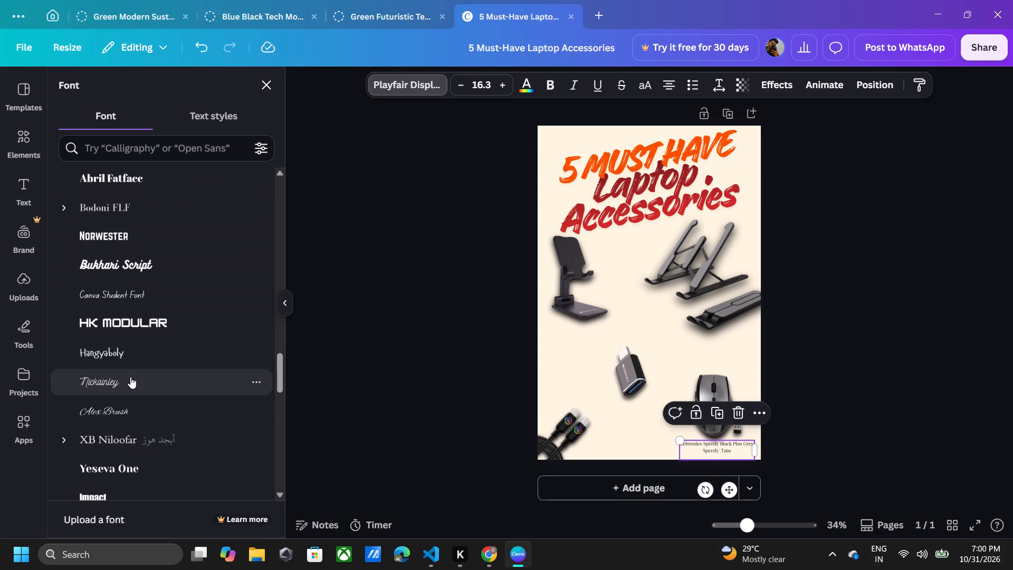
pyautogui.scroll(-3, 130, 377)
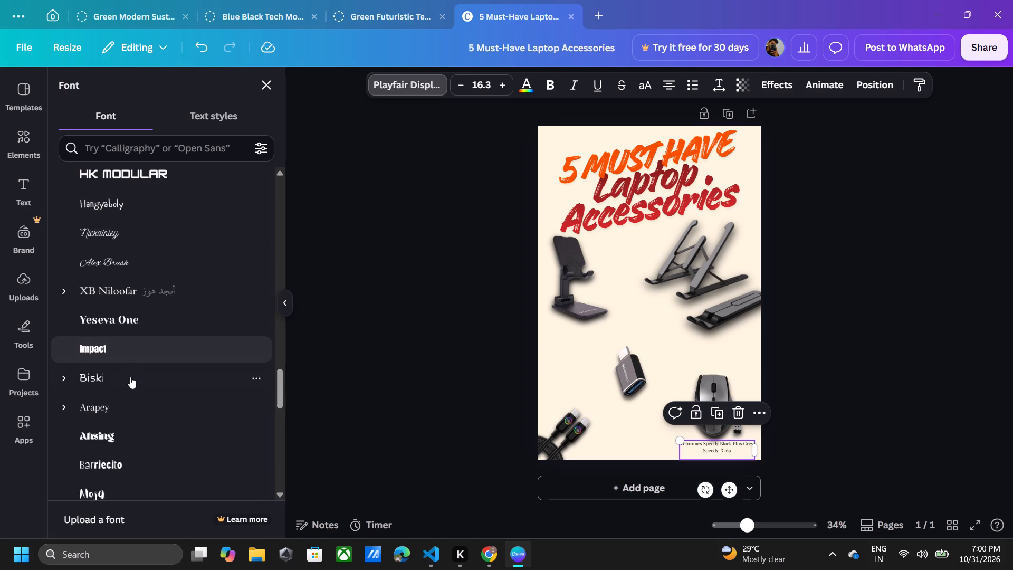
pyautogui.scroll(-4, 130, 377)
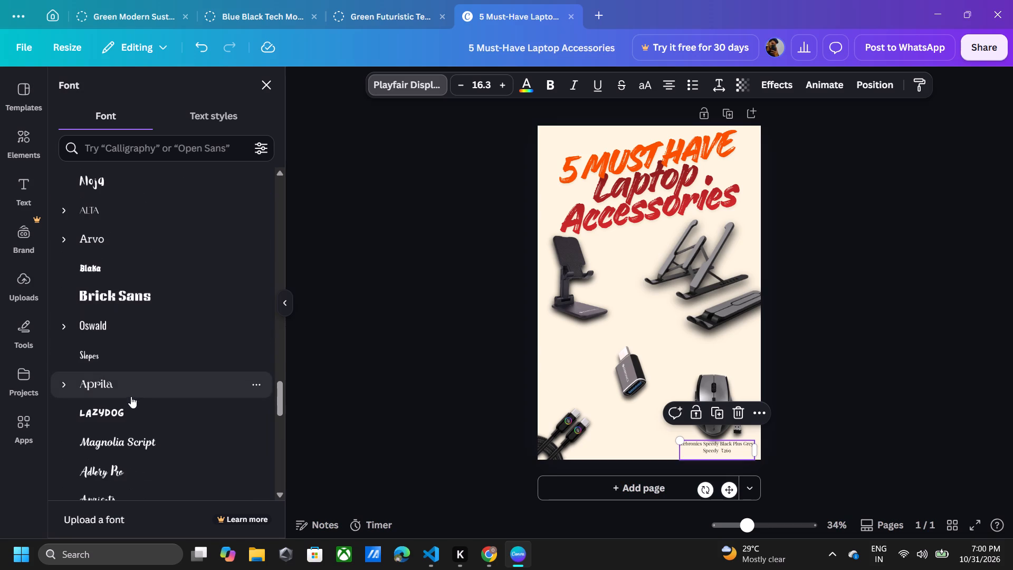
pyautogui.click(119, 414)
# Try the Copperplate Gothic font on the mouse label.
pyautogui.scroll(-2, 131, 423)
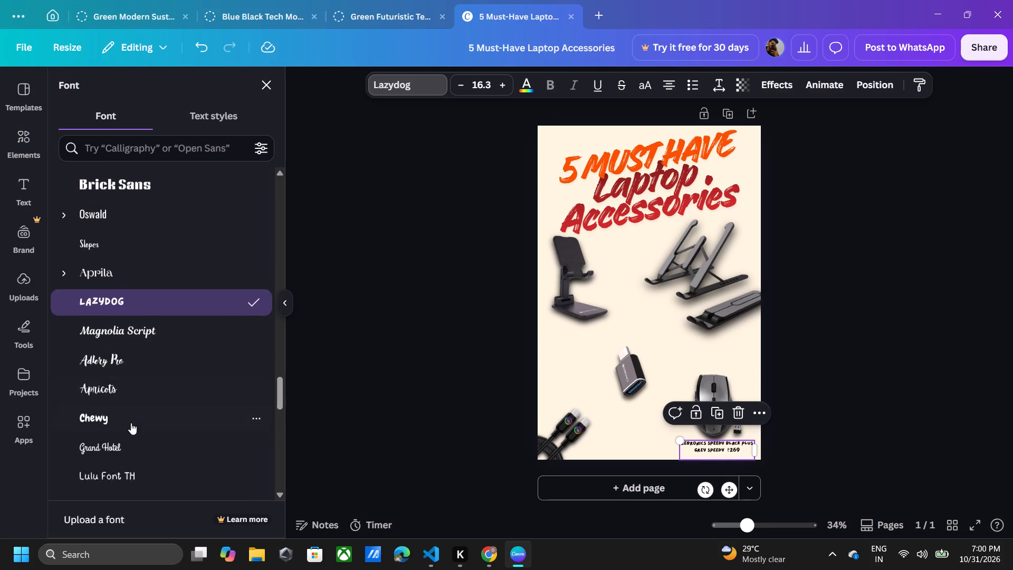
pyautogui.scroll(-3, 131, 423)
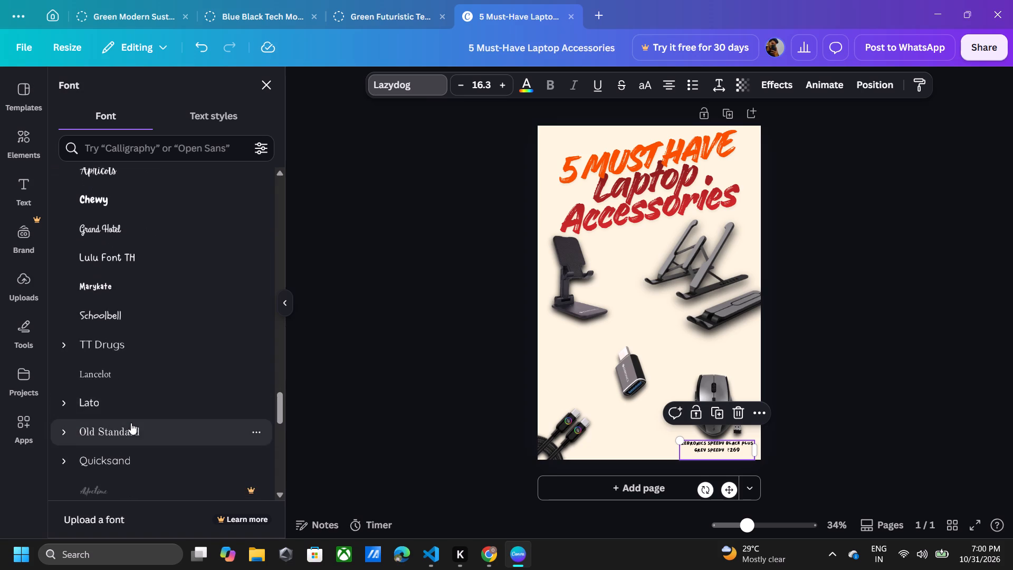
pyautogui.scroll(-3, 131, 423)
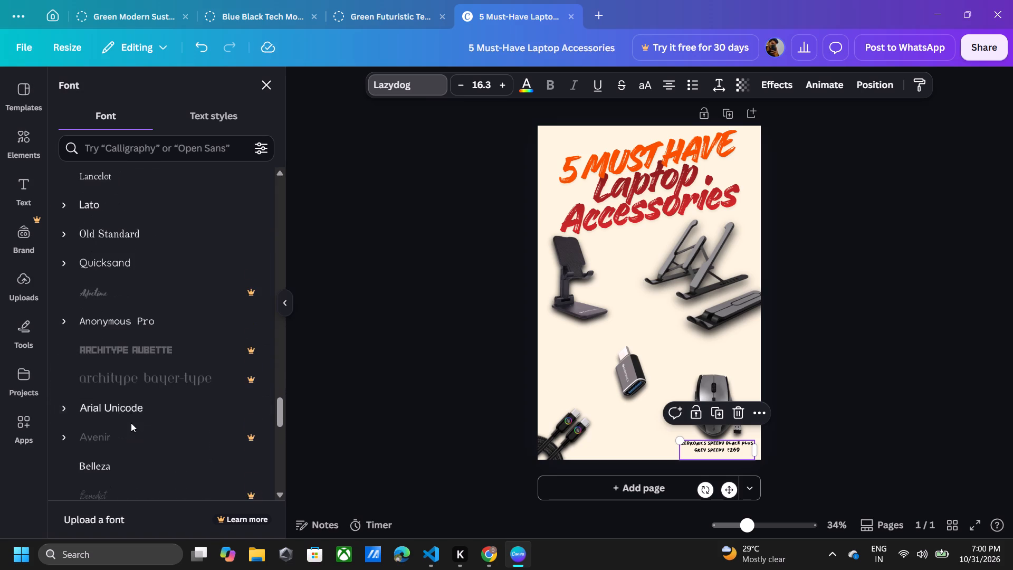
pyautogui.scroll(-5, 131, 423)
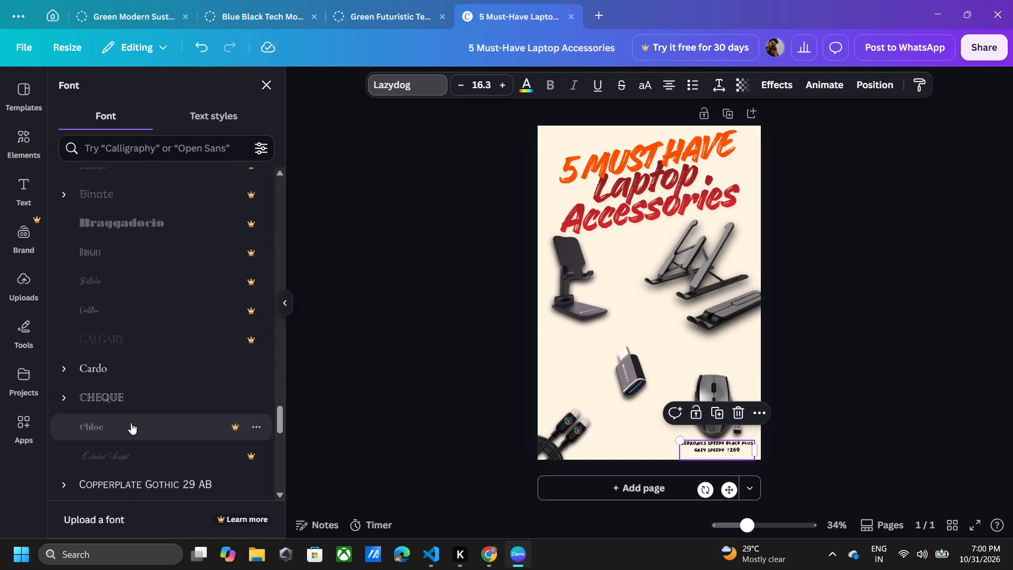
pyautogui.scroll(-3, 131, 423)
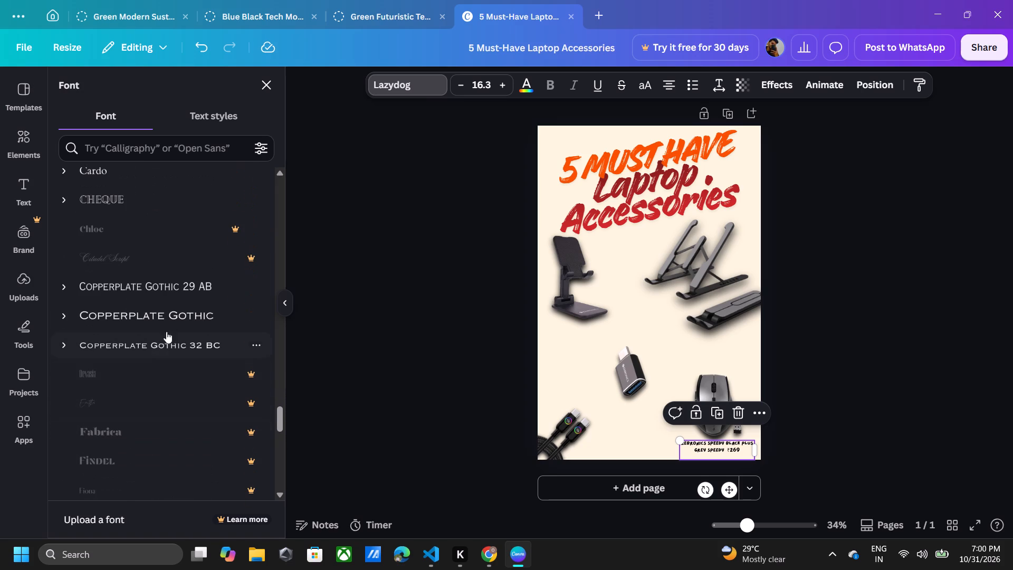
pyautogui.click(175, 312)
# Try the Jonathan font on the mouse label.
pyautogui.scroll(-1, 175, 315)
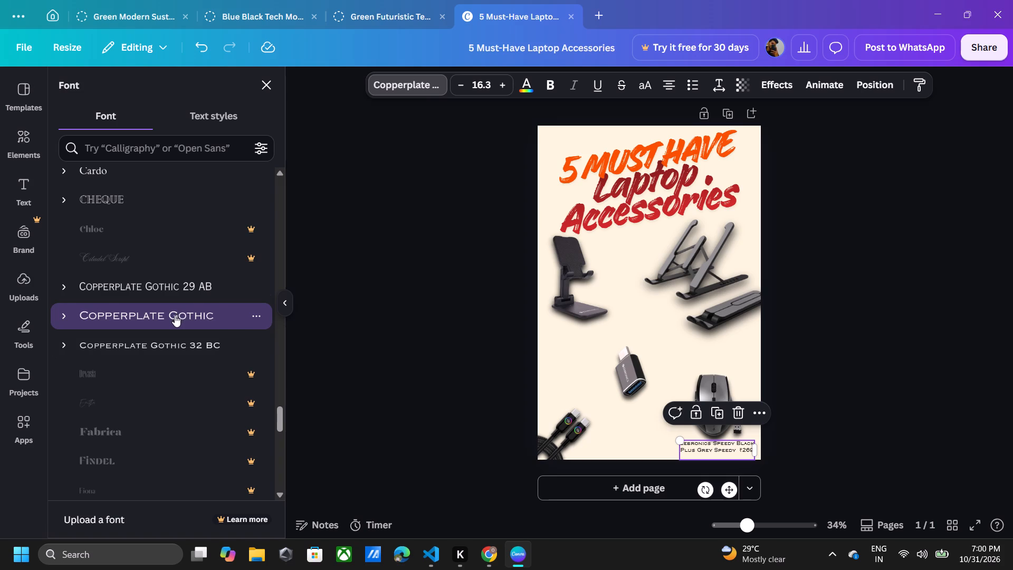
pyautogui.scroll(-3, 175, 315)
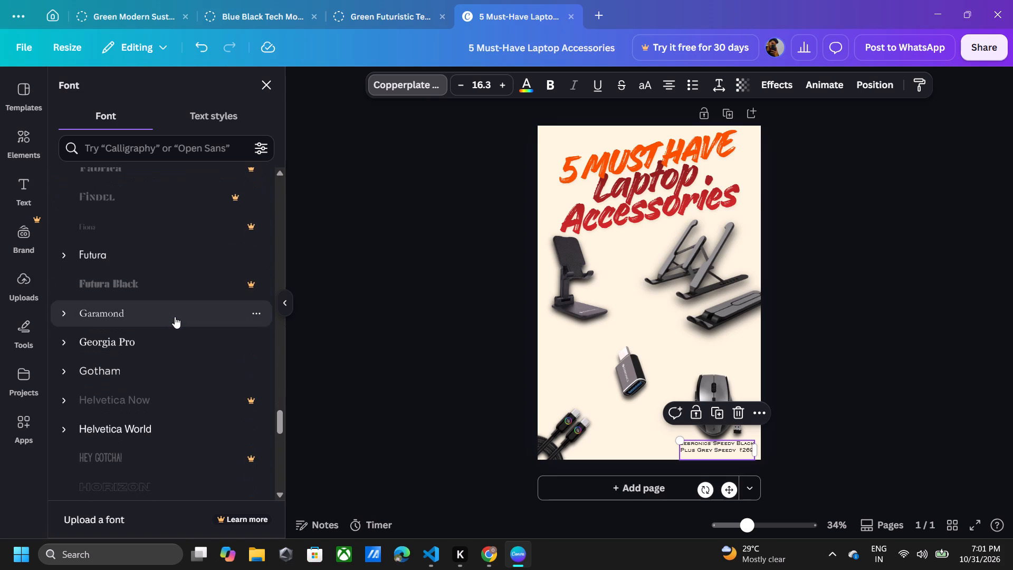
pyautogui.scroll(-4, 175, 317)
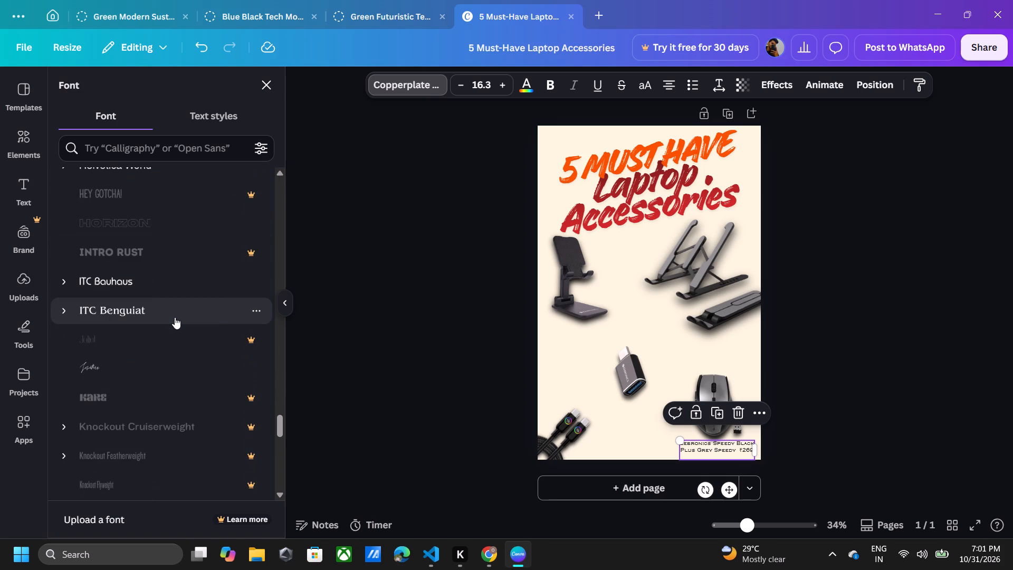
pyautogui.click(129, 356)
# Browse further through the English fonts and apply Amarego to the mouse label.
pyautogui.scroll(-4, 136, 362)
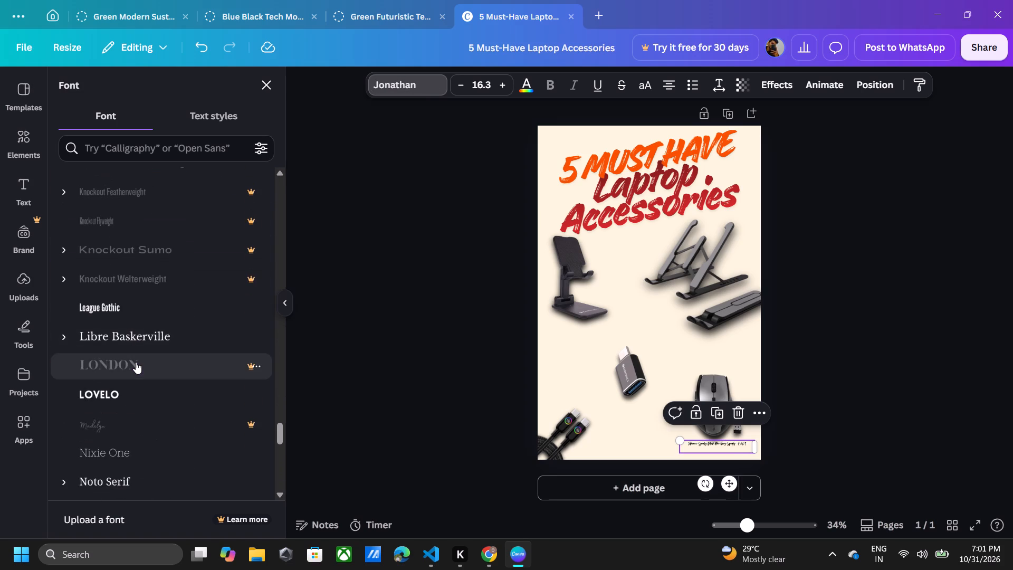
pyautogui.scroll(-6, 136, 363)
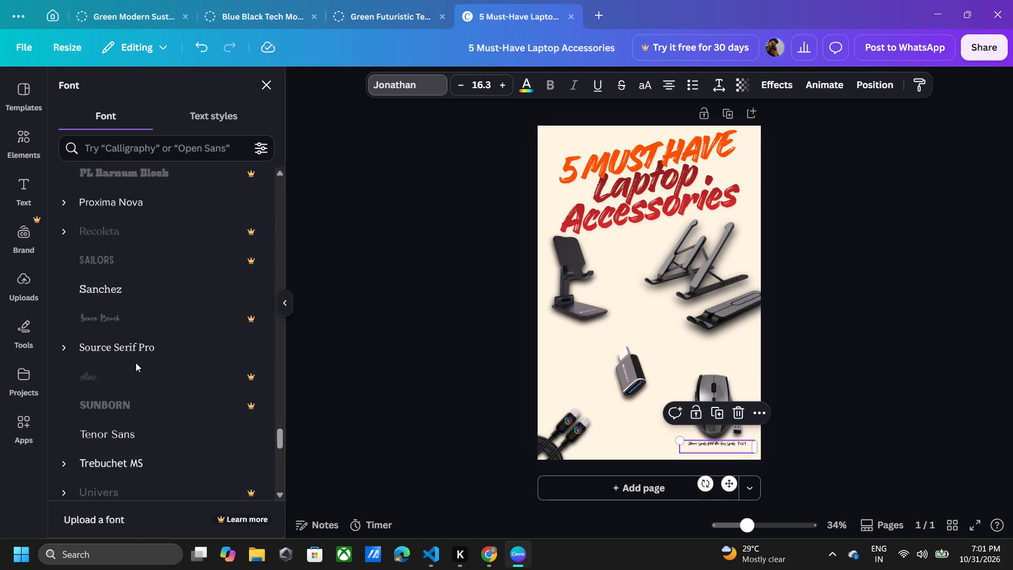
pyautogui.scroll(-5, 136, 363)
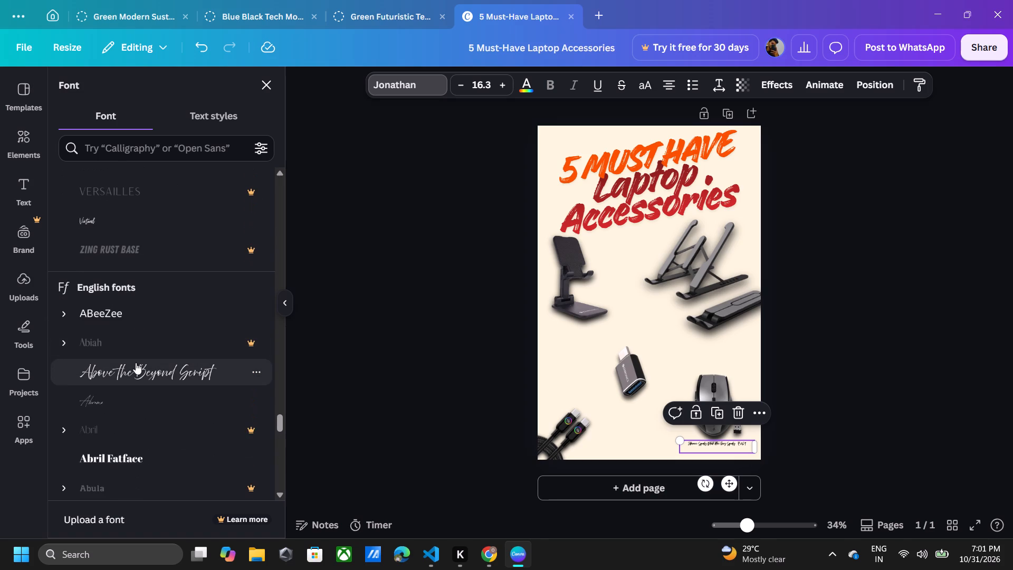
pyautogui.scroll(-4, 136, 363)
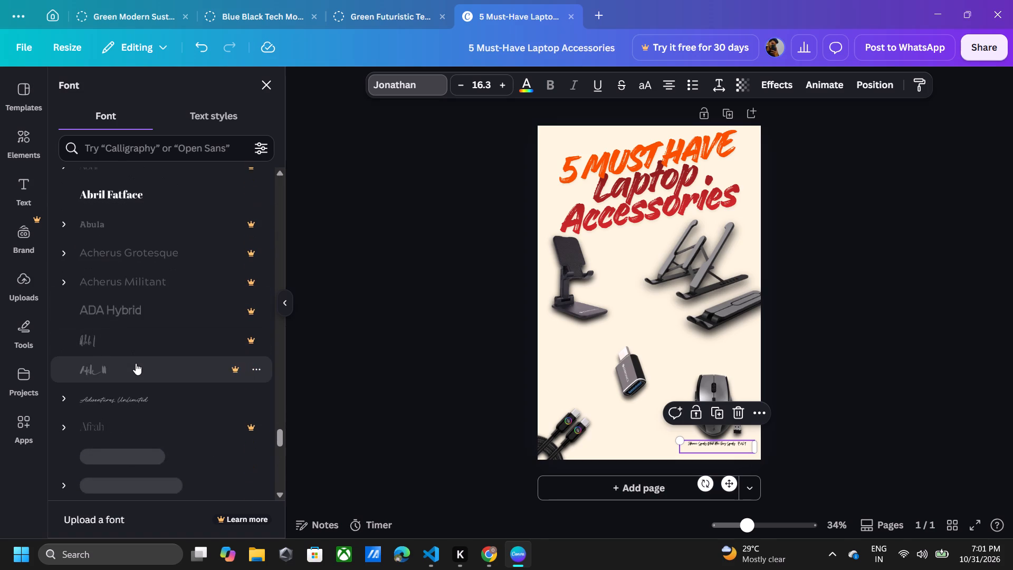
pyautogui.scroll(-6, 136, 363)
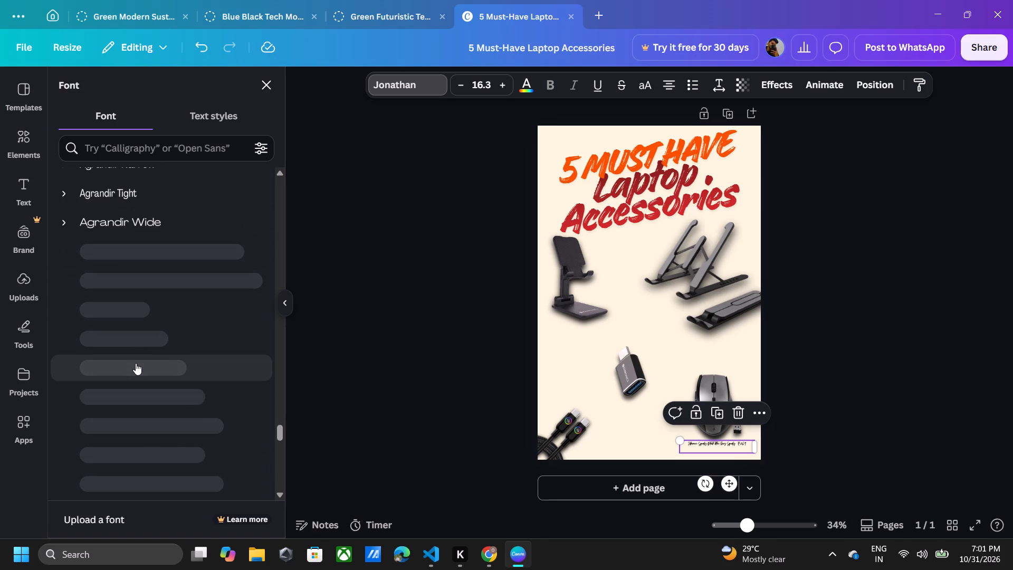
pyautogui.scroll(2, 136, 363)
pyautogui.scroll(-2, 136, 363)
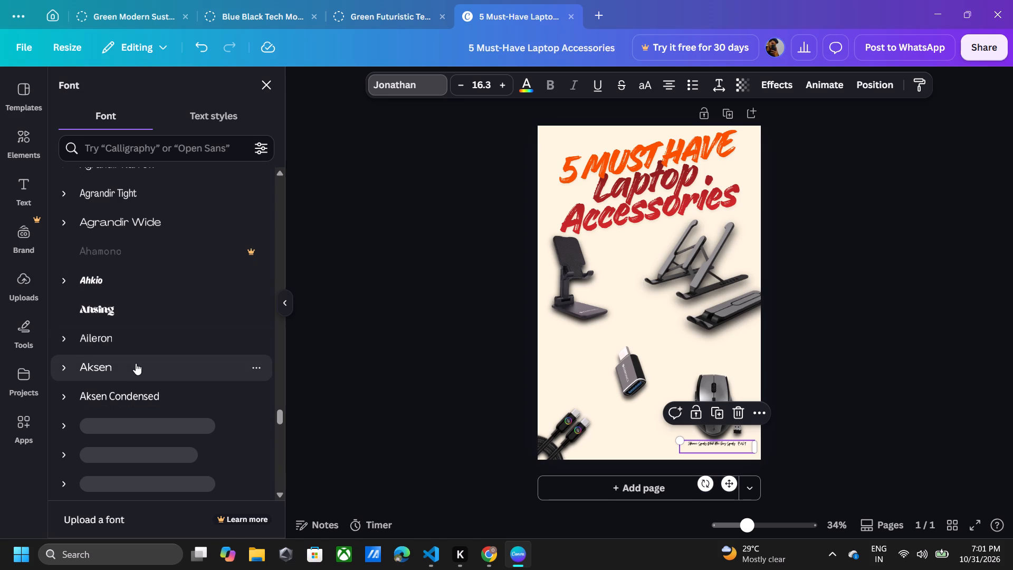
pyautogui.scroll(-4, 146, 342)
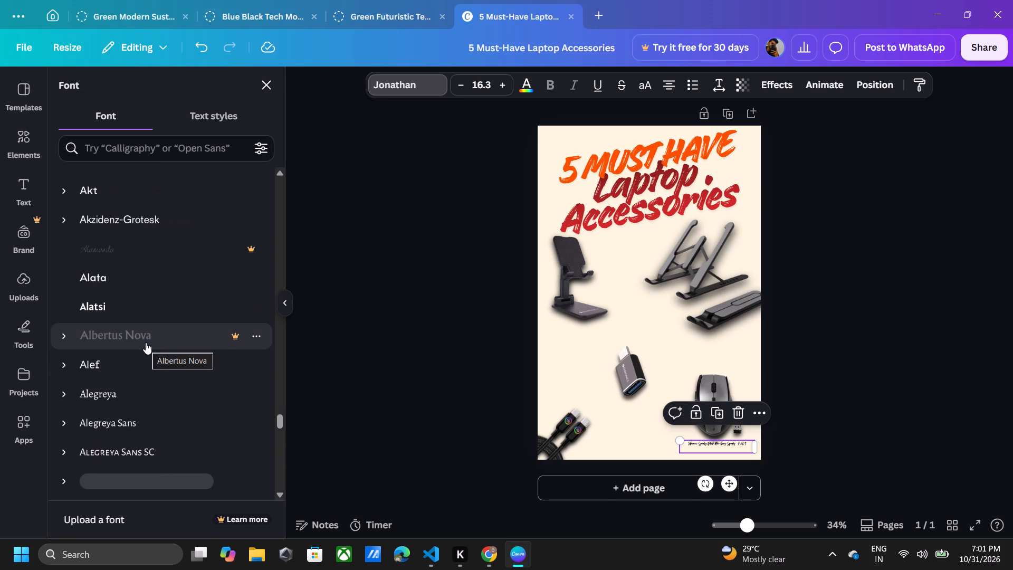
pyautogui.scroll(-7, 145, 343)
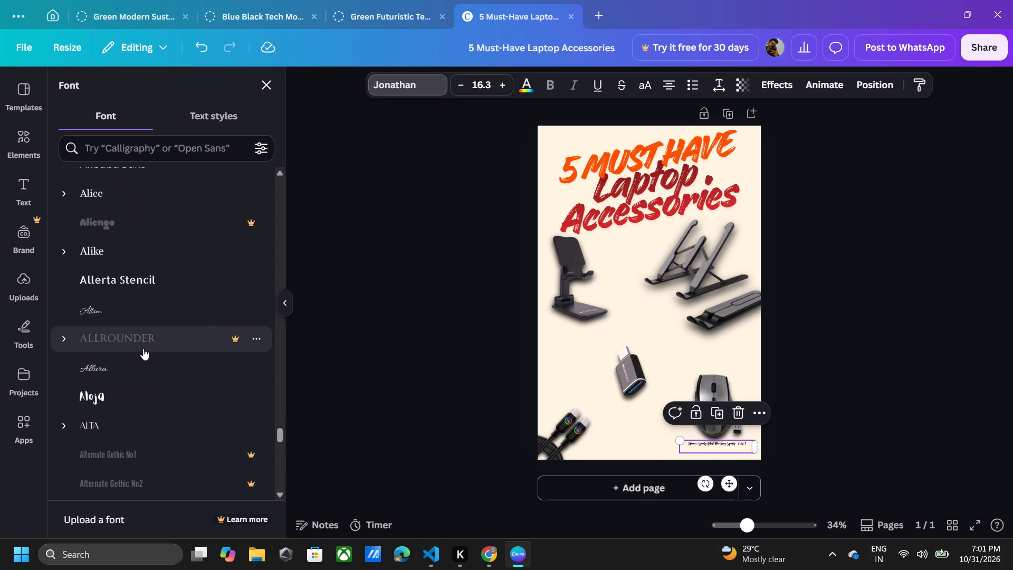
pyautogui.scroll(-4, 143, 348)
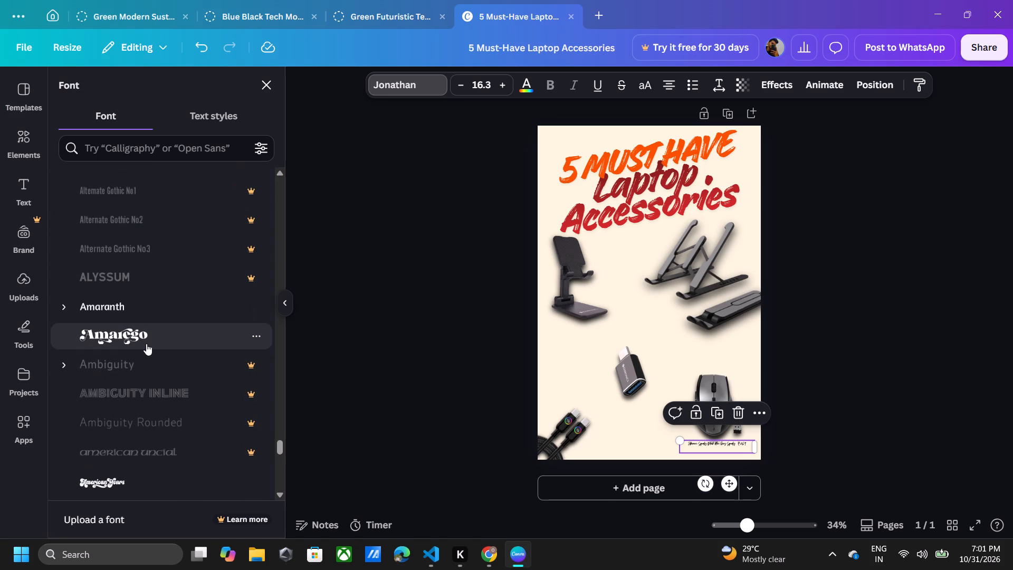
pyautogui.click(148, 341)
pyautogui.scroll(-3, 150, 343)
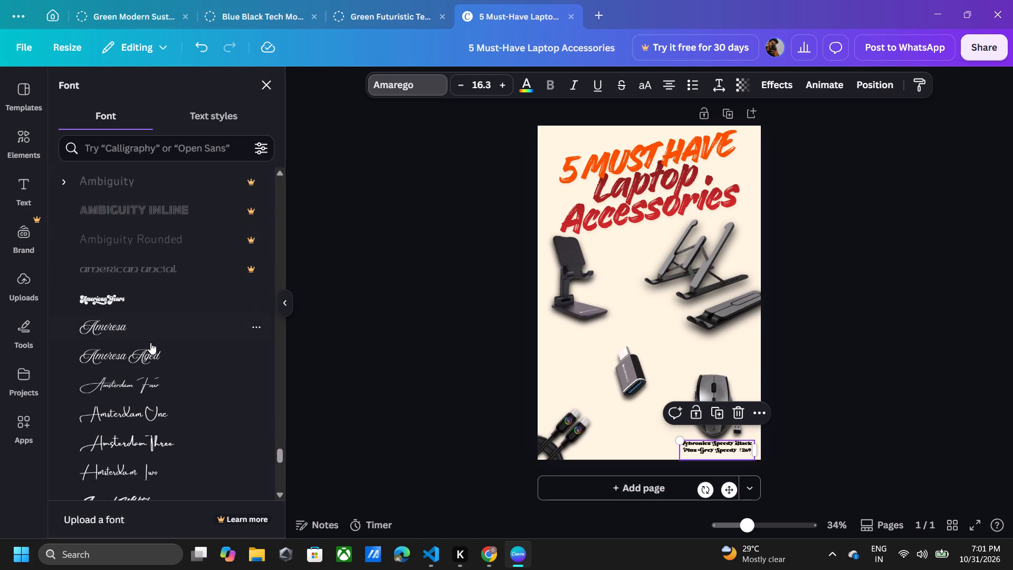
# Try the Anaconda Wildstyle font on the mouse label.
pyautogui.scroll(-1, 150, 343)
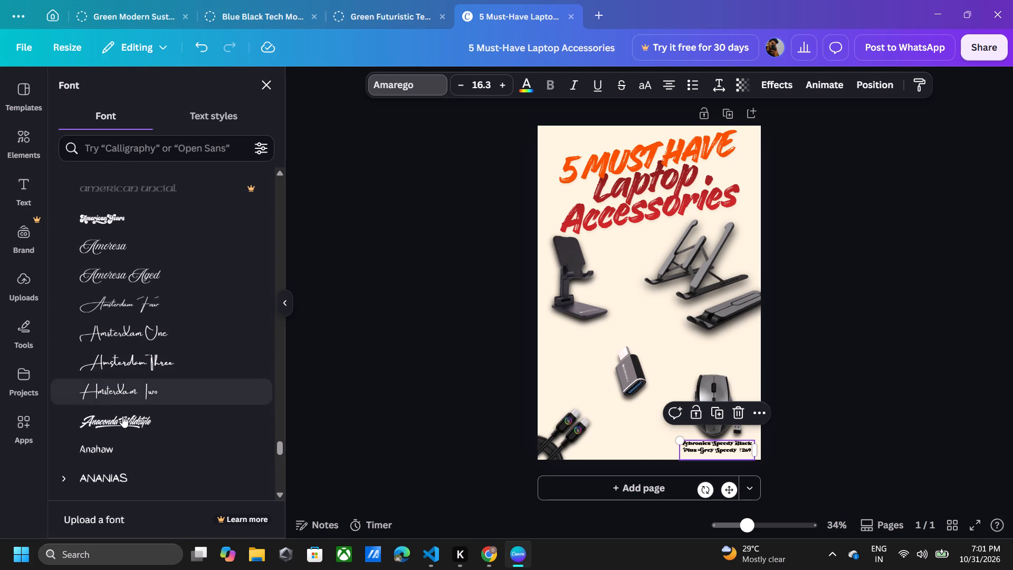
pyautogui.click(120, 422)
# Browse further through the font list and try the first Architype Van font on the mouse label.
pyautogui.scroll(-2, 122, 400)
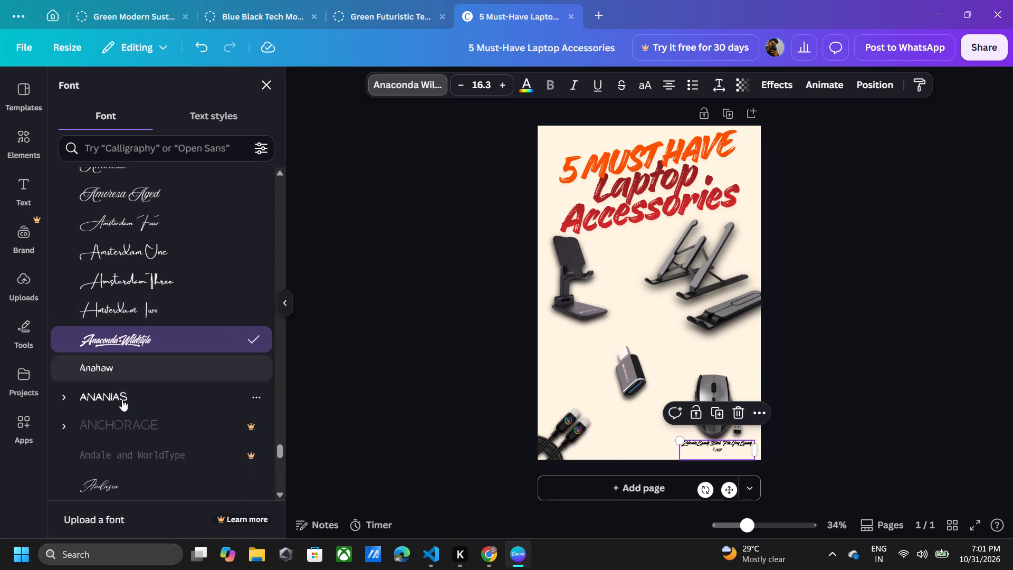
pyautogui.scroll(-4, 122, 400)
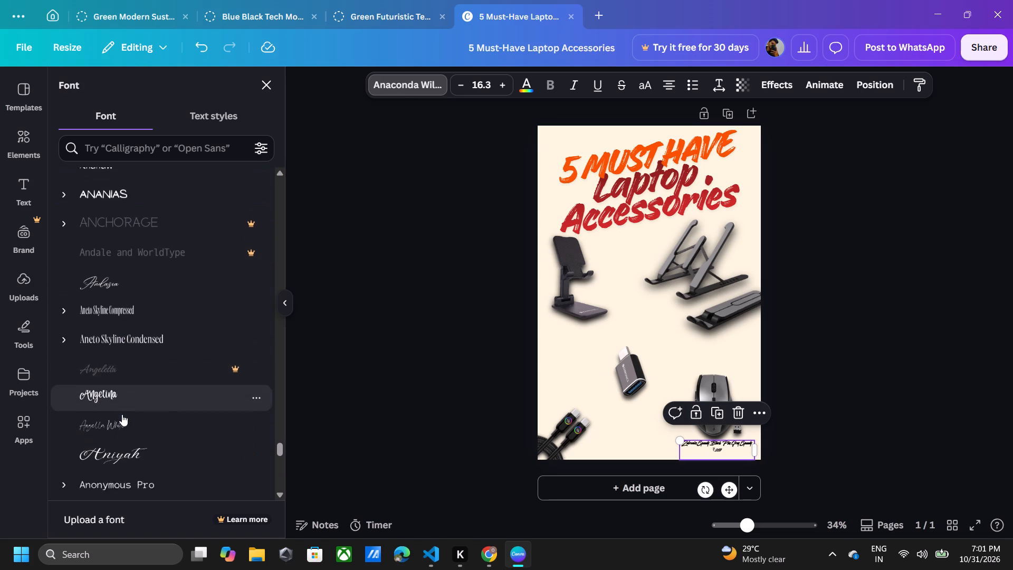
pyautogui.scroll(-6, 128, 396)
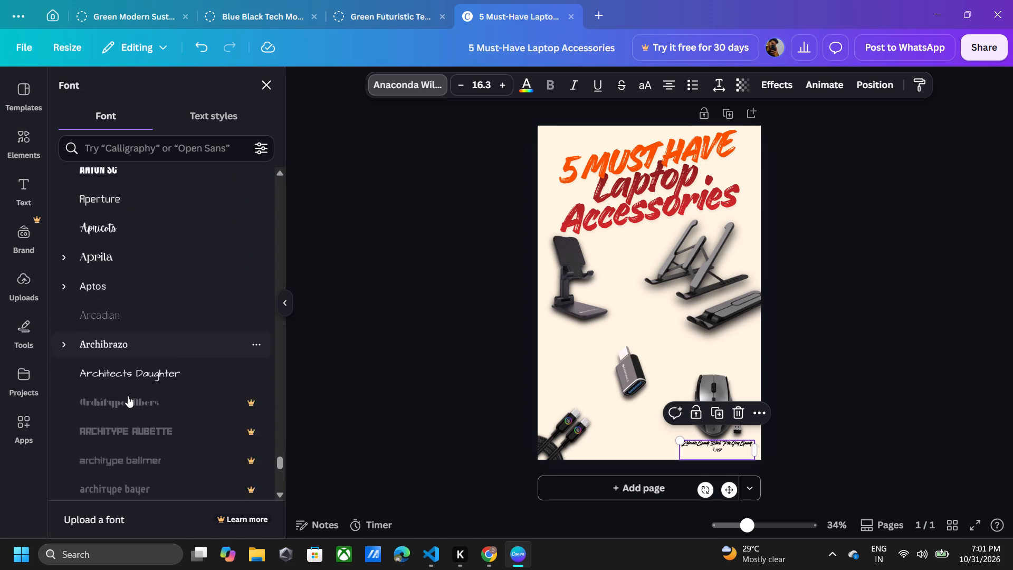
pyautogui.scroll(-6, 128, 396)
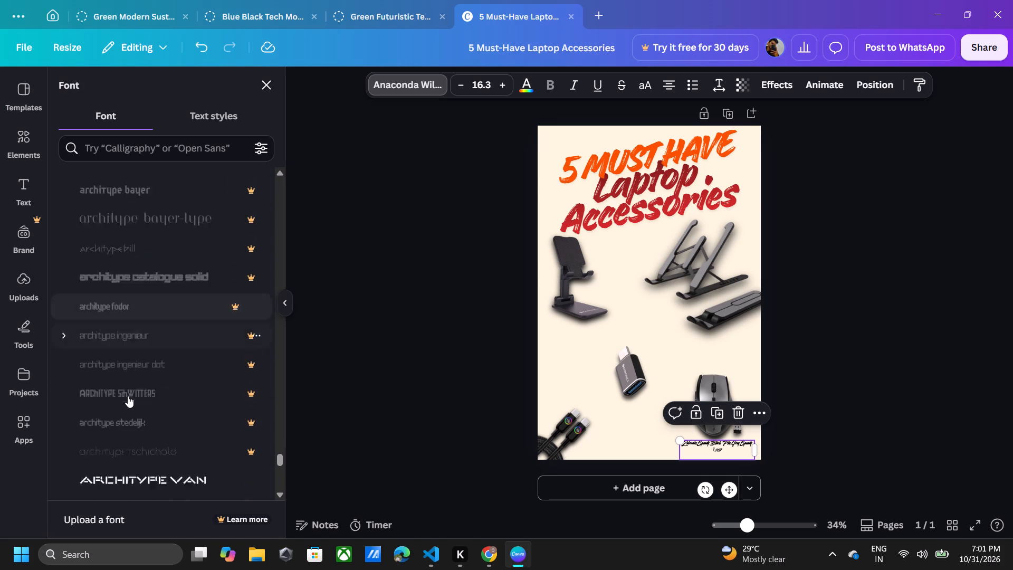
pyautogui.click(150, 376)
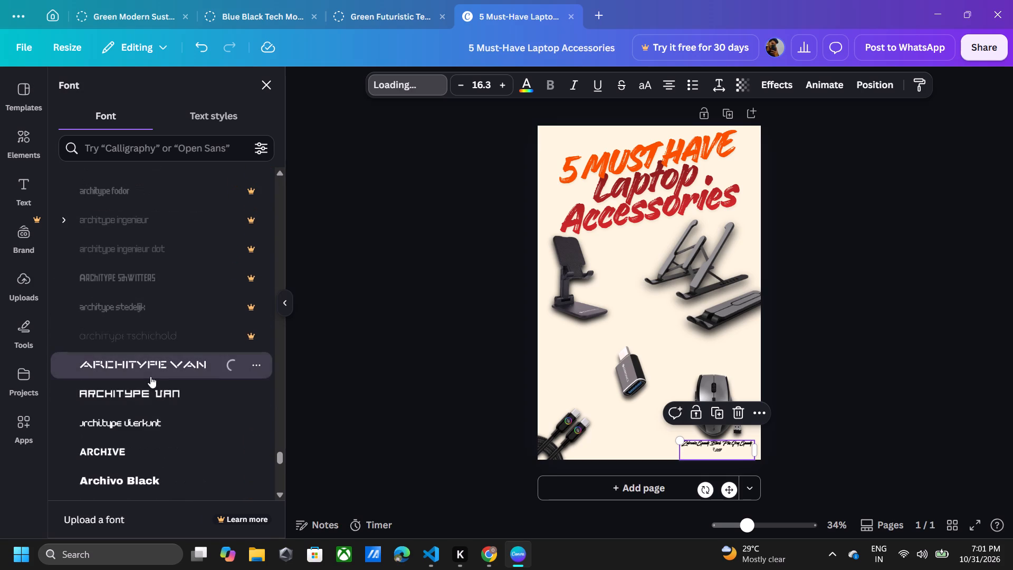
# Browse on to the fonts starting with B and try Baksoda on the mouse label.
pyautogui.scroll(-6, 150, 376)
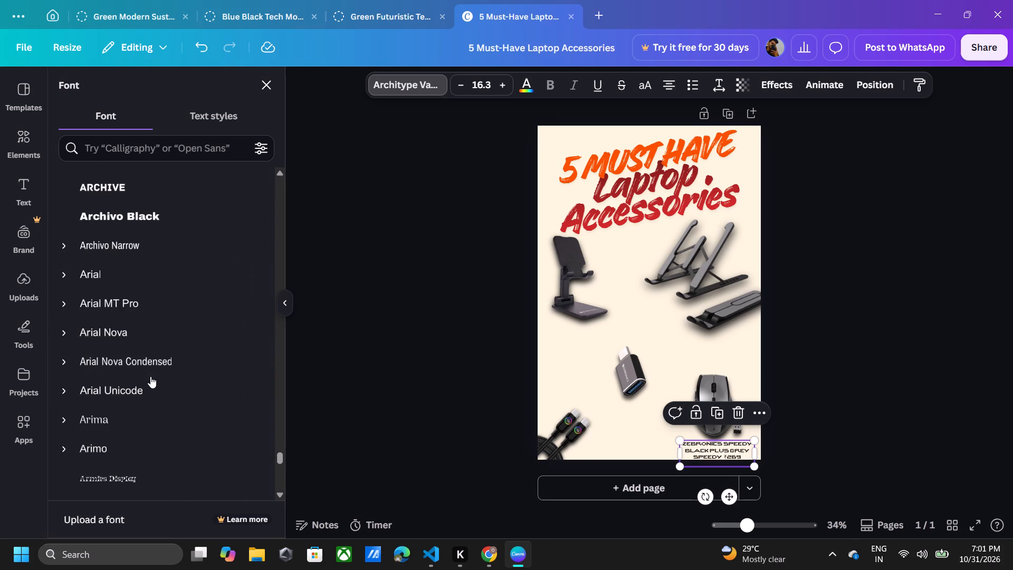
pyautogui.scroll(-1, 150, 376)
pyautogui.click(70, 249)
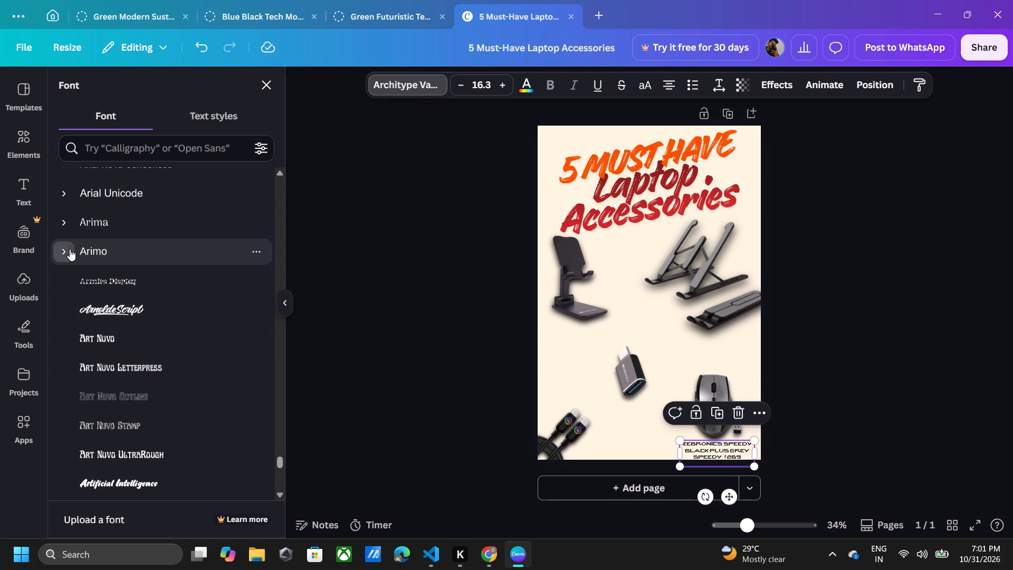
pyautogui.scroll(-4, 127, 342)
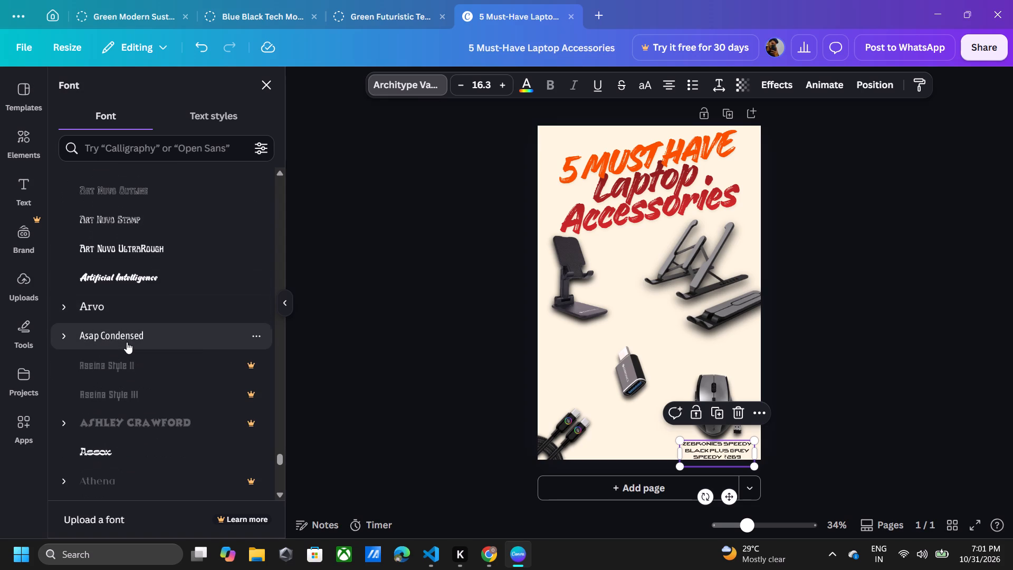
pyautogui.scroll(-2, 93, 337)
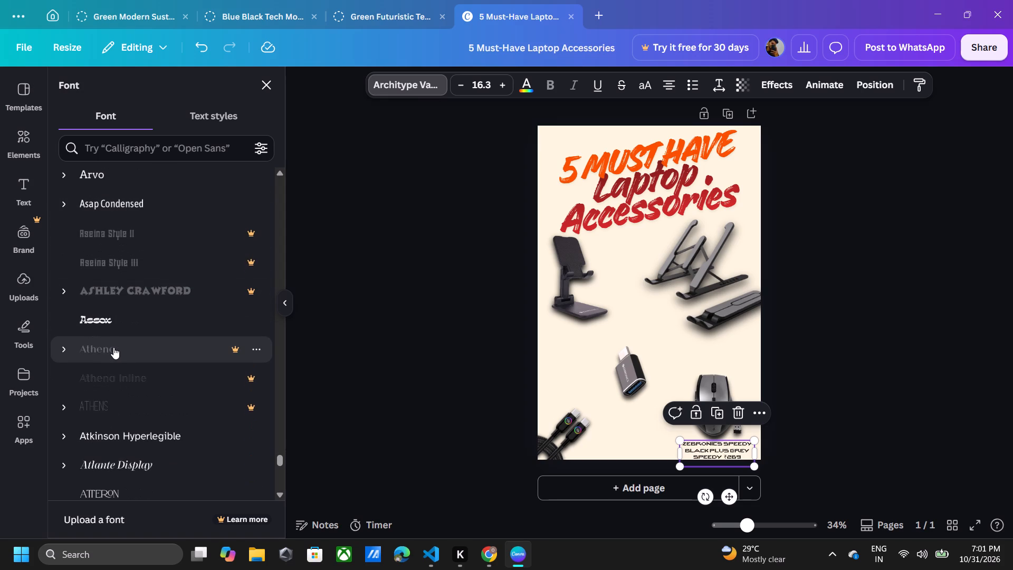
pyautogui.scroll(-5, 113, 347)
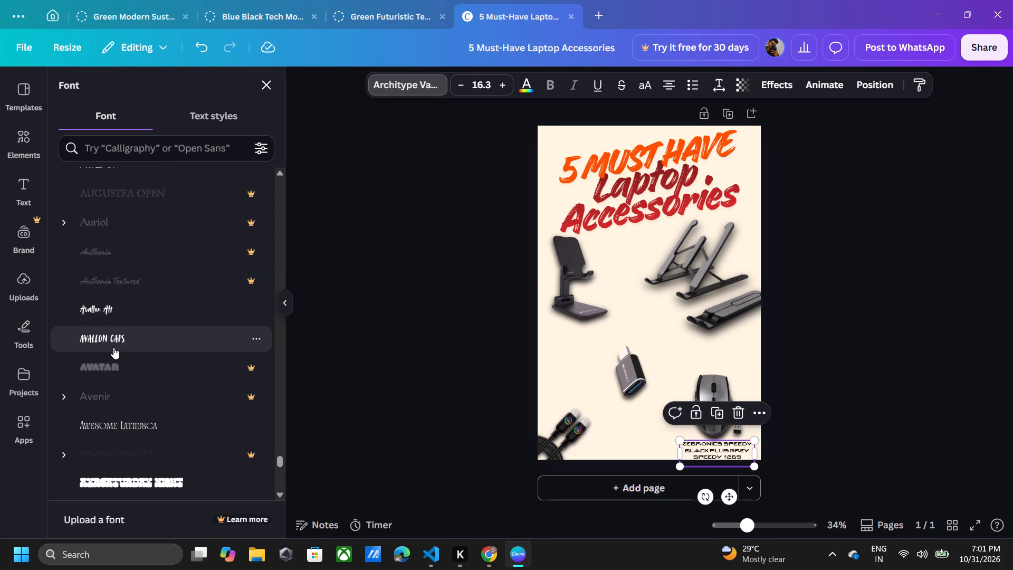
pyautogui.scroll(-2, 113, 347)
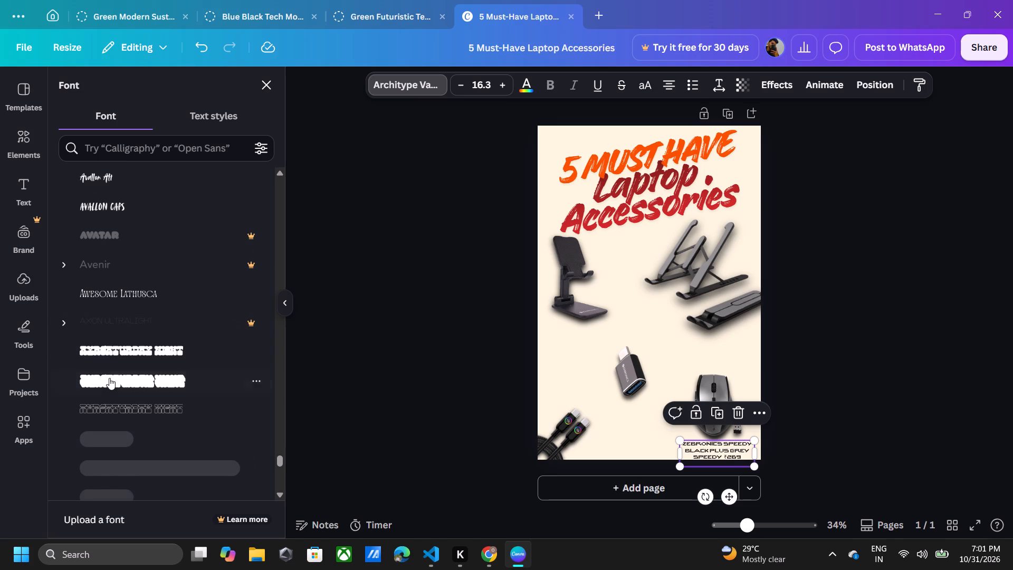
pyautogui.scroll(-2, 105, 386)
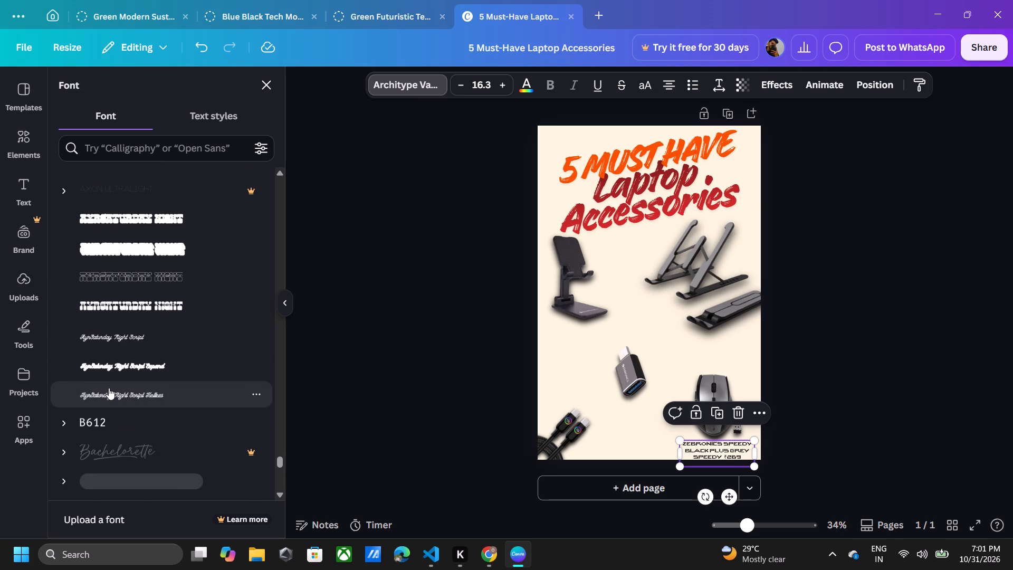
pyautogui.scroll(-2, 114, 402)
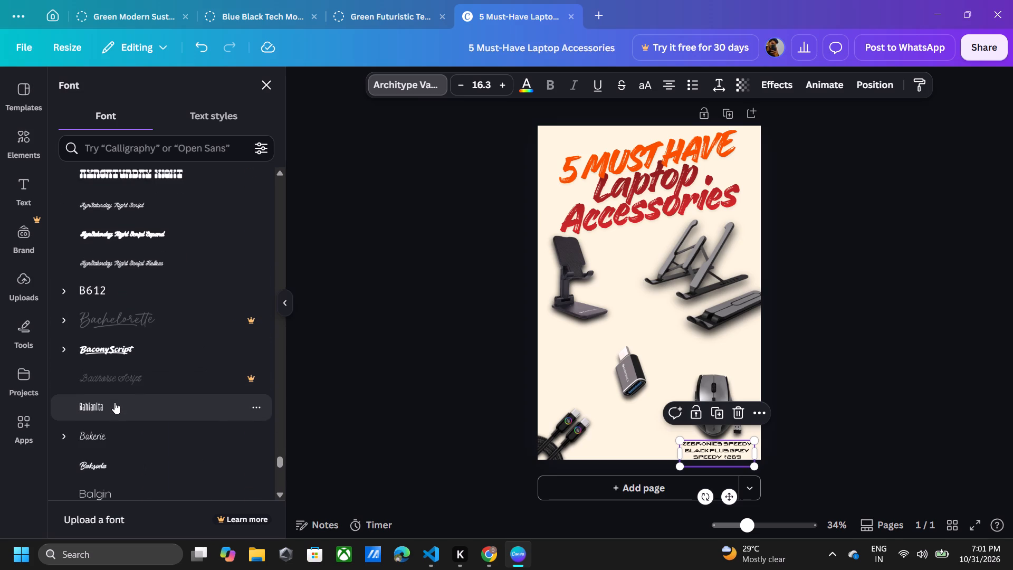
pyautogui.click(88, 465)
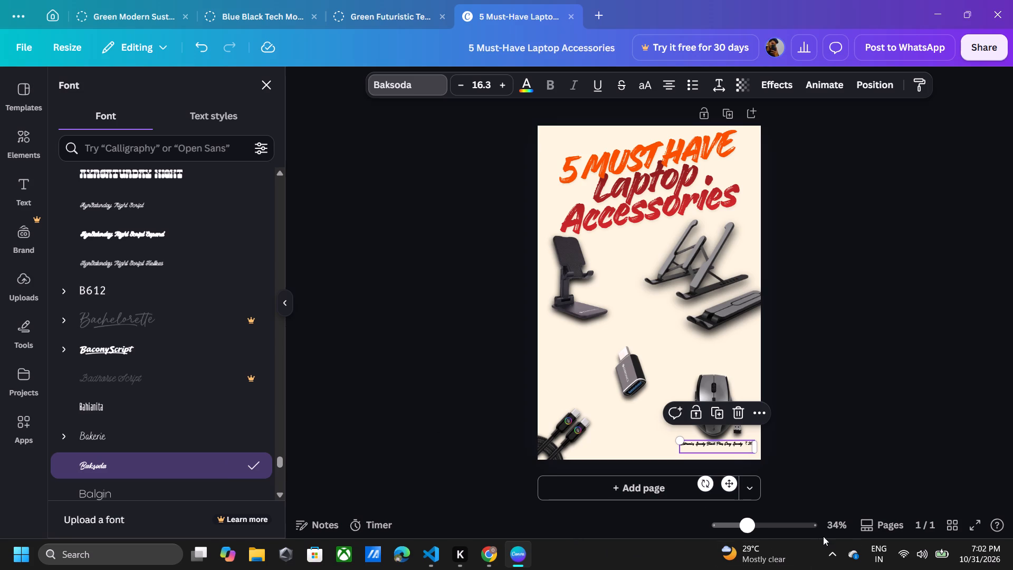
# Preview the poster in full screen to check how the mouse label looks, and return to the editor.
pyautogui.click(982, 524)
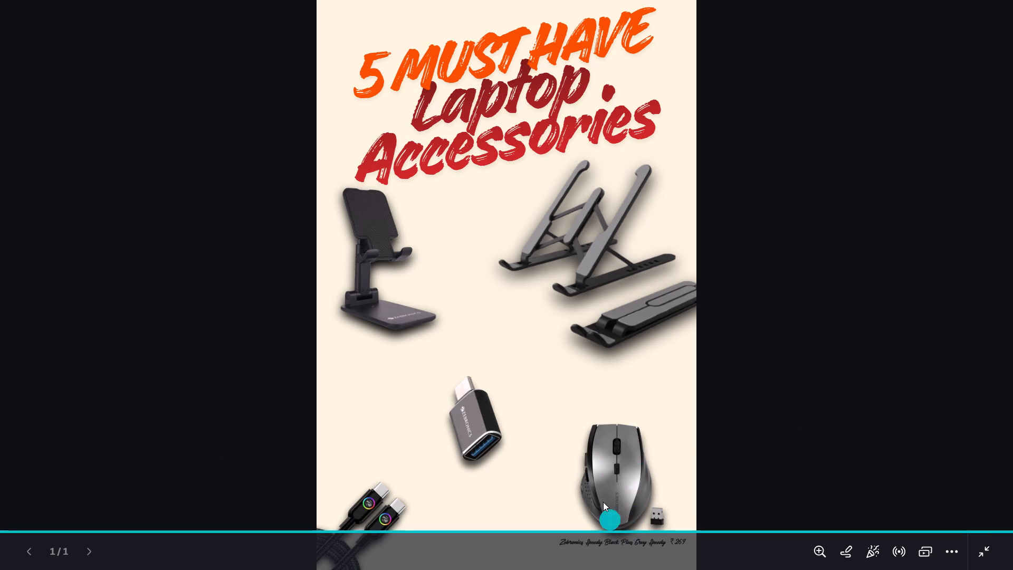
pyautogui.click(569, 455)
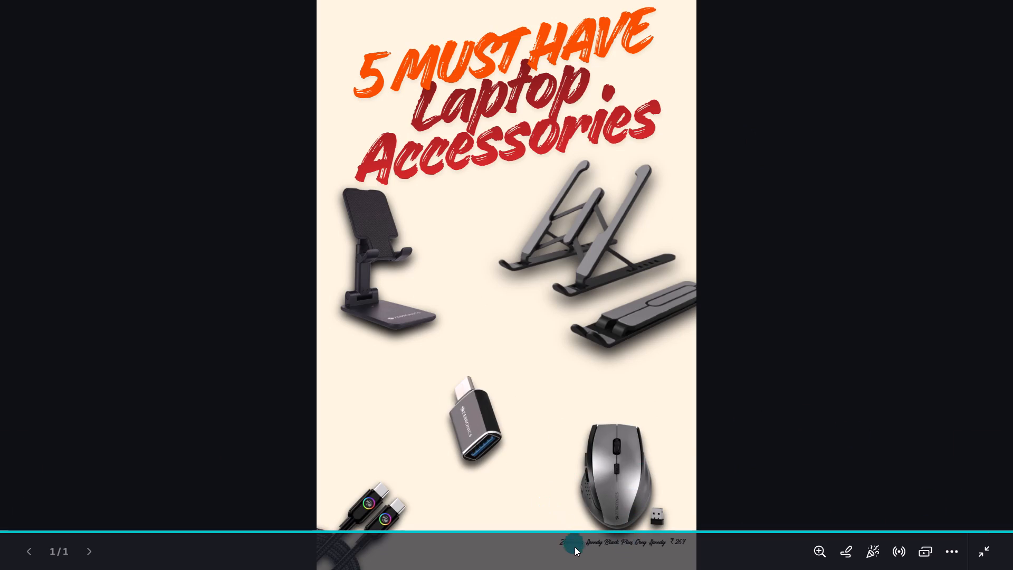
pyautogui.click(577, 547)
pyautogui.click(990, 552)
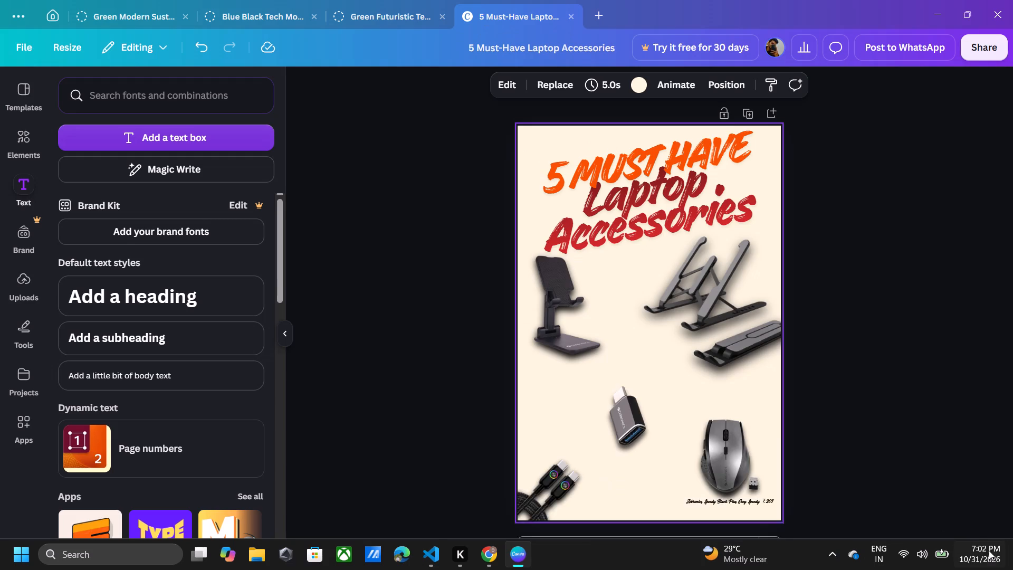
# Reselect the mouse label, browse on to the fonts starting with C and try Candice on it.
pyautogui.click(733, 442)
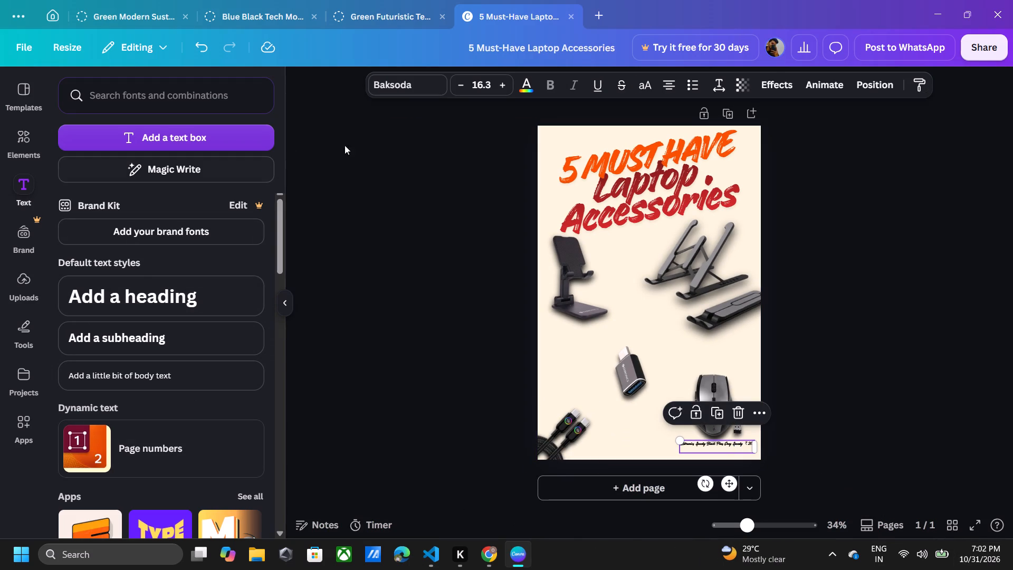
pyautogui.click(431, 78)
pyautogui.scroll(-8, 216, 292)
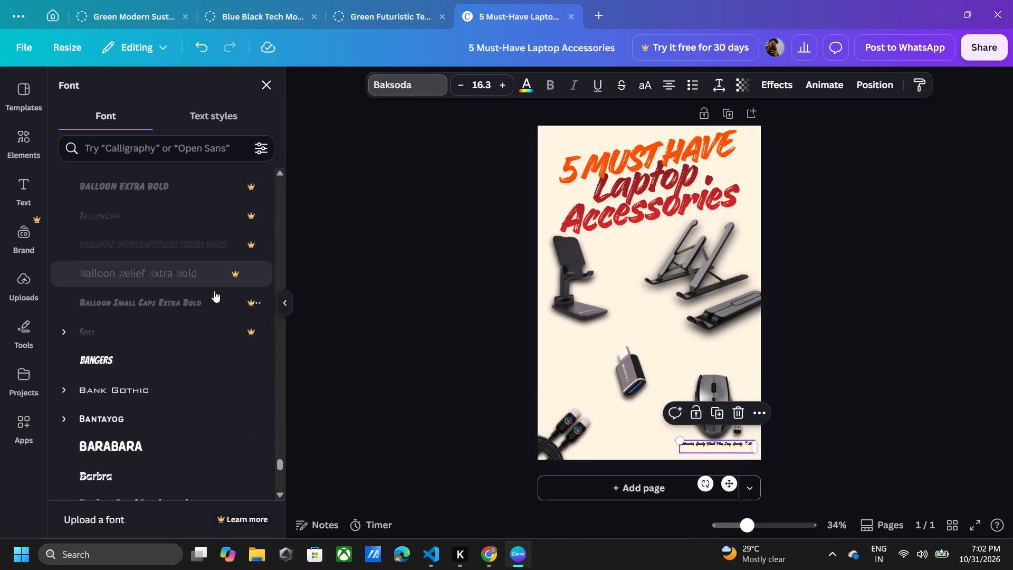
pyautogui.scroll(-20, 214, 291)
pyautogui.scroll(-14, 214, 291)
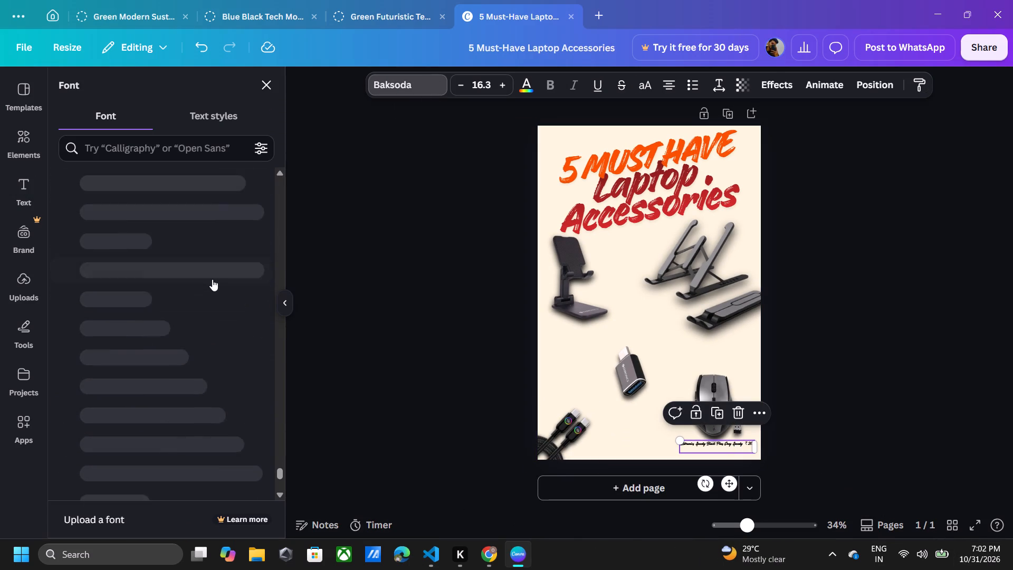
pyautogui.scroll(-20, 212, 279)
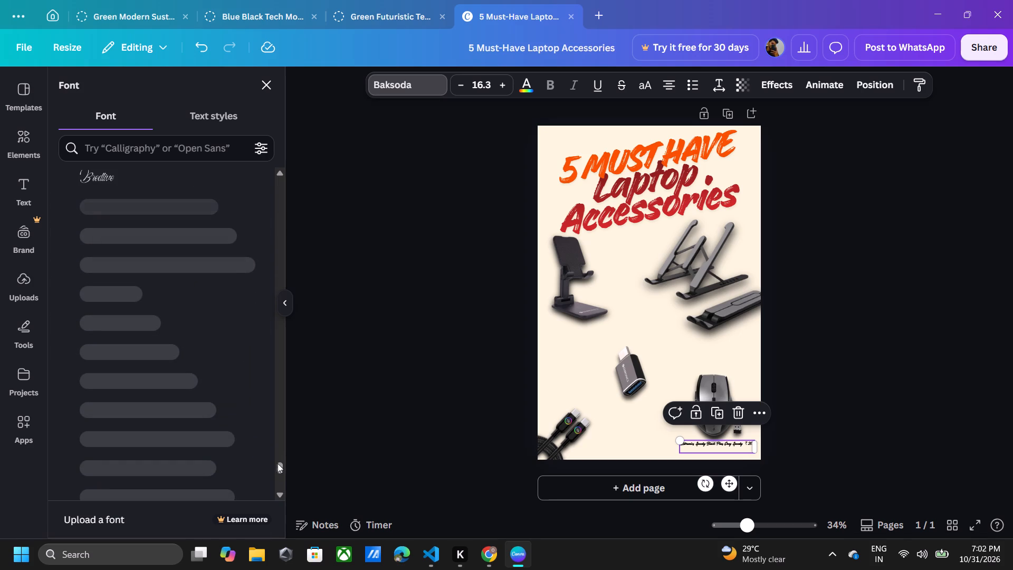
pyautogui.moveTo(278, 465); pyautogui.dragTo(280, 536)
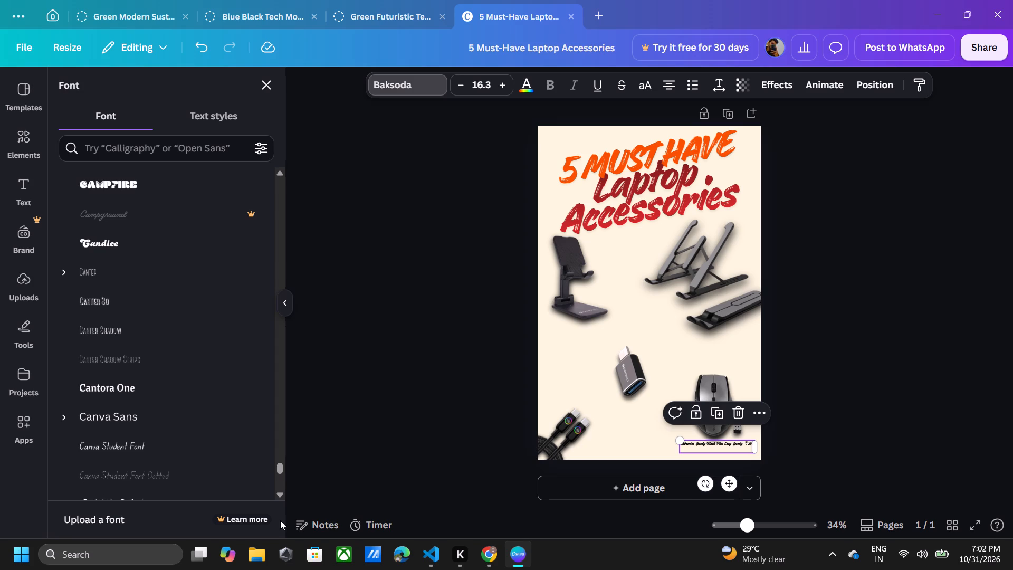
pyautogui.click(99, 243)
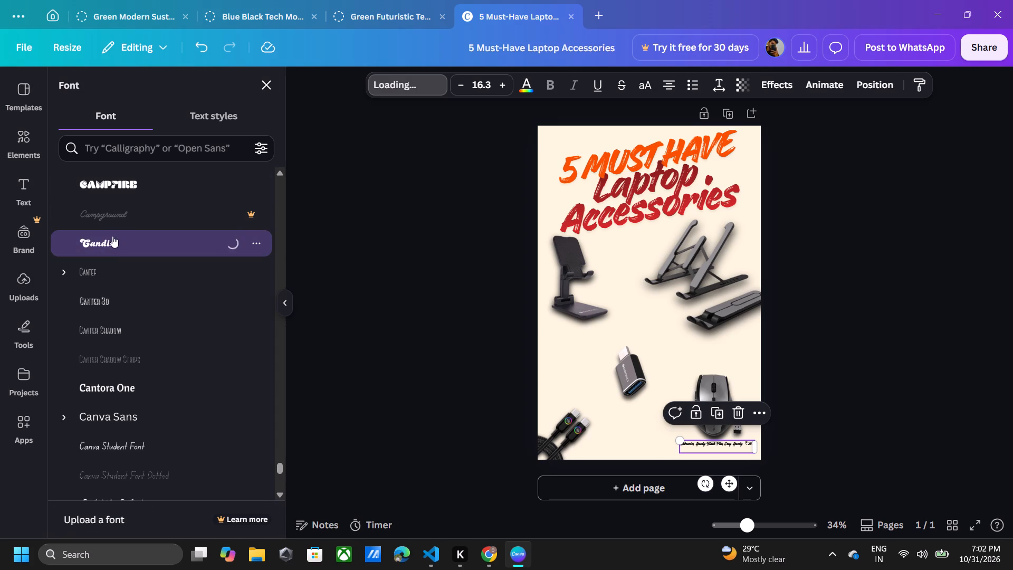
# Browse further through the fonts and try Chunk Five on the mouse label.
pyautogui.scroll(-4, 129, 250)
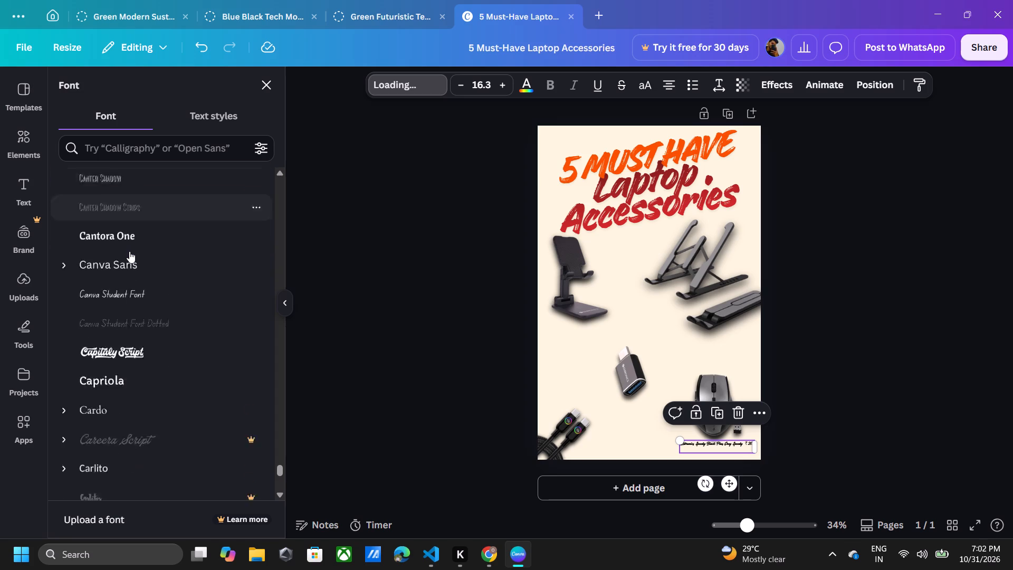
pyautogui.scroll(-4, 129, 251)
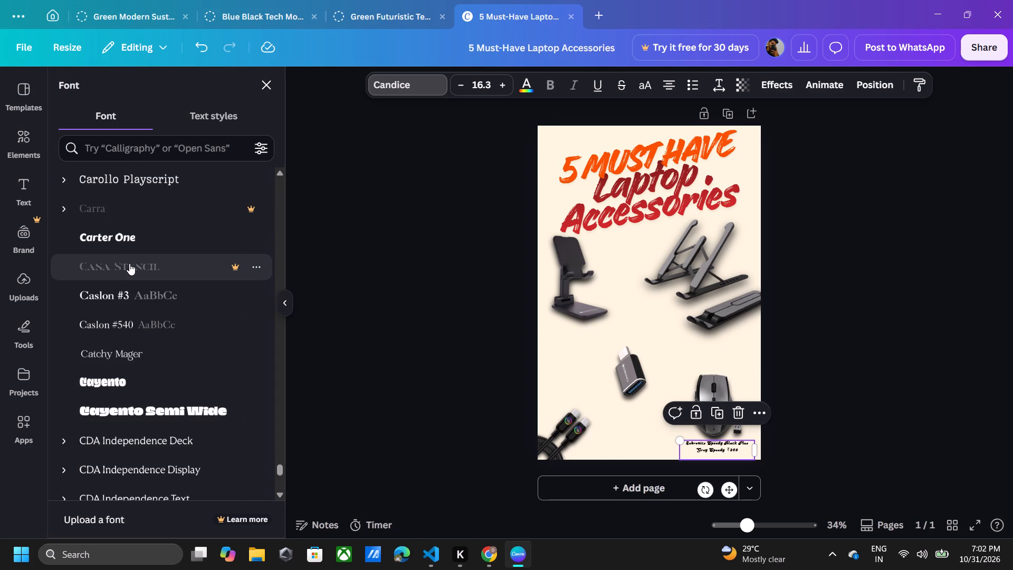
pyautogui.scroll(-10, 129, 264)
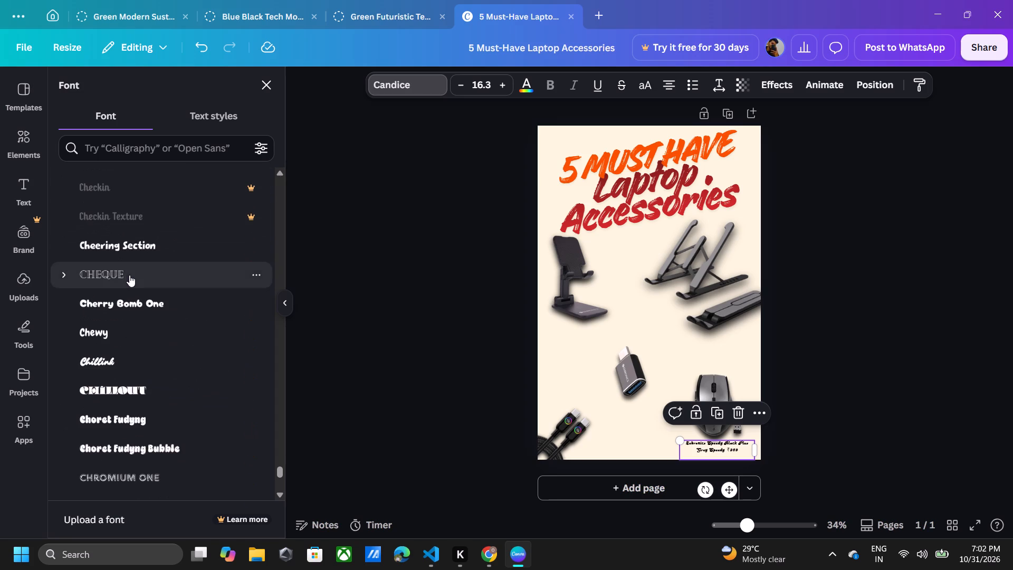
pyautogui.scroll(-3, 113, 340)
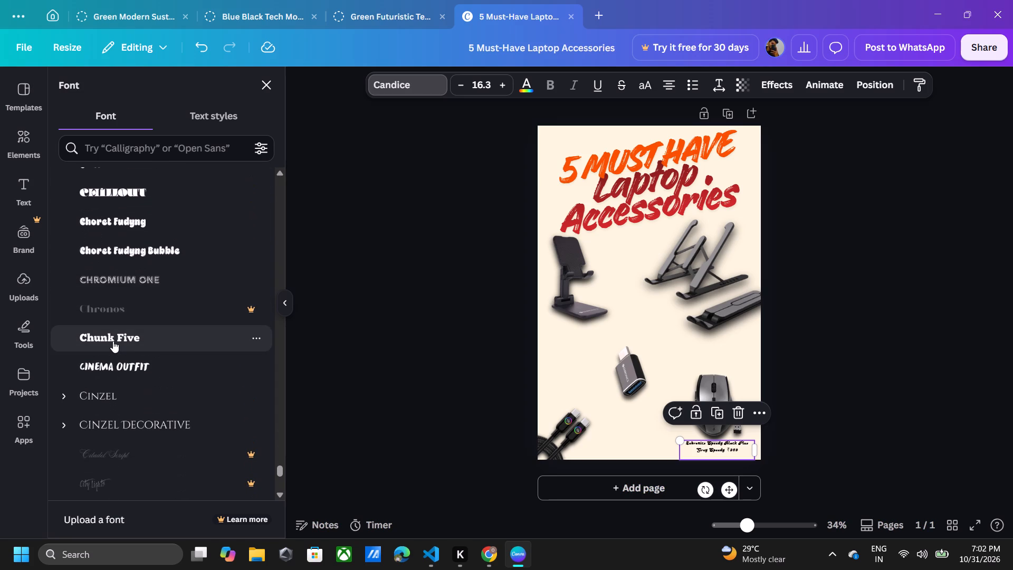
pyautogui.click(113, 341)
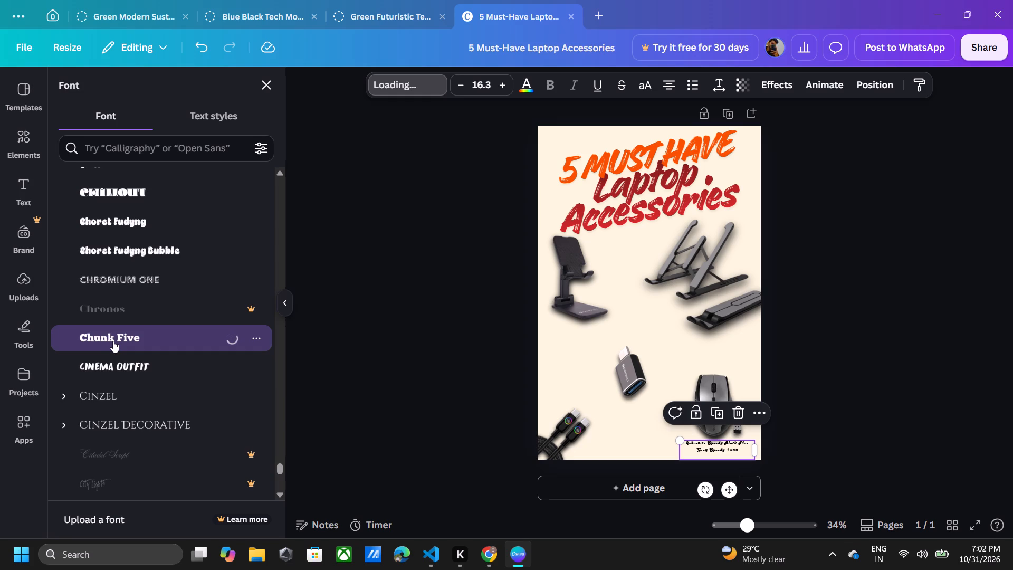
# Apply the Cortado font to the mouse label.
pyautogui.scroll(-5, 113, 341)
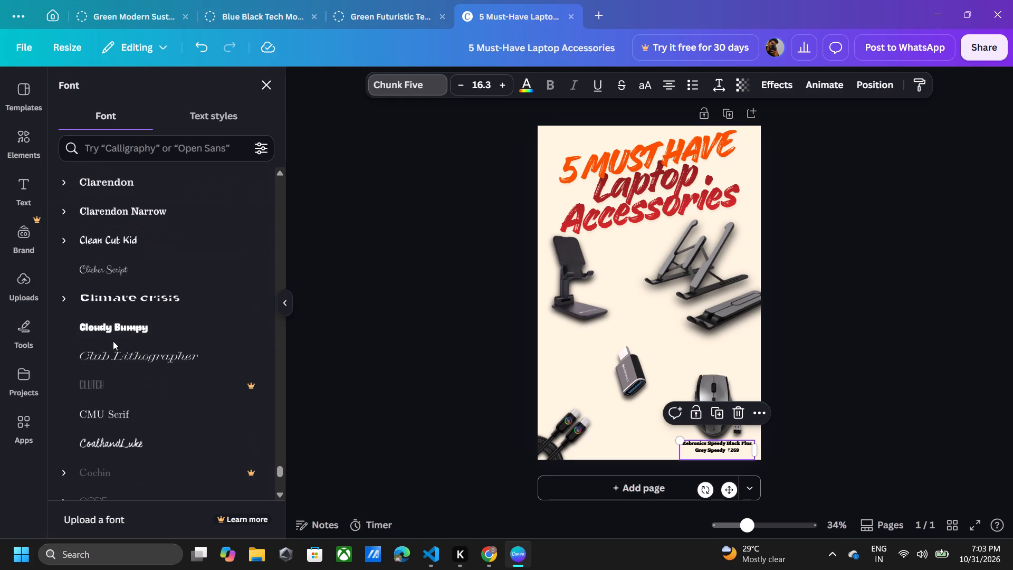
pyautogui.scroll(-9, 113, 341)
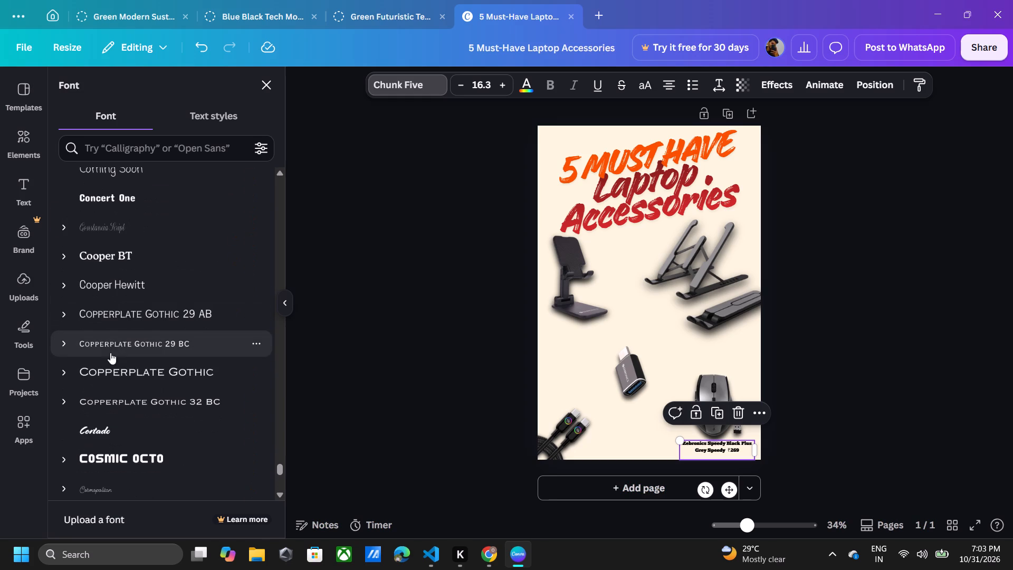
pyautogui.click(105, 426)
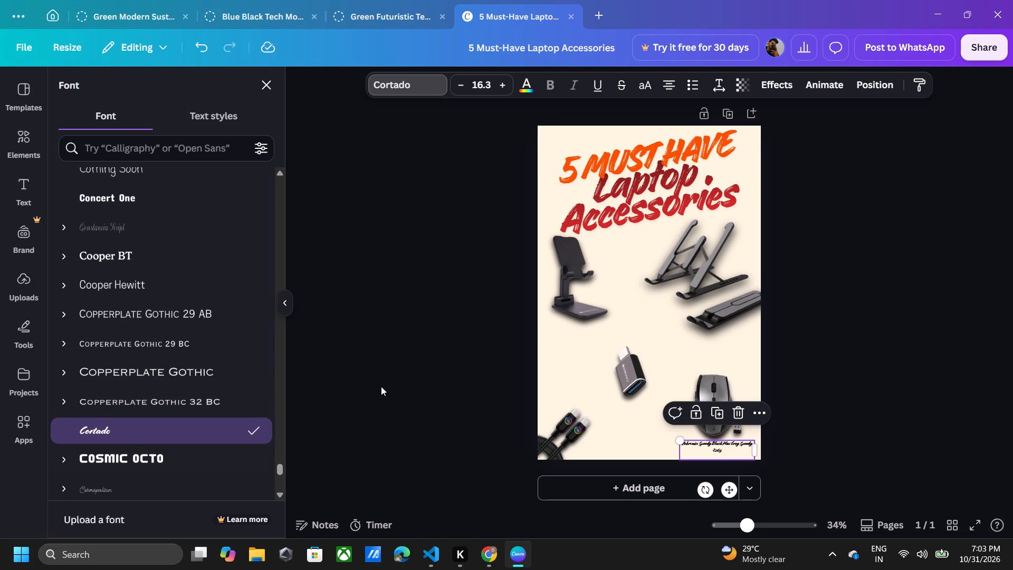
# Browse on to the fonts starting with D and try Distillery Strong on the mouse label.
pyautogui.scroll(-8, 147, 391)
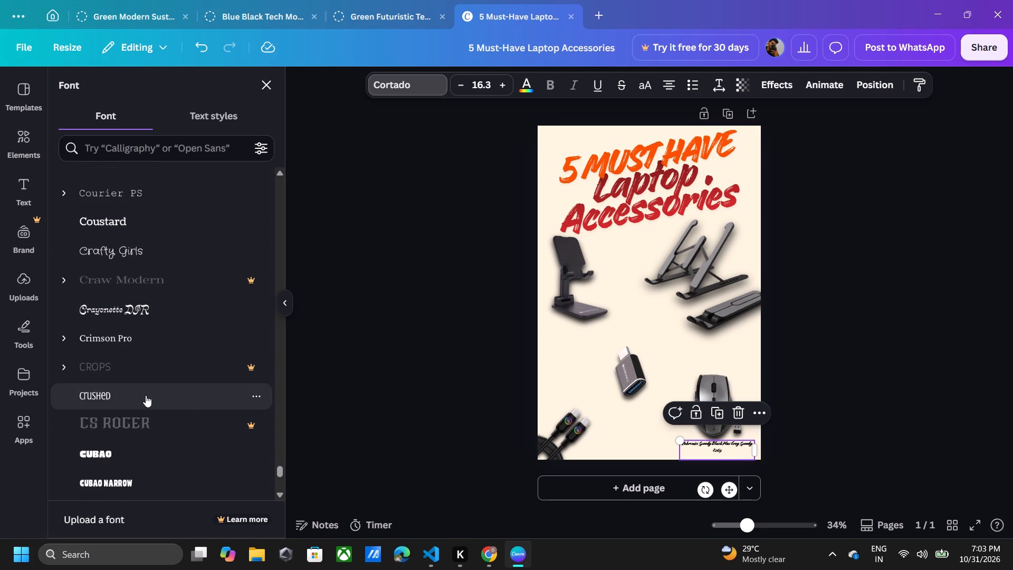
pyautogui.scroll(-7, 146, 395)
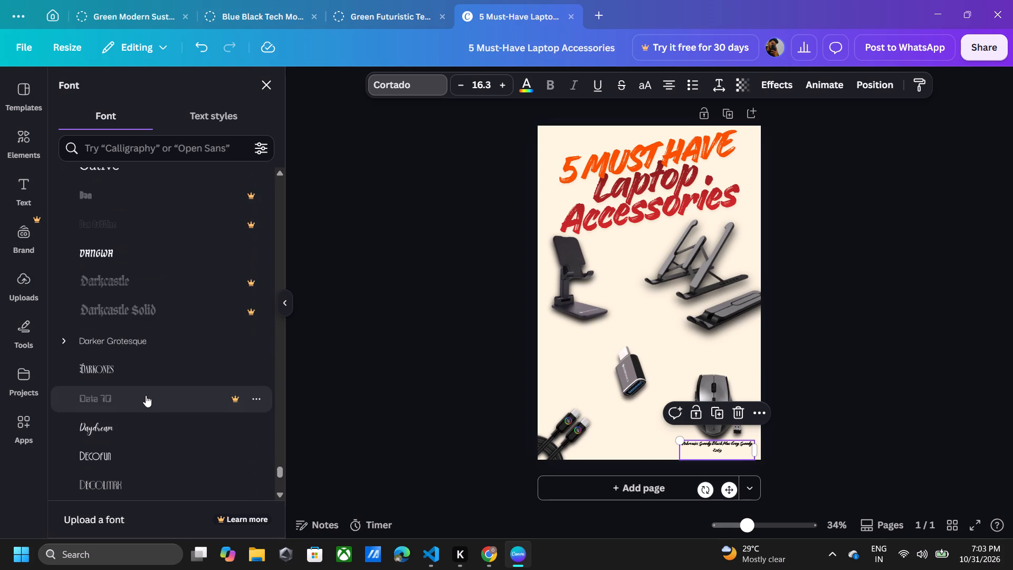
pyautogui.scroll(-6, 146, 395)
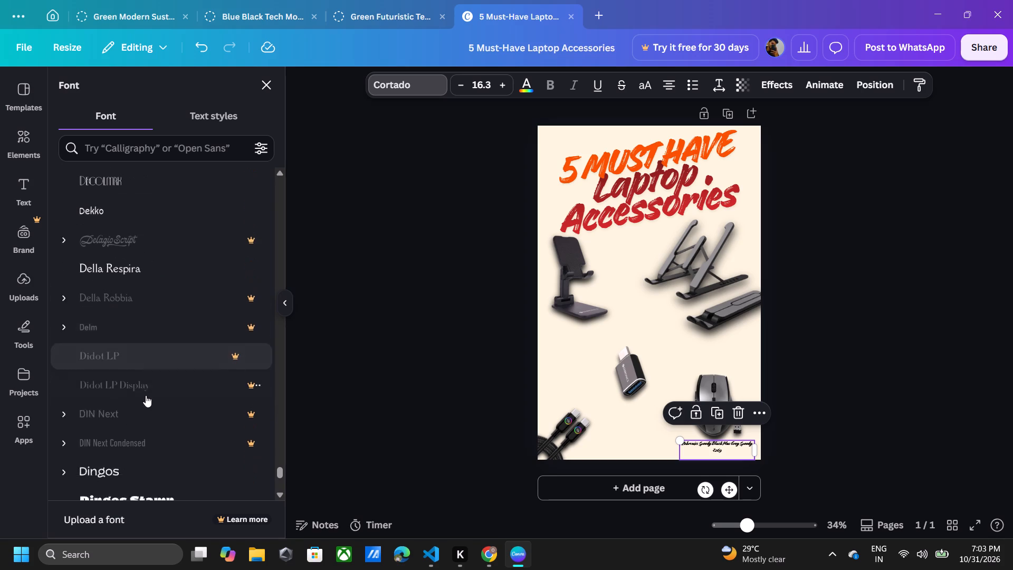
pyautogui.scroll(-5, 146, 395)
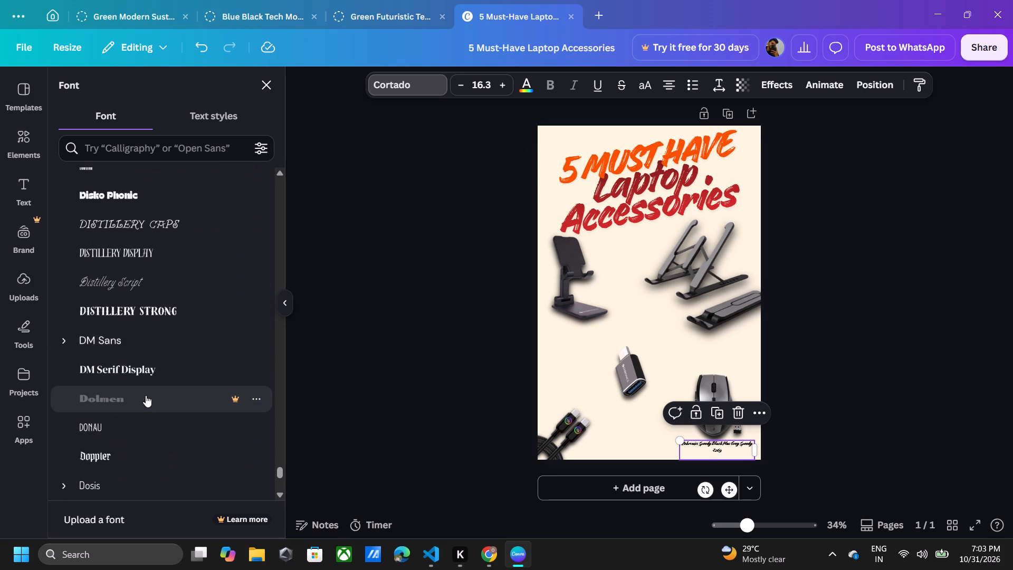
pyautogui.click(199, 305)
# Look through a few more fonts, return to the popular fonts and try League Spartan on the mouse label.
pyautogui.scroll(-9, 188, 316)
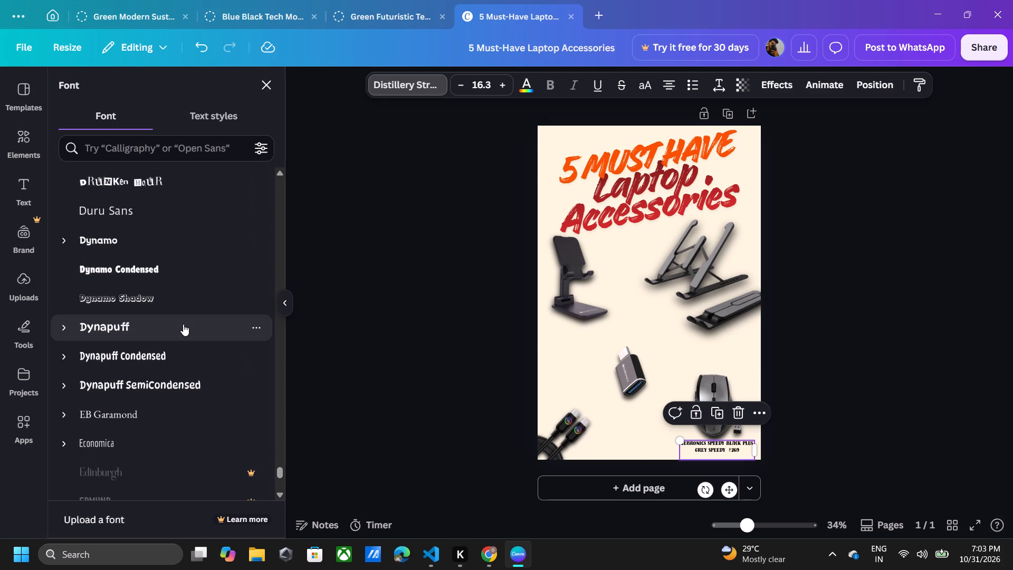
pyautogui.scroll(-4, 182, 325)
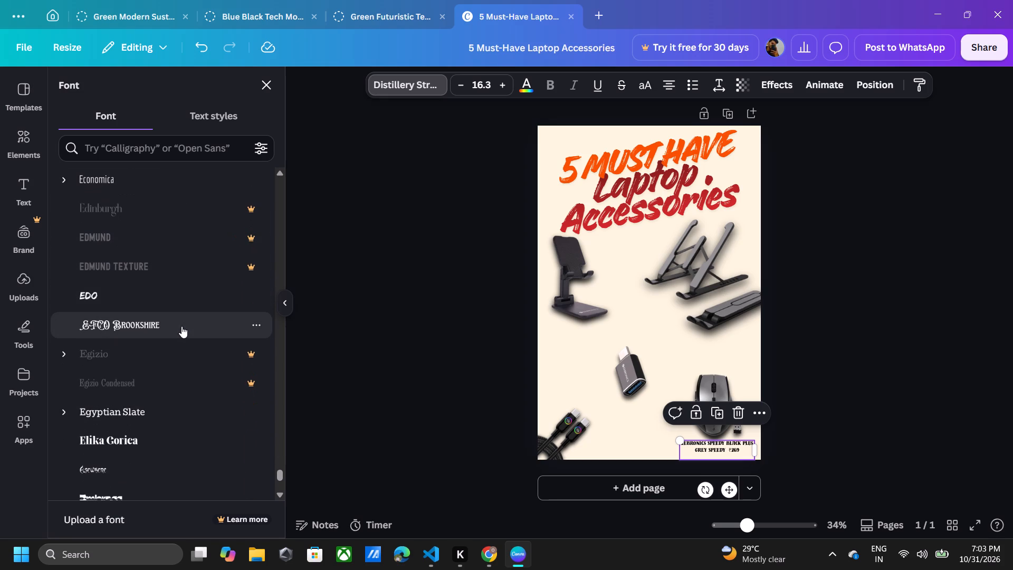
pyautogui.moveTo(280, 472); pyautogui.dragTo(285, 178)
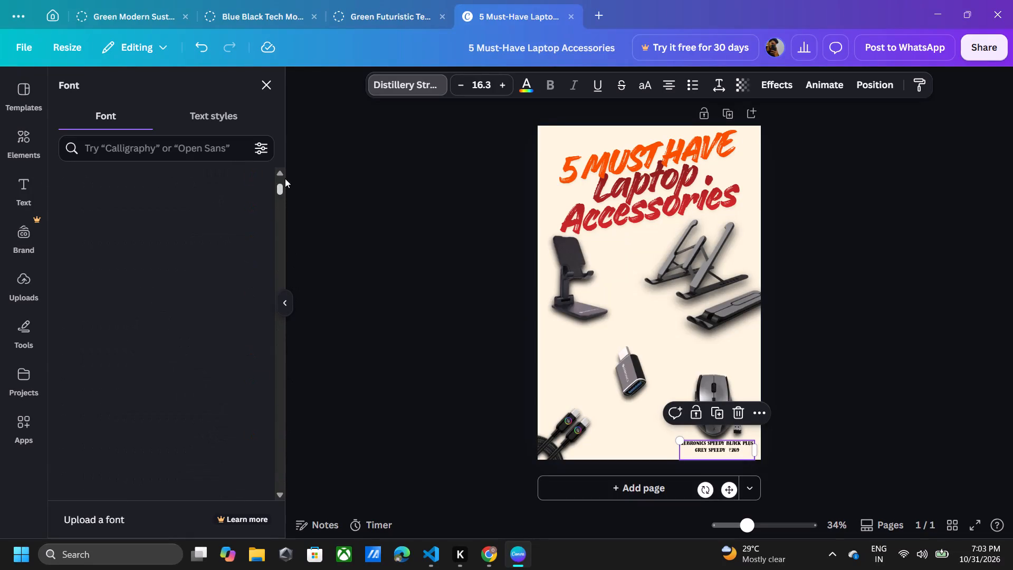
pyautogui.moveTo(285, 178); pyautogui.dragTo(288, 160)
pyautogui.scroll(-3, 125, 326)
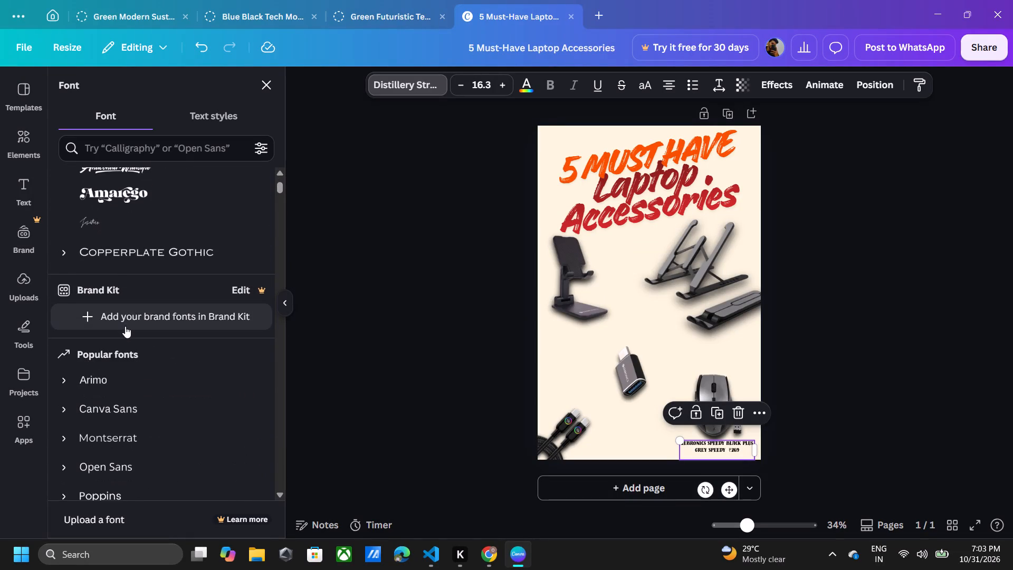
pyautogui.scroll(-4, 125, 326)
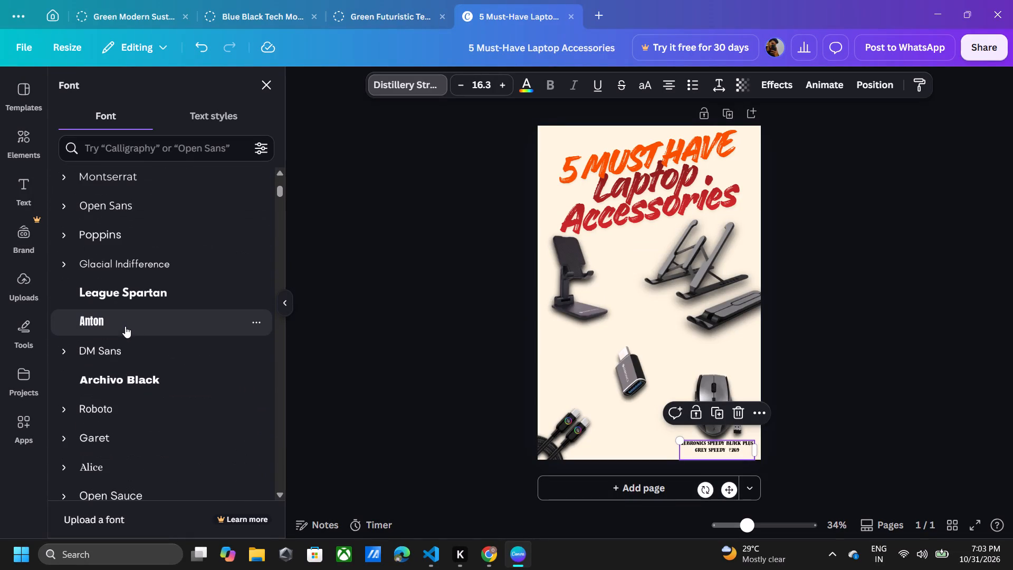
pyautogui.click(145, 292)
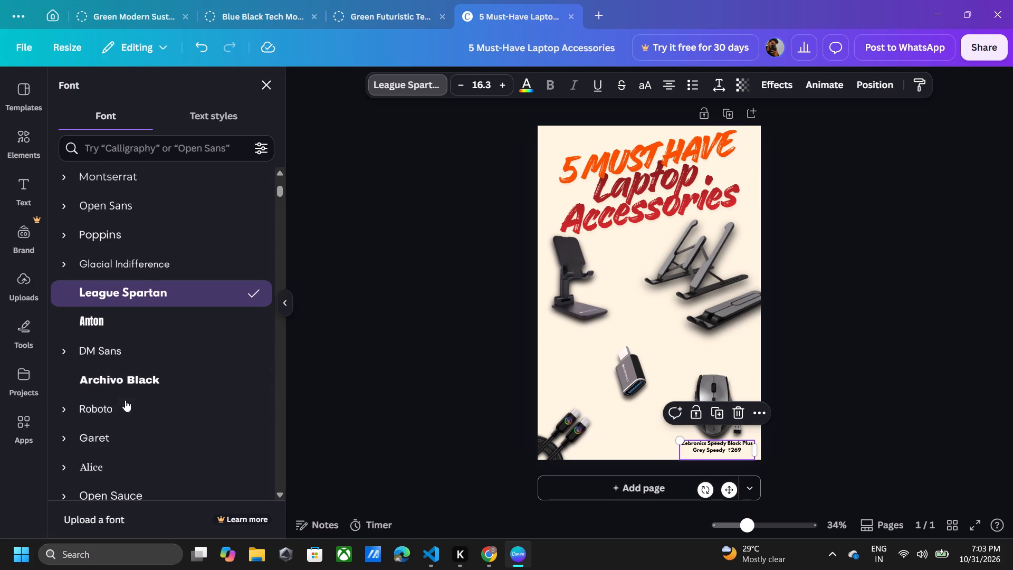
# Apply the Alice font in its Bold style to the mouse label.
pyautogui.click(96, 460)
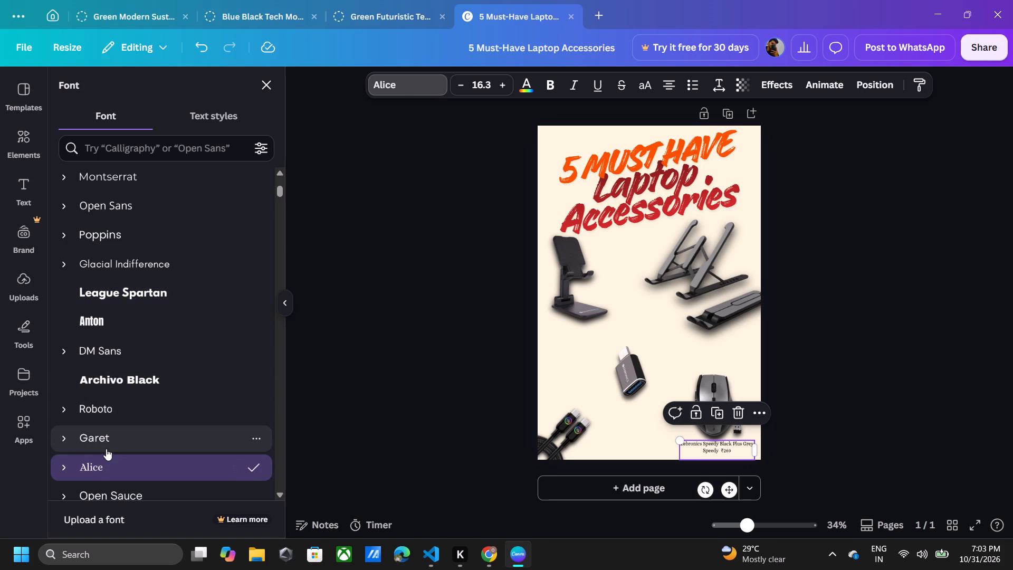
pyautogui.scroll(-1, 110, 447)
pyautogui.click(66, 397)
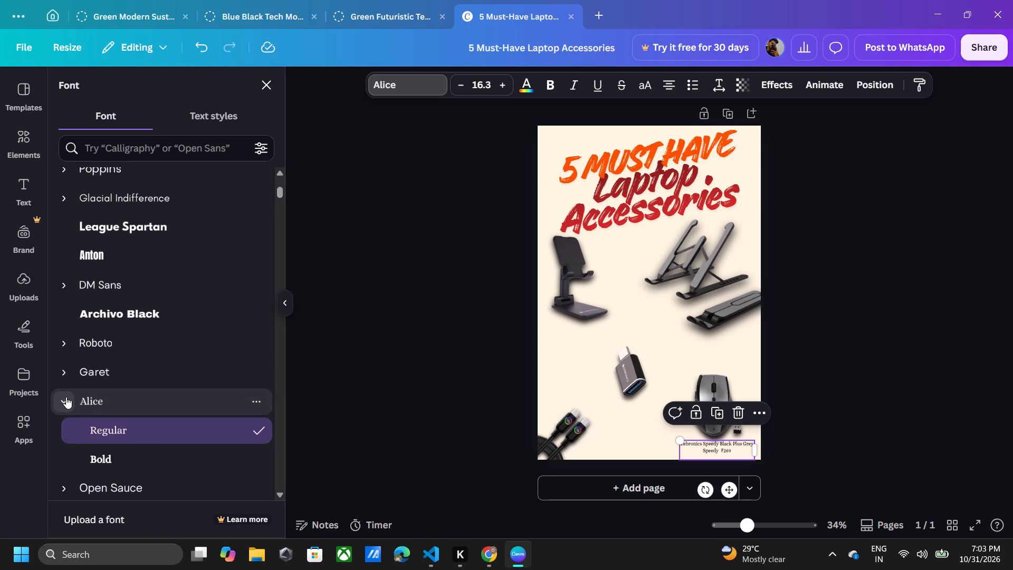
pyautogui.click(94, 452)
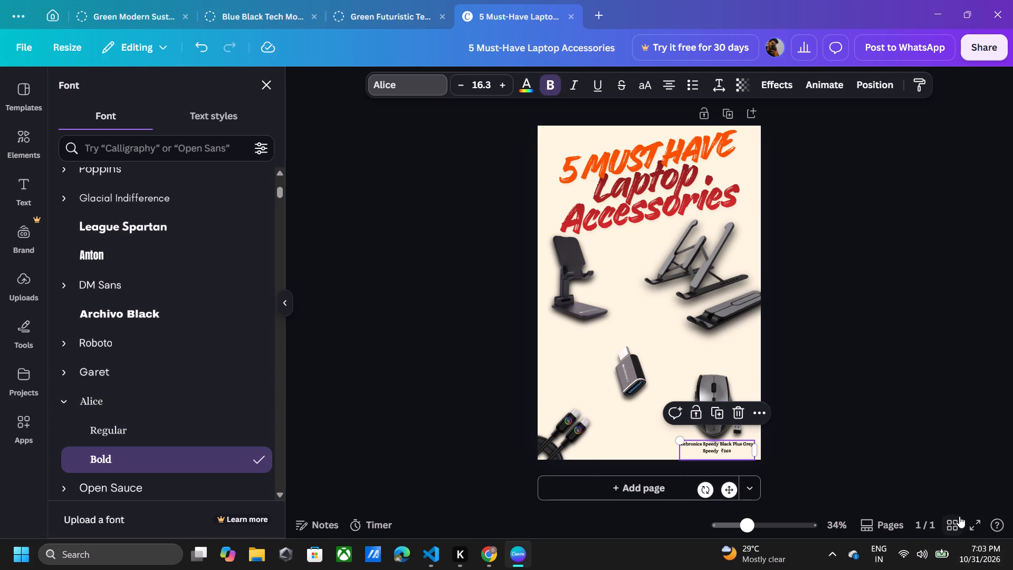
# Preview the poster in full screen, return to the editor and inspect the deselected mouse label up close.
pyautogui.click(973, 520)
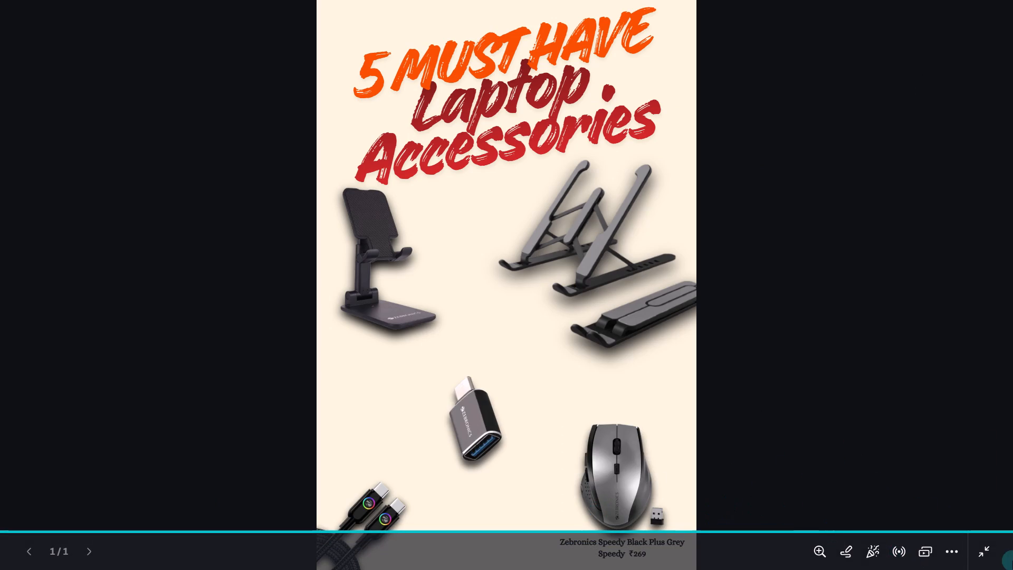
pyautogui.click(987, 553)
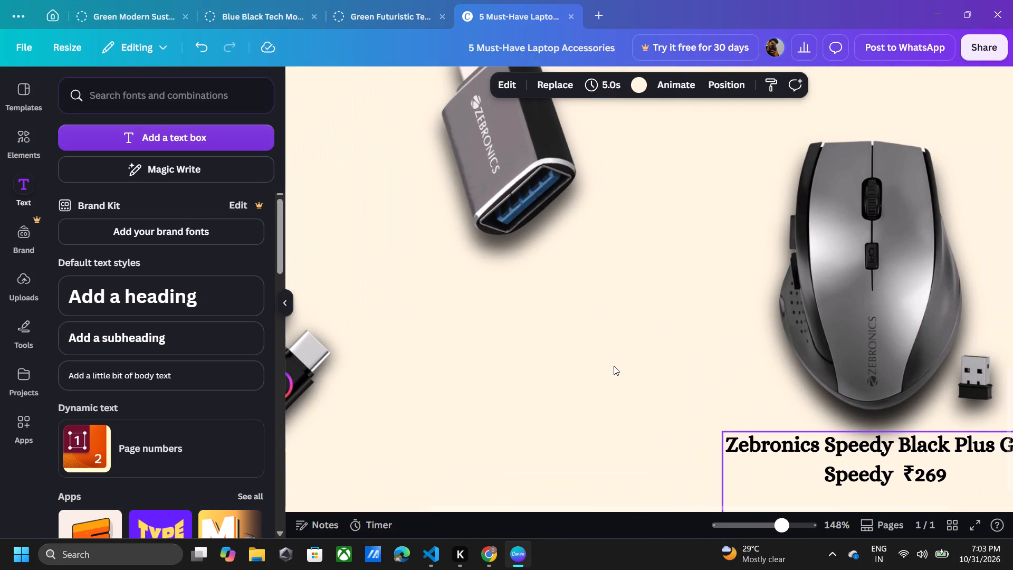
pyautogui.moveTo(614, 366); pyautogui.dragTo(636, 435)
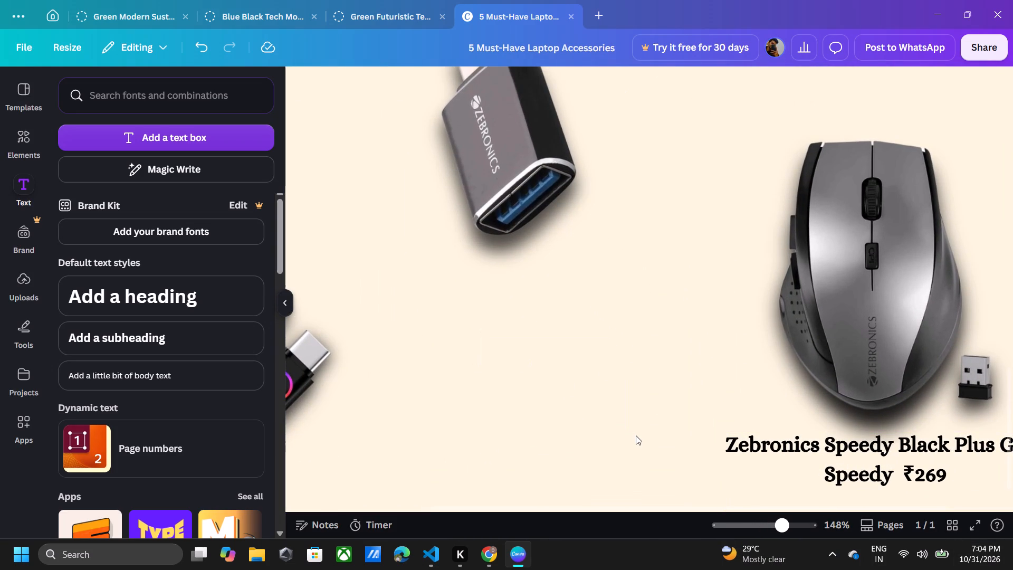
pyautogui.hscroll(-3, 636, 435)
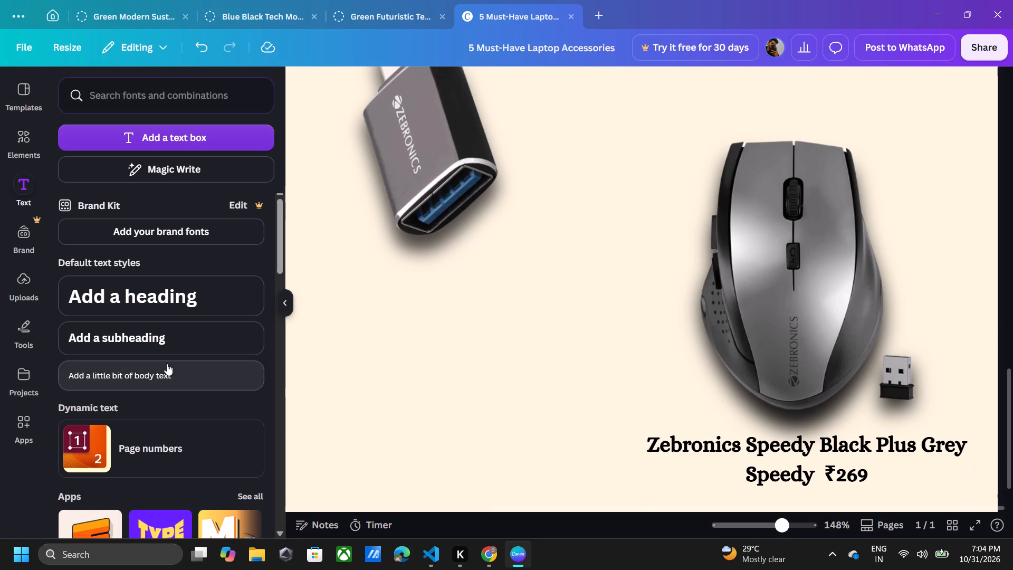
# Look through the recently used text styles and return to the main text options.
pyautogui.scroll(-5, 176, 392)
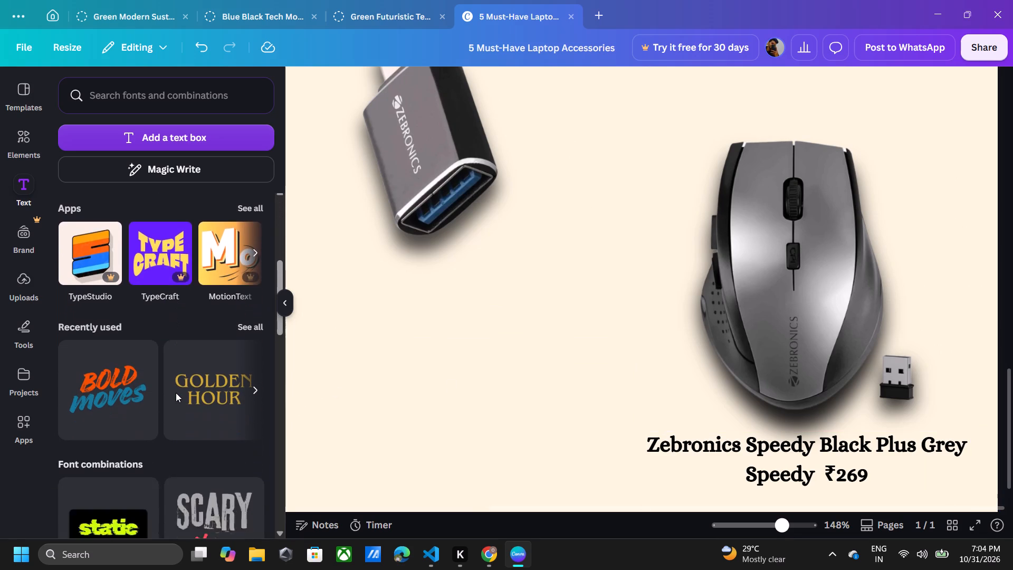
pyautogui.scroll(-1, 177, 392)
pyautogui.scroll(1, 178, 391)
pyautogui.click(255, 286)
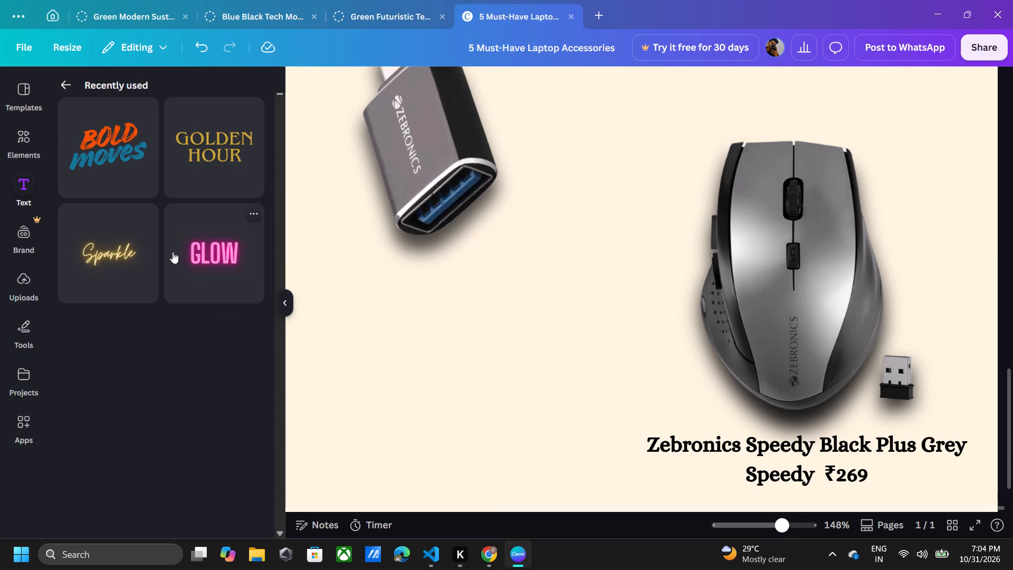
pyautogui.click(62, 84)
# Browse the font combinations for a text style that could suit the product labels.
pyautogui.scroll(-2, 140, 398)
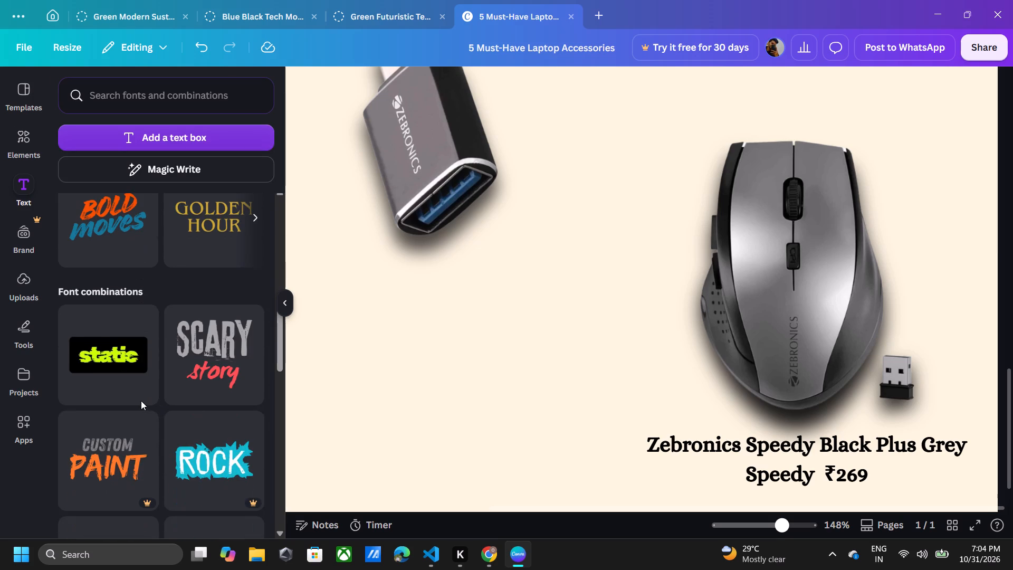
pyautogui.scroll(-5, 141, 401)
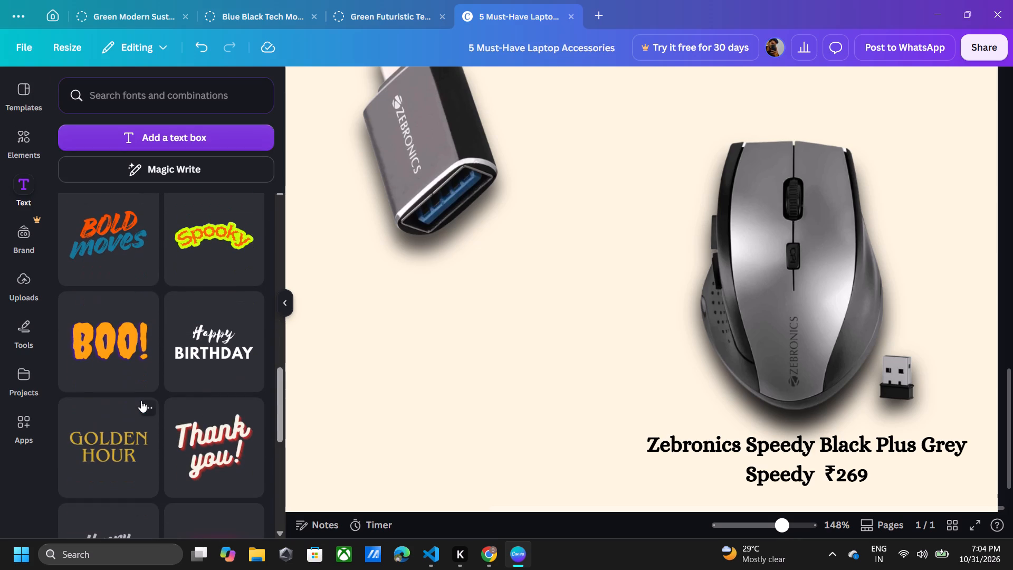
pyautogui.scroll(-3, 141, 401)
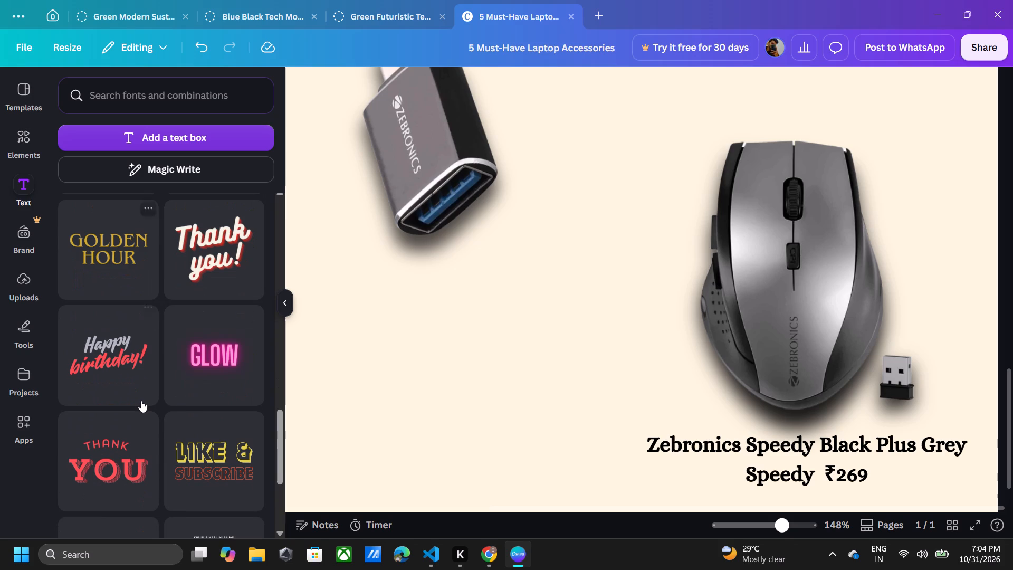
pyautogui.scroll(-3, 141, 401)
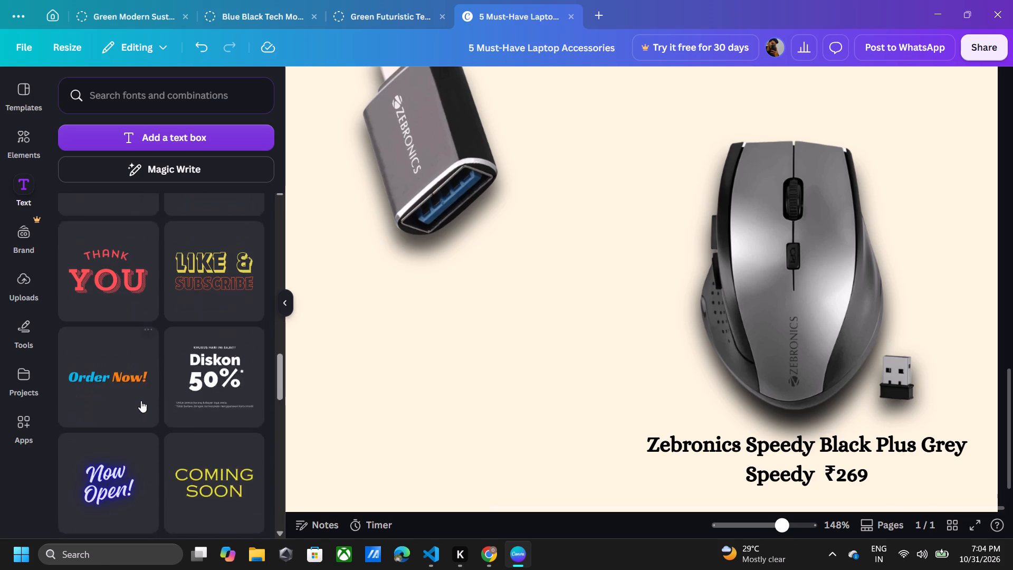
pyautogui.scroll(-2, 141, 401)
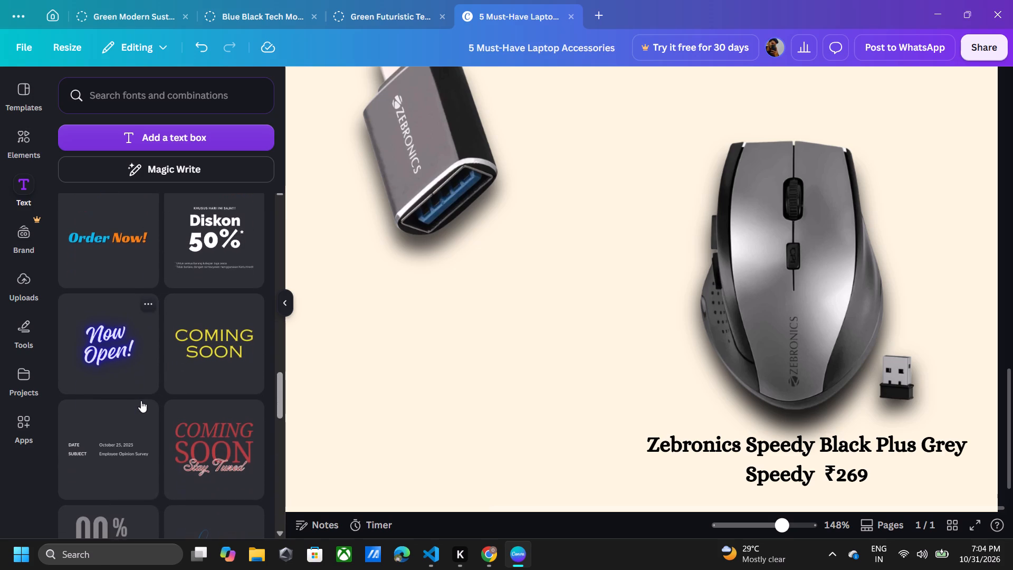
pyautogui.scroll(-2, 141, 401)
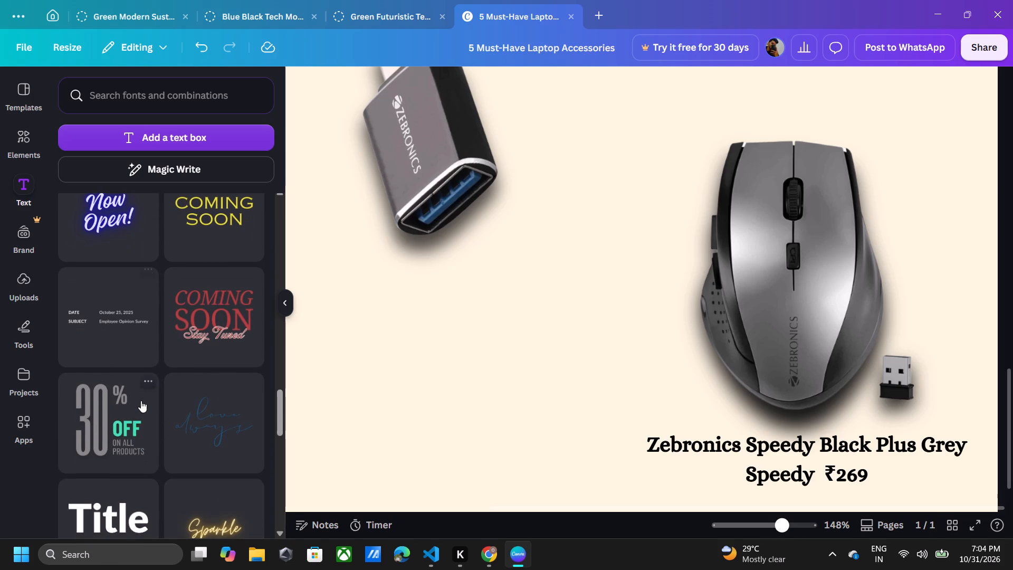
pyautogui.scroll(-5, 141, 401)
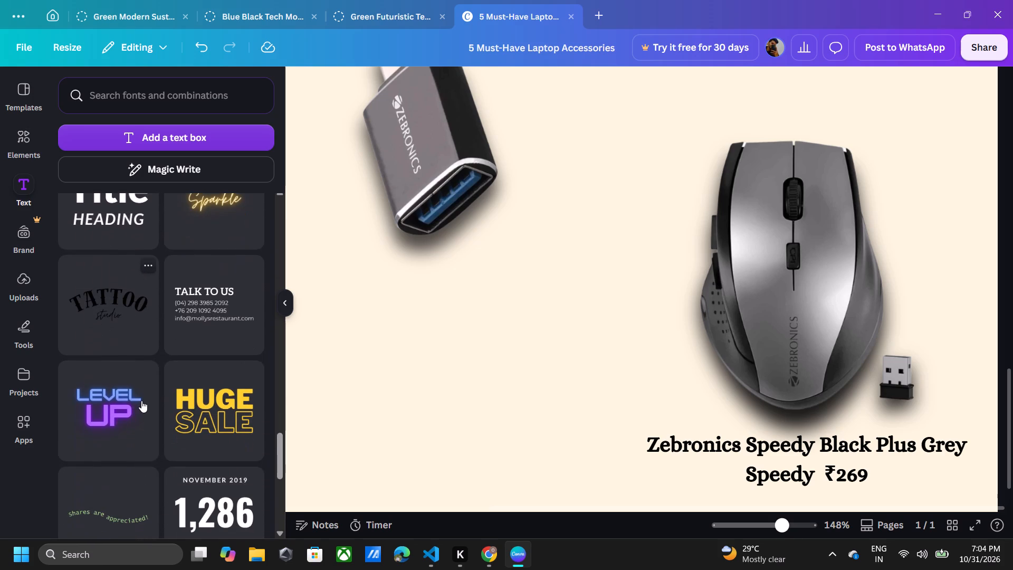
pyautogui.scroll(-2, 141, 401)
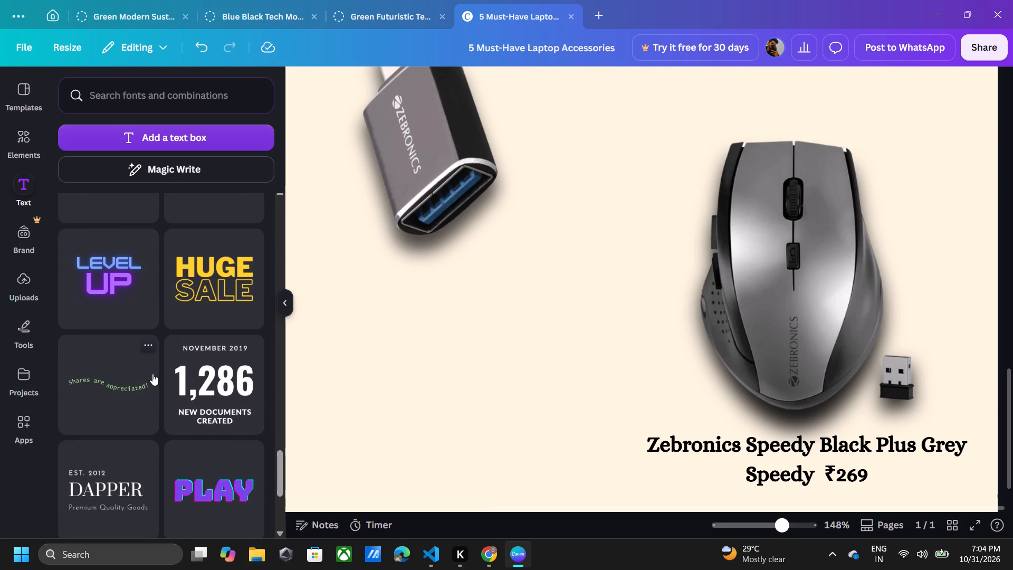
pyautogui.scroll(-3, 140, 399)
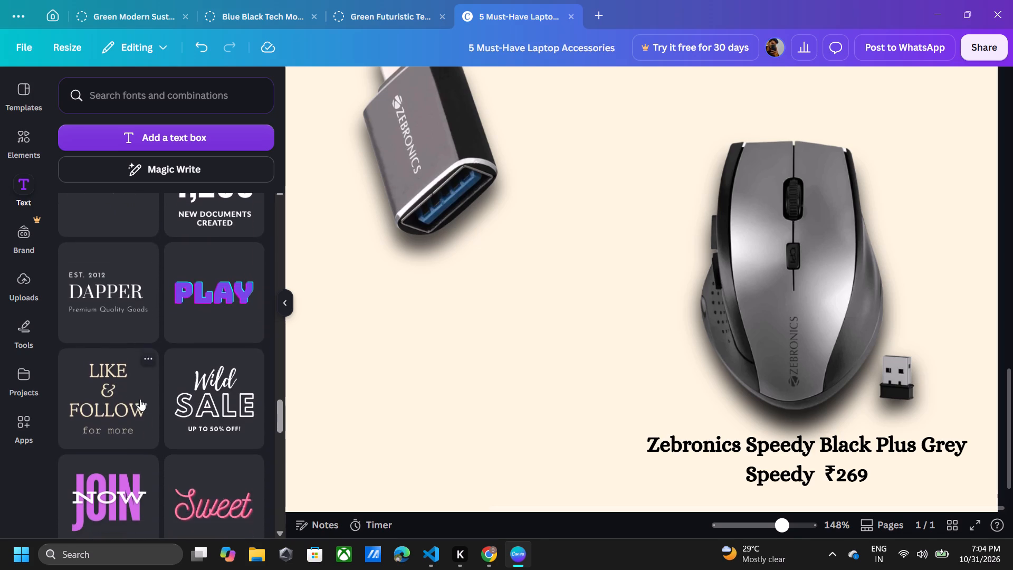
pyautogui.scroll(-3, 140, 399)
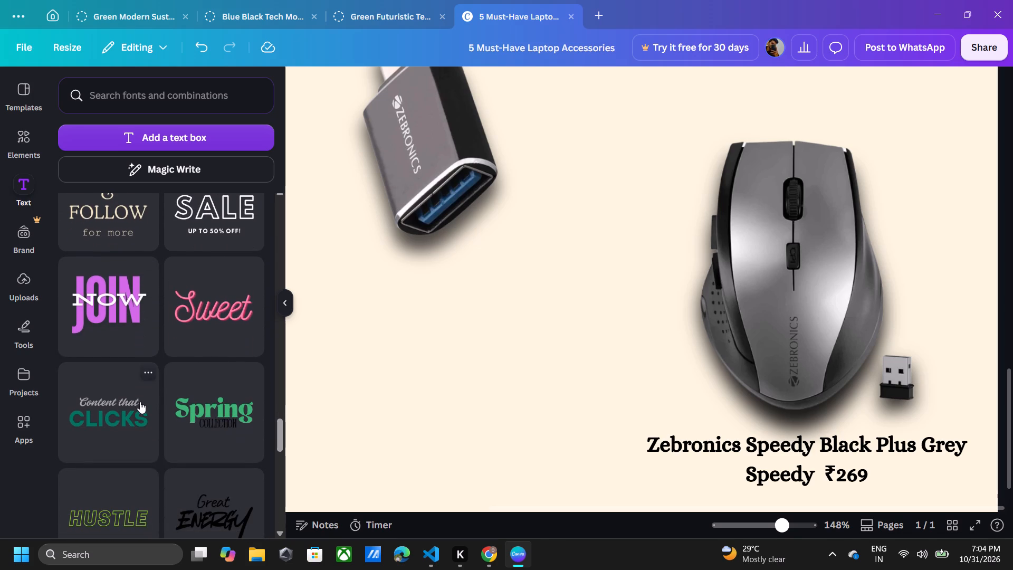
pyautogui.scroll(-2, 140, 402)
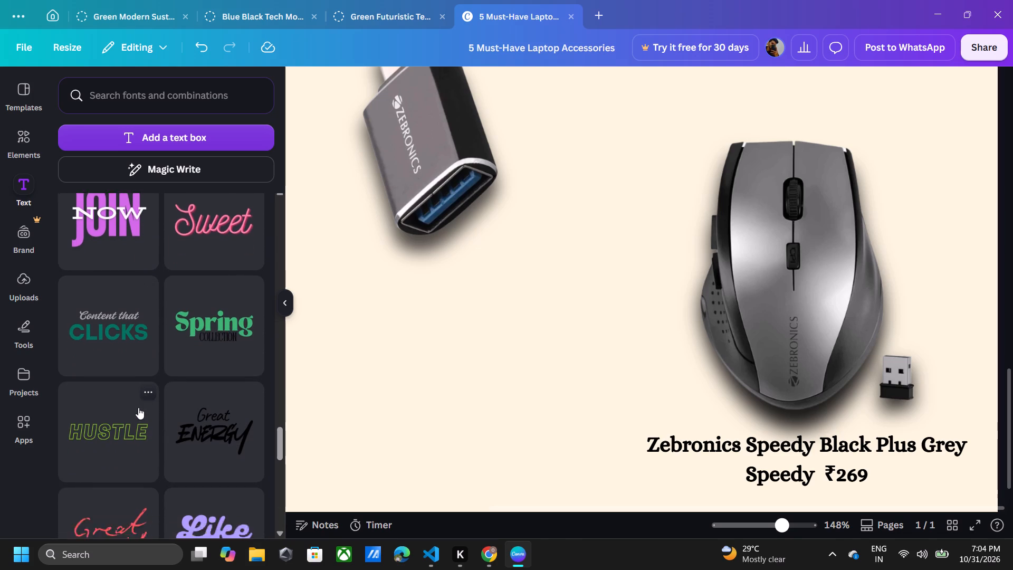
pyautogui.scroll(-7, 138, 407)
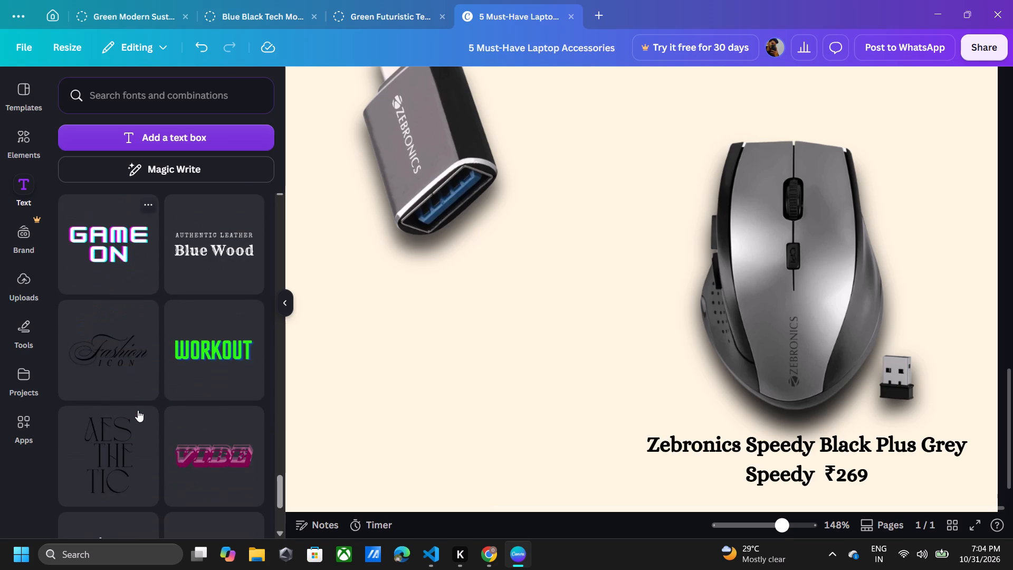
pyautogui.scroll(-3, 138, 411)
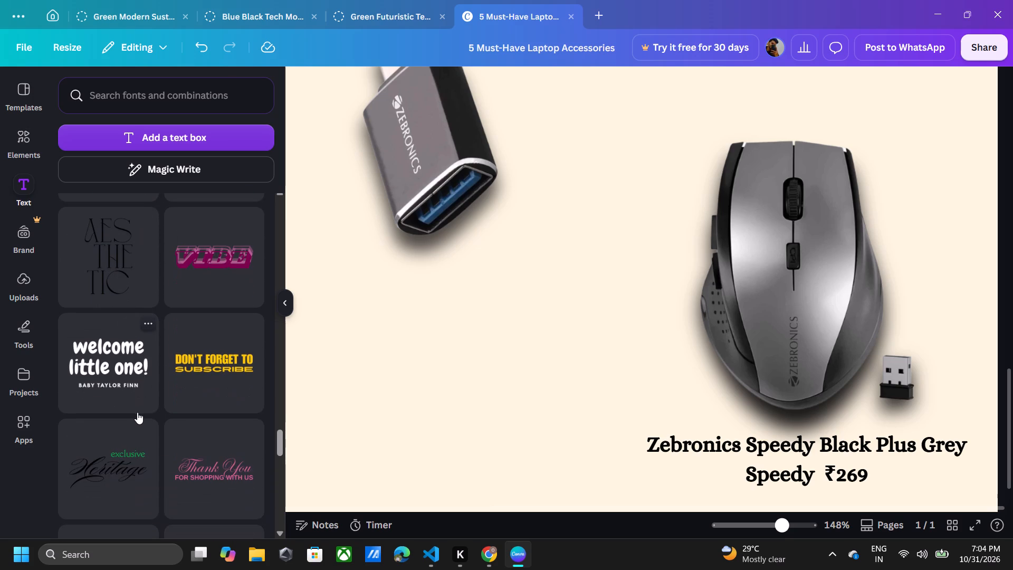
# Add the yellow "Don't Forget to Subscribe" font combination to the poster and check its placement against the mouse label.
pyautogui.click(187, 360)
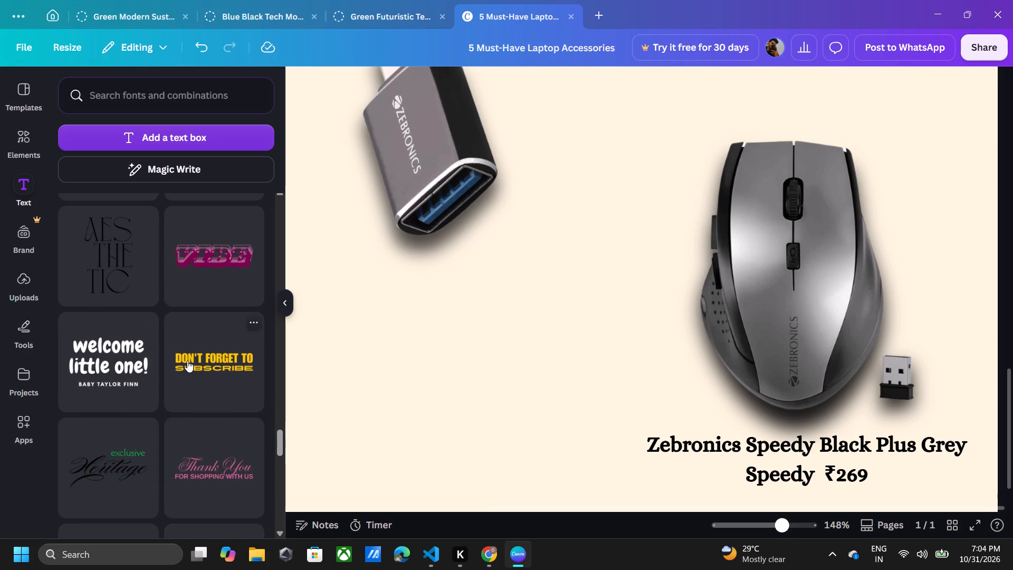
pyautogui.scroll(3, 308, 359)
pyautogui.scroll(2, 353, 376)
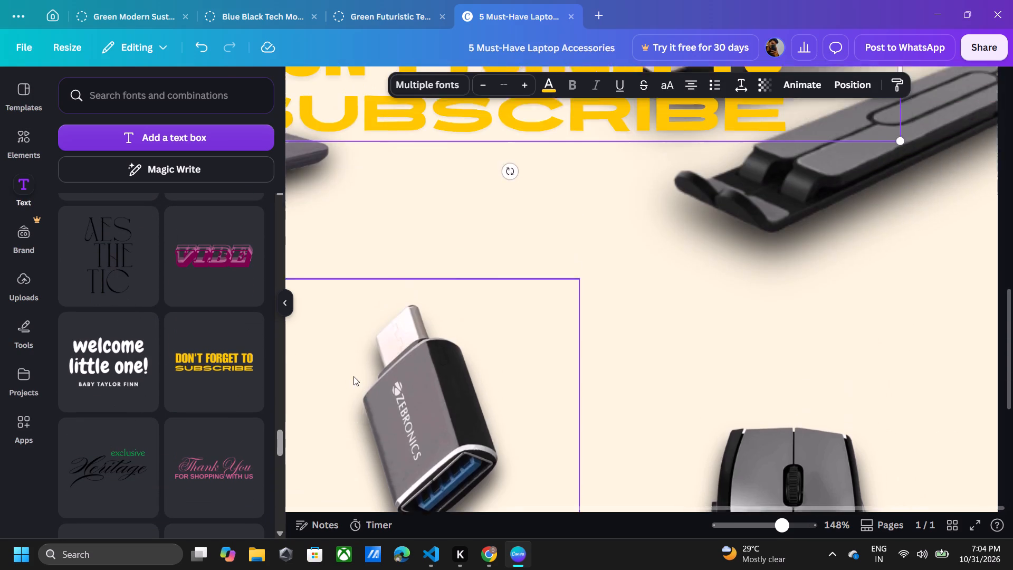
pyautogui.scroll(2, 353, 376)
pyautogui.scroll(-12, 407, 356)
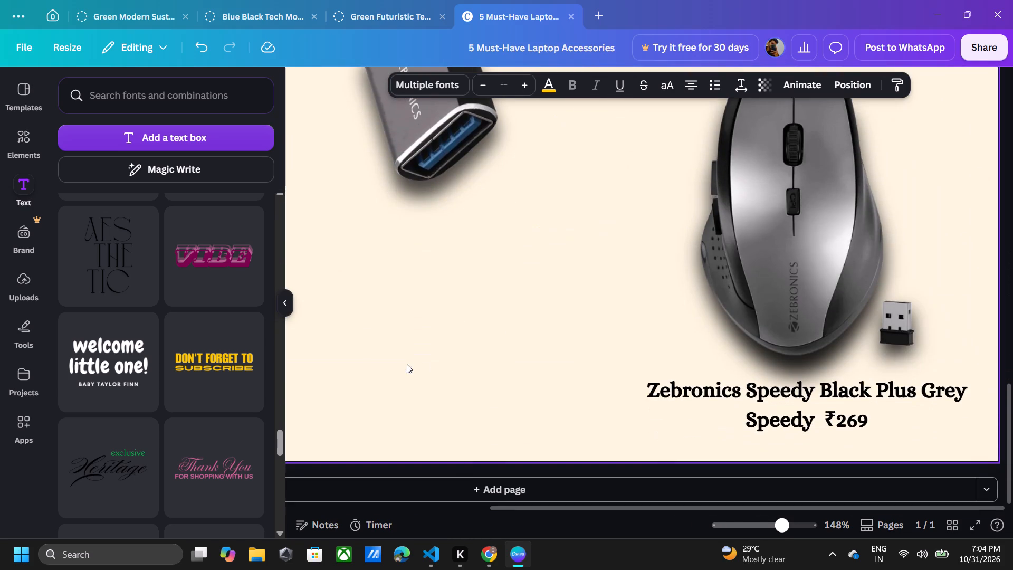
# Copy the full mouse label text and paste it over the "DON'T FORGET TO" line of the yellow text combination.
pyautogui.click(646, 387)
pyautogui.doubleClick(655, 387)
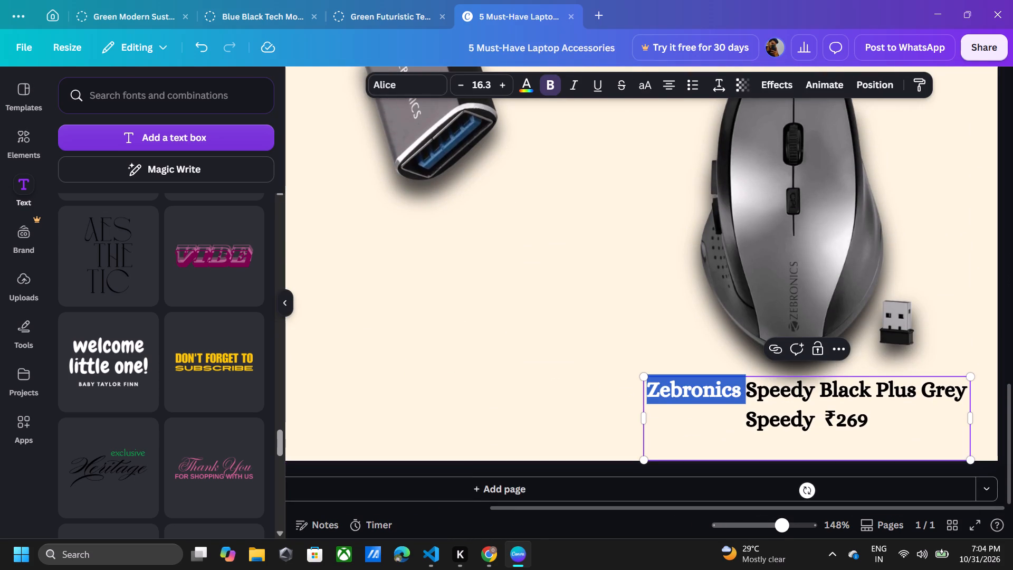
pyautogui.hotkey('ctrl', 'a')
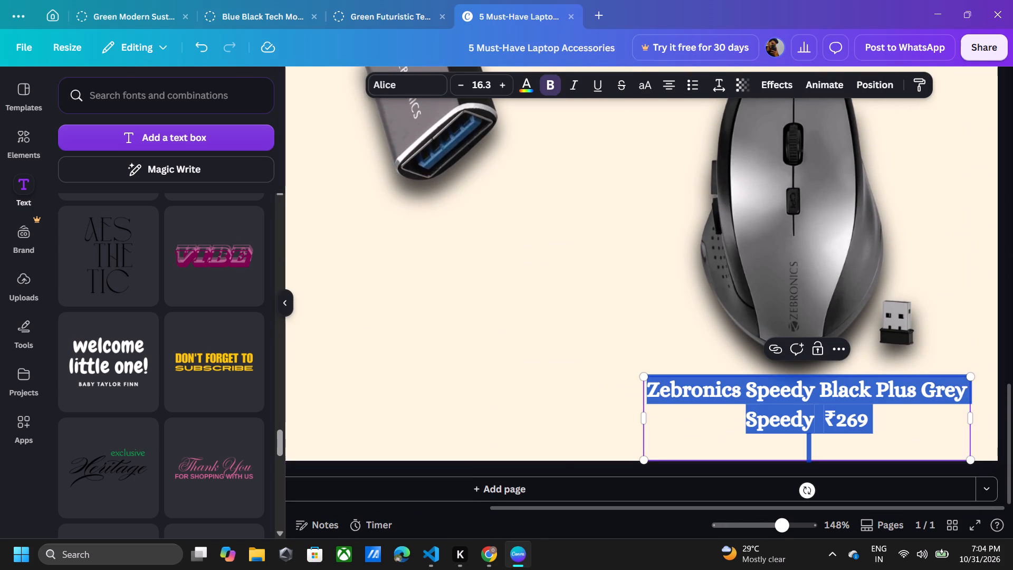
pyautogui.hotkey('ctrl', 'c')
pyautogui.scroll(9, 657, 396)
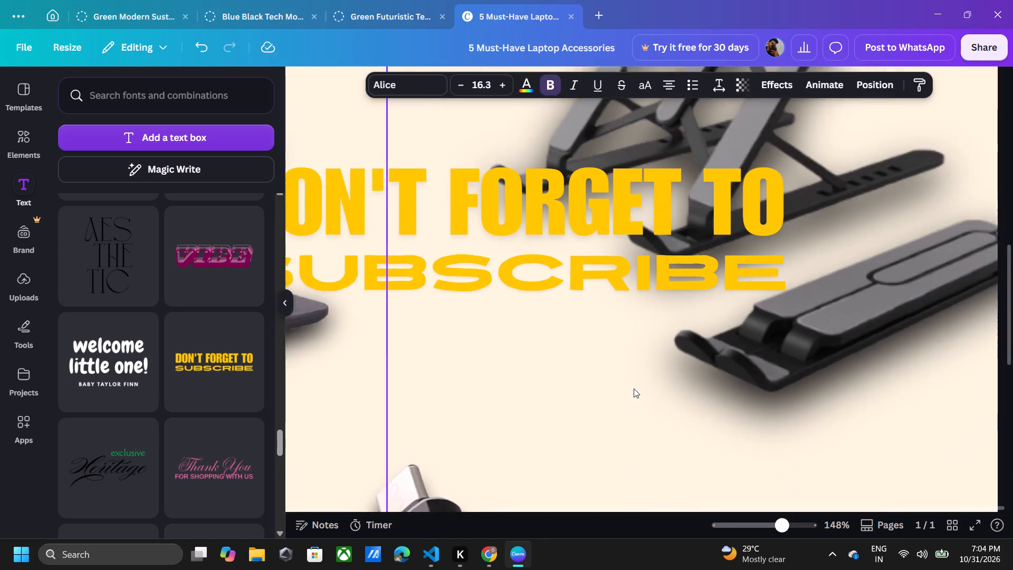
pyautogui.doubleClick(429, 299)
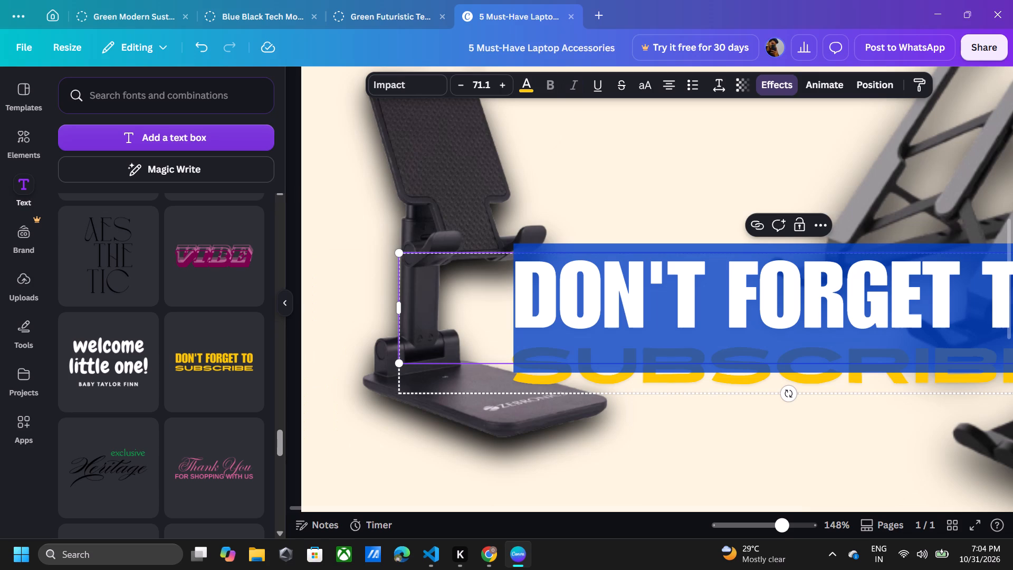
pyautogui.hotkey('ctrl', 'v')
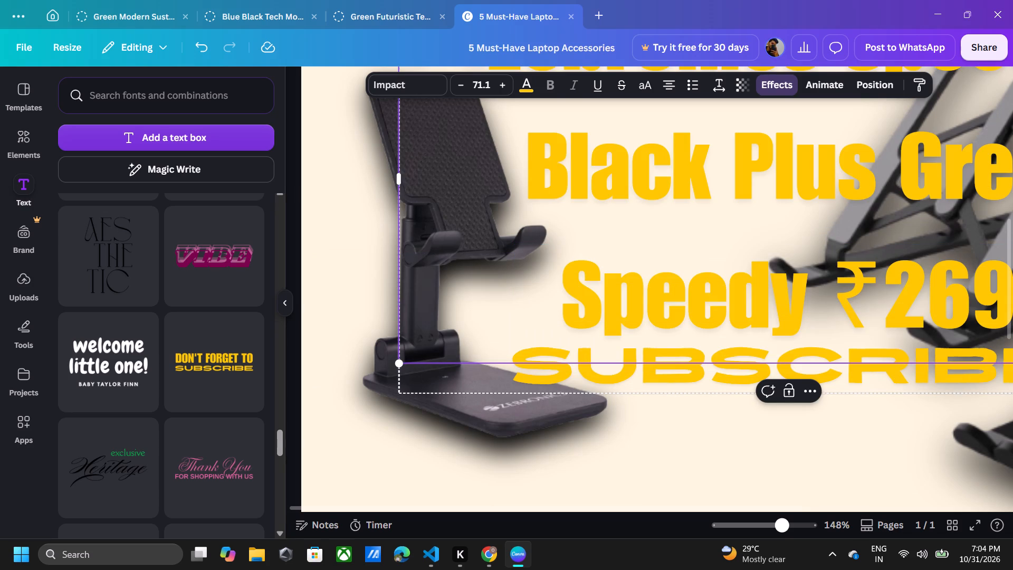
# Delete the word "SUBSCRIBE" from the second line of the yellow text combination.
pyautogui.click(579, 374)
pyautogui.click(527, 424)
pyautogui.click(666, 366)
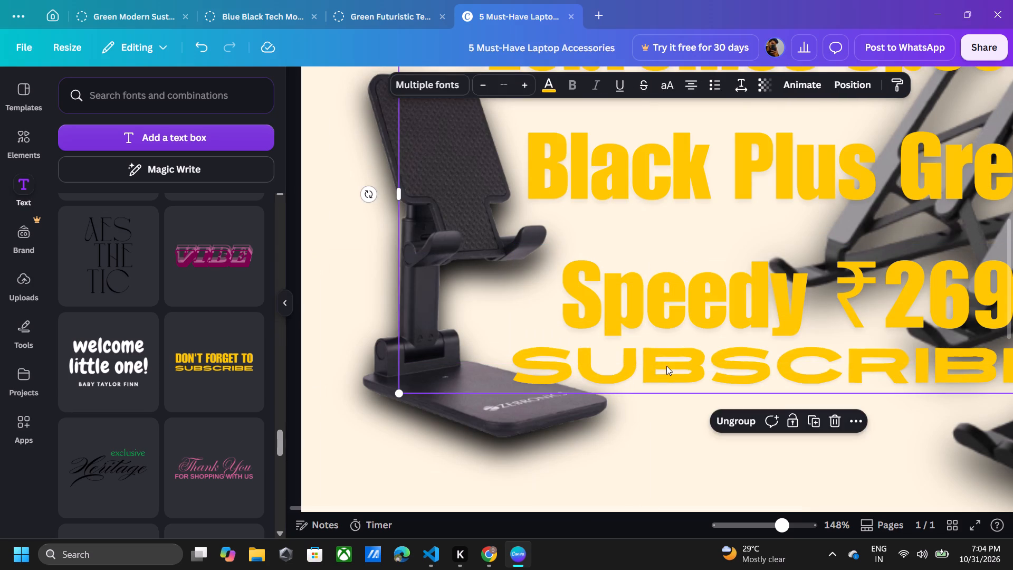
pyautogui.click(673, 373)
pyautogui.doubleClick(522, 365)
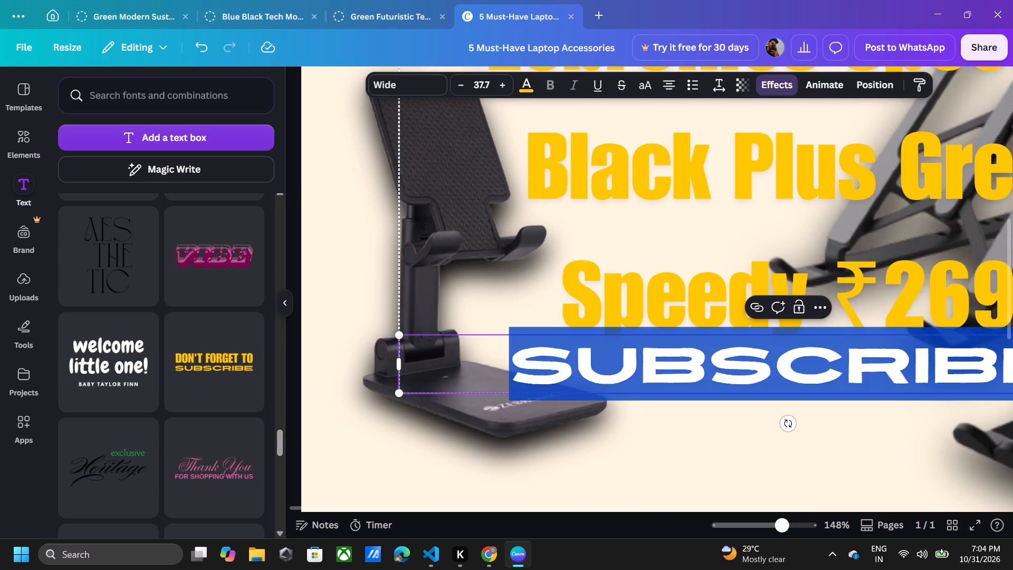
pyautogui.press('BackSpace')
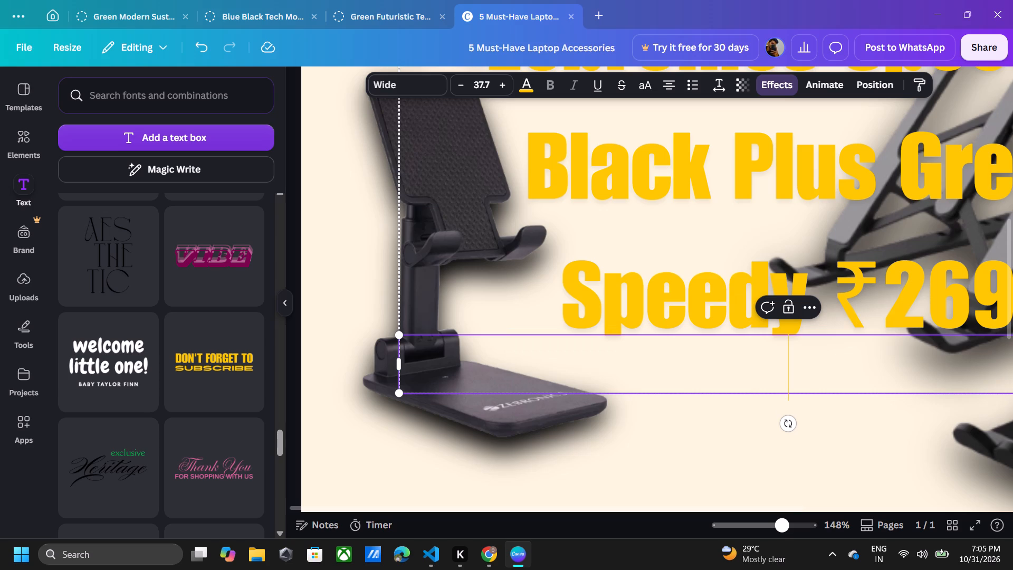
pyautogui.click(662, 462)
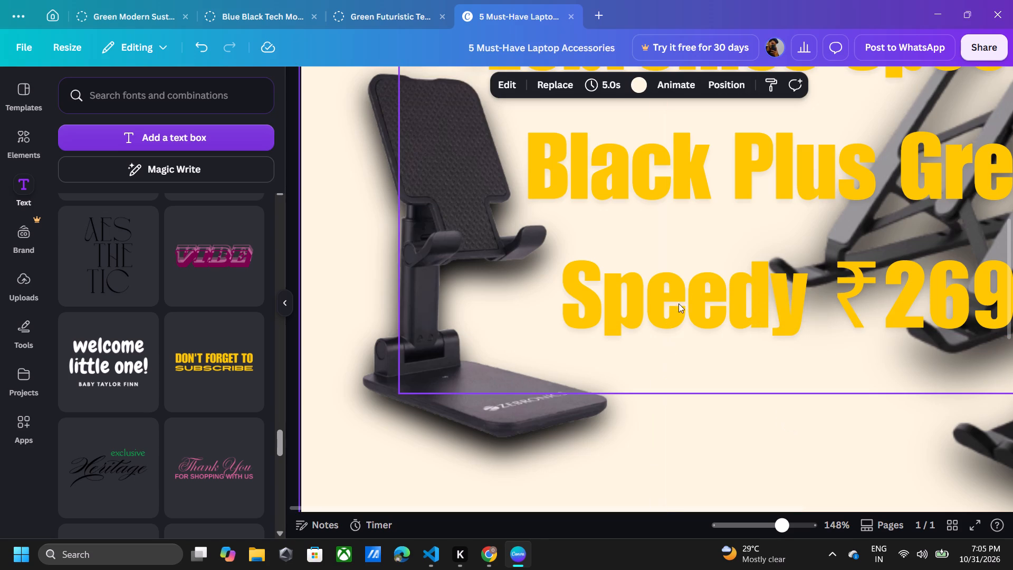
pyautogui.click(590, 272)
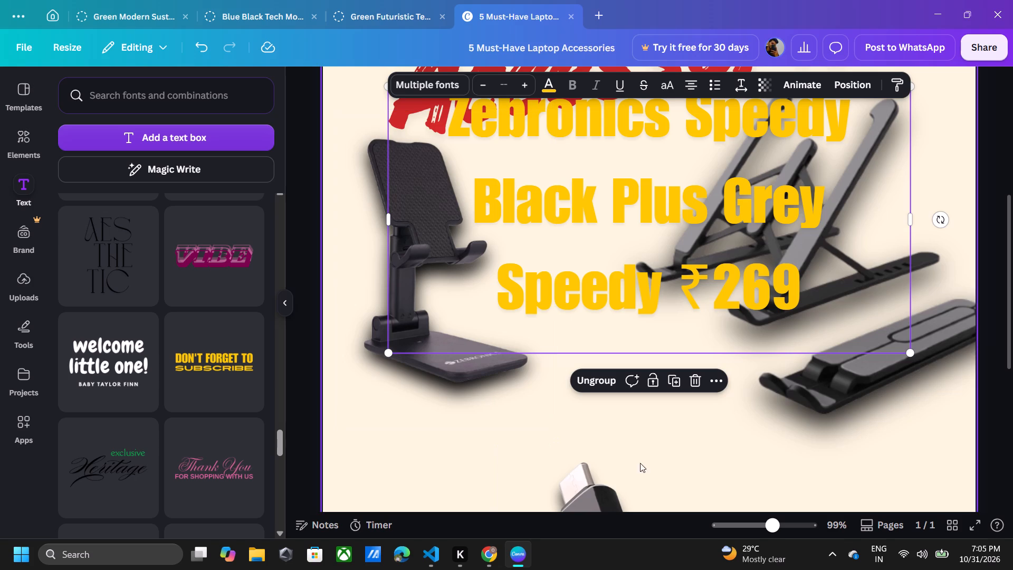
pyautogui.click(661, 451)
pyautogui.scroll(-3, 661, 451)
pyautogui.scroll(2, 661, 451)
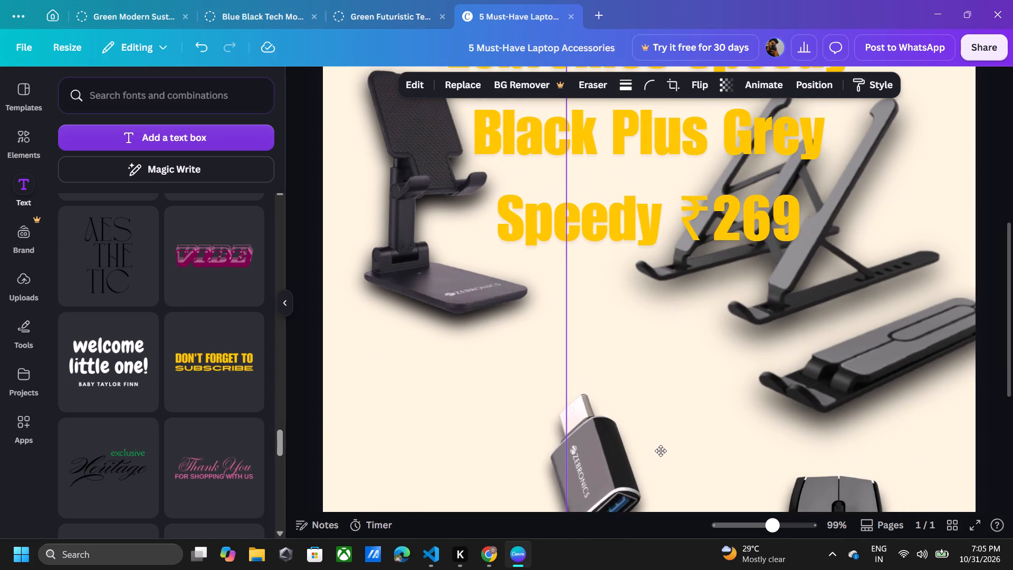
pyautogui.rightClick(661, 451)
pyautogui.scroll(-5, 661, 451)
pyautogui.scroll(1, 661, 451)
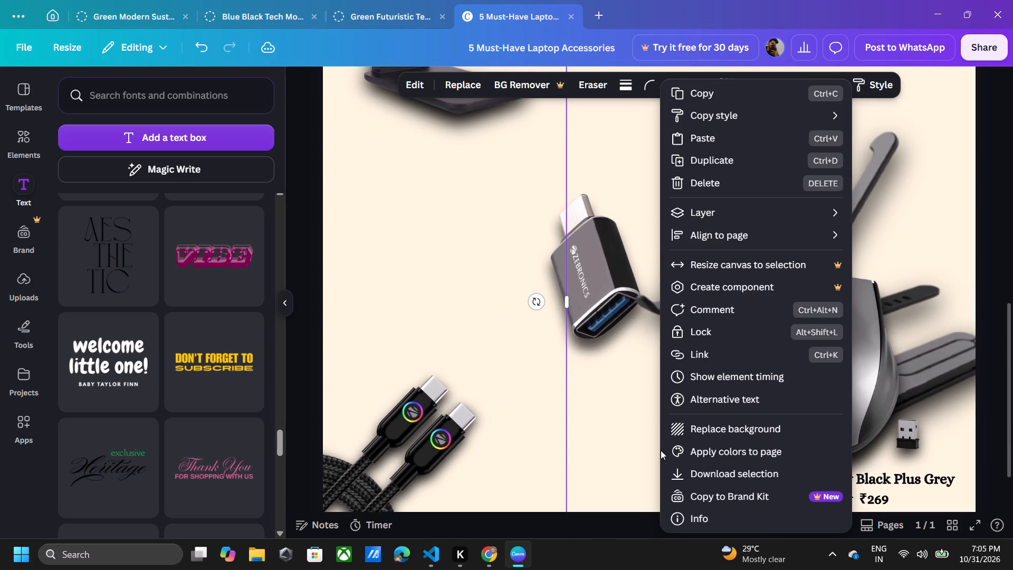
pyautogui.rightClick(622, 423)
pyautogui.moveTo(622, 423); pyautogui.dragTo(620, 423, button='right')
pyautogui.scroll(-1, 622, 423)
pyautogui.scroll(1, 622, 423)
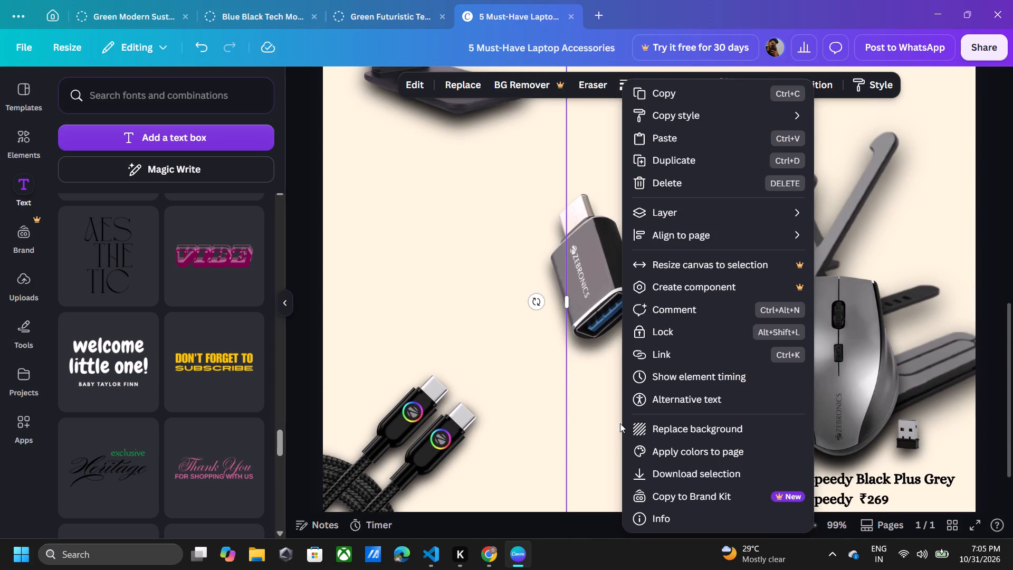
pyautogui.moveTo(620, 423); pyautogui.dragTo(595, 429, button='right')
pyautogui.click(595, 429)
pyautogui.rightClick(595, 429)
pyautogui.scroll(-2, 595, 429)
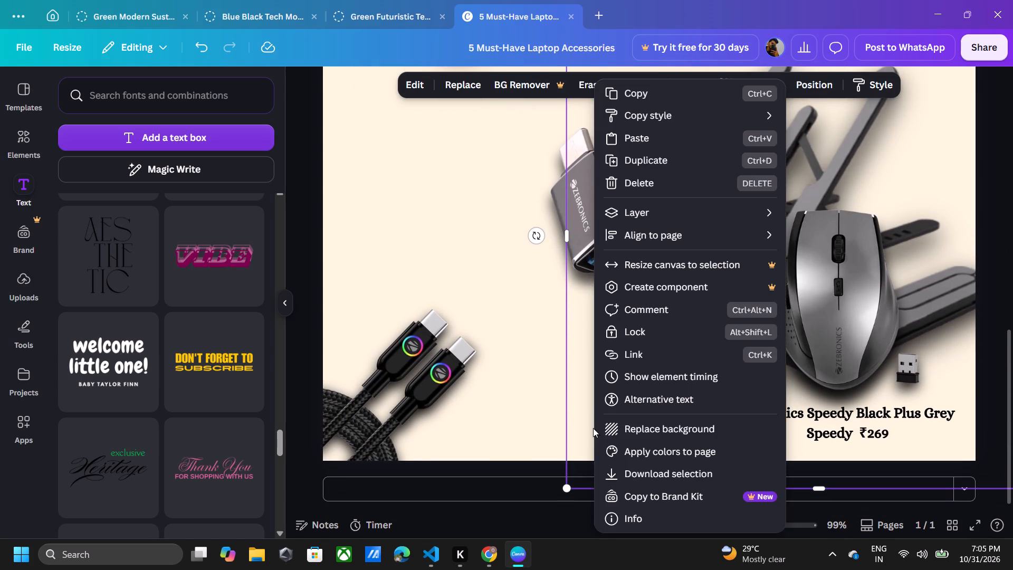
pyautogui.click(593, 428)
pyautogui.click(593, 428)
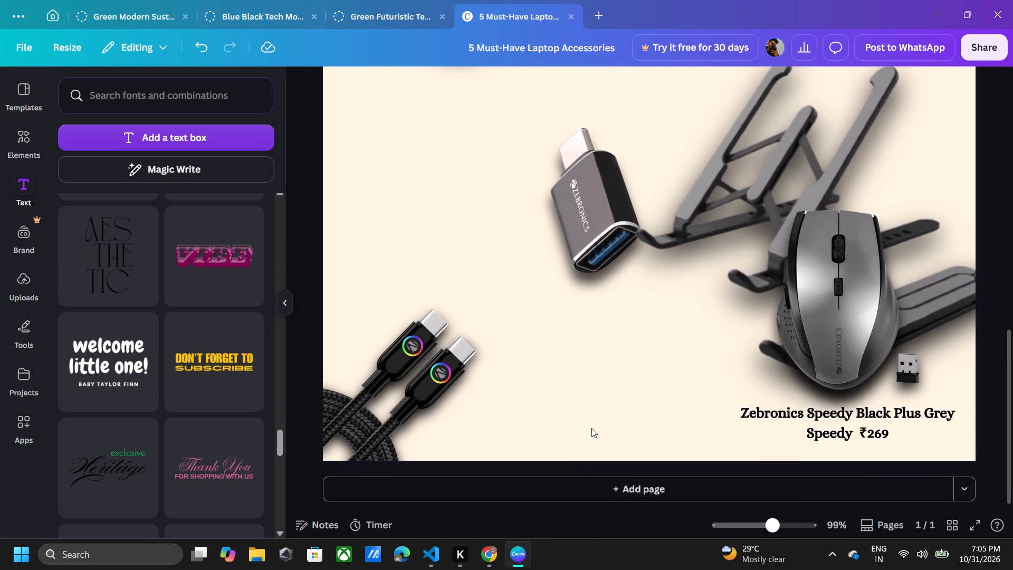
# Move the yellow "Zebronics Speedy Black Plus Grey Speedy ₹269" text down the poster and scale it down.
pyautogui.scroll(4, 591, 428)
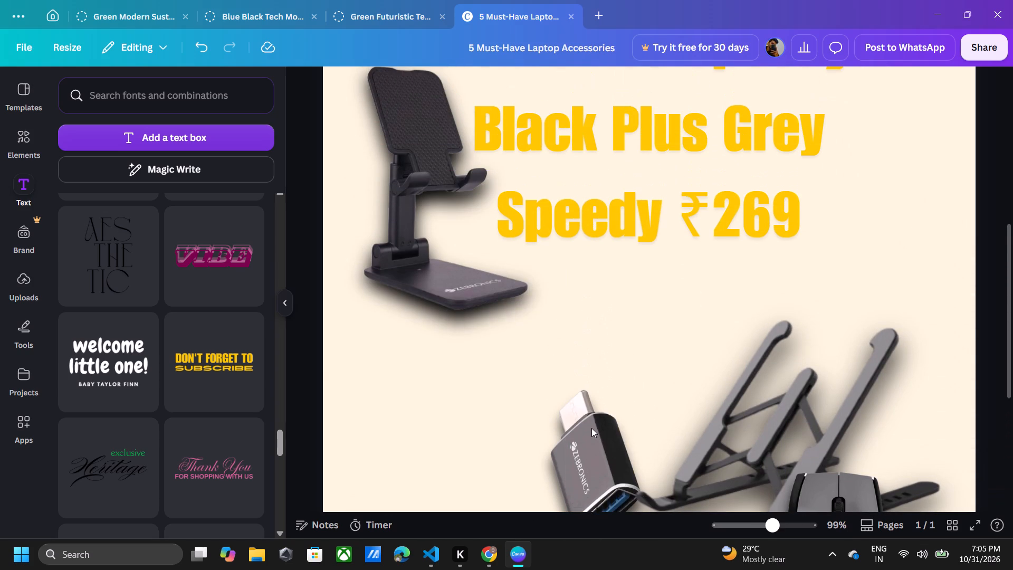
pyautogui.moveTo(591, 428); pyautogui.dragTo(607, 431)
pyautogui.click(607, 431)
pyautogui.moveTo(607, 440); pyautogui.dragTo(608, 458)
pyautogui.moveTo(606, 442); pyautogui.dragTo(608, 458)
pyautogui.moveTo(604, 475); pyautogui.dragTo(620, 521)
pyautogui.moveTo(605, 483); pyautogui.dragTo(621, 521)
pyautogui.moveTo(620, 218); pyautogui.dragTo(620, 222)
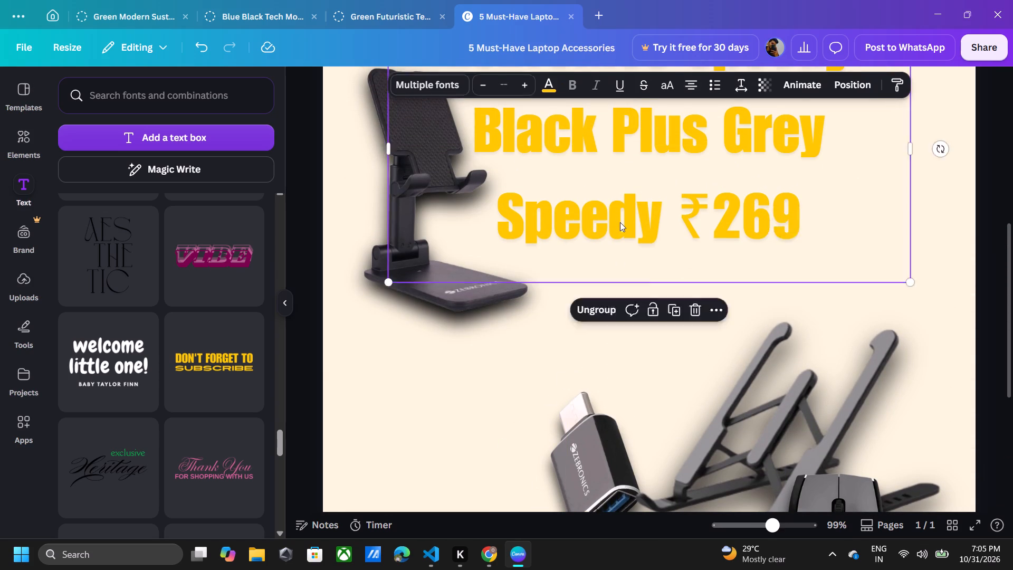
pyautogui.moveTo(620, 222); pyautogui.dragTo(622, 385)
pyautogui.moveTo(393, 449); pyautogui.dragTo(535, 413)
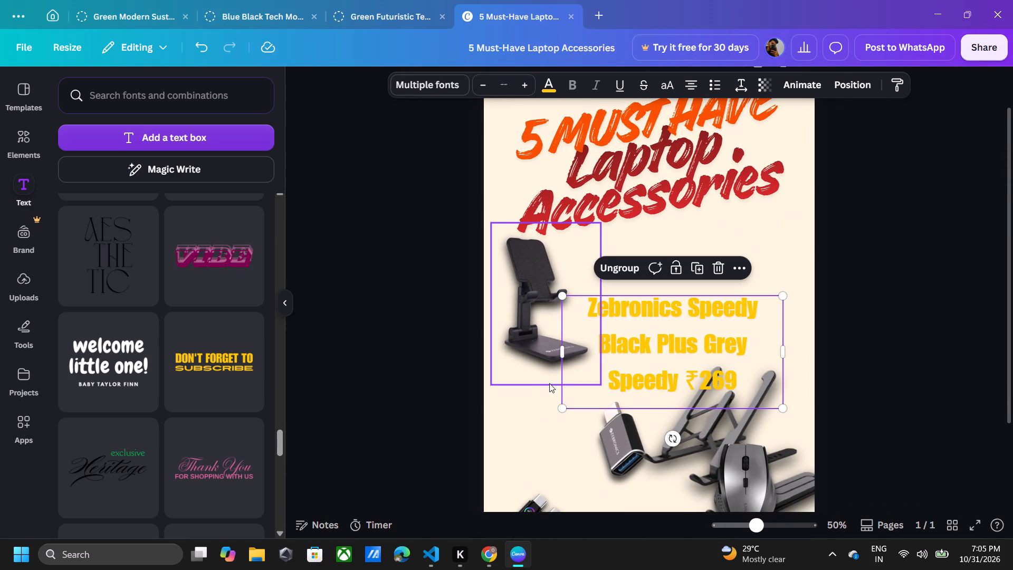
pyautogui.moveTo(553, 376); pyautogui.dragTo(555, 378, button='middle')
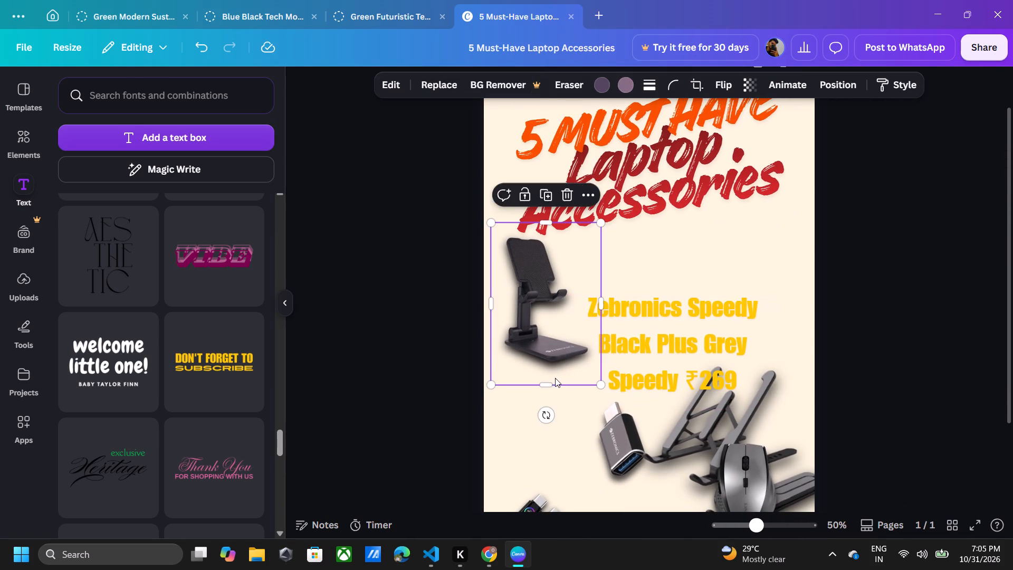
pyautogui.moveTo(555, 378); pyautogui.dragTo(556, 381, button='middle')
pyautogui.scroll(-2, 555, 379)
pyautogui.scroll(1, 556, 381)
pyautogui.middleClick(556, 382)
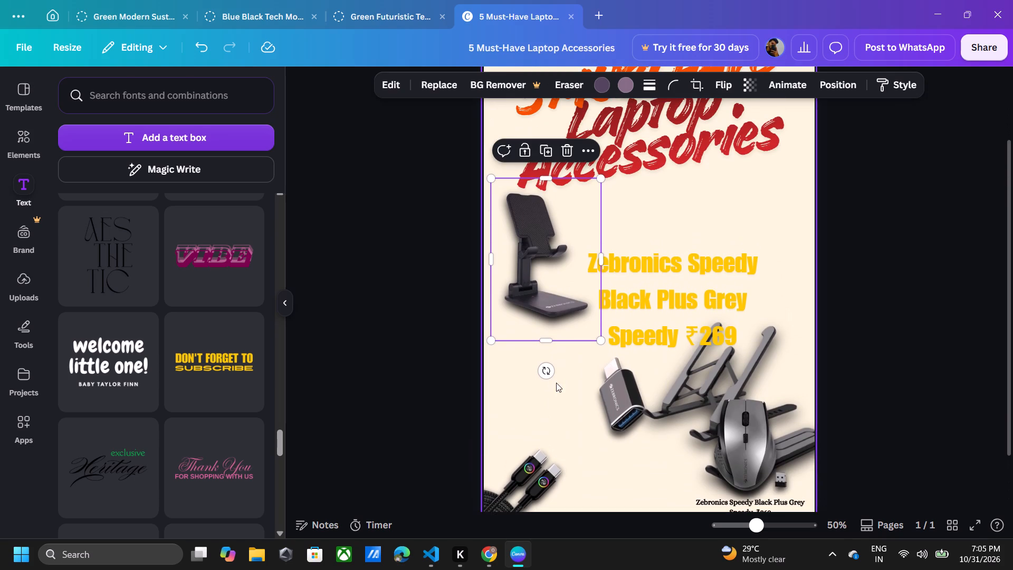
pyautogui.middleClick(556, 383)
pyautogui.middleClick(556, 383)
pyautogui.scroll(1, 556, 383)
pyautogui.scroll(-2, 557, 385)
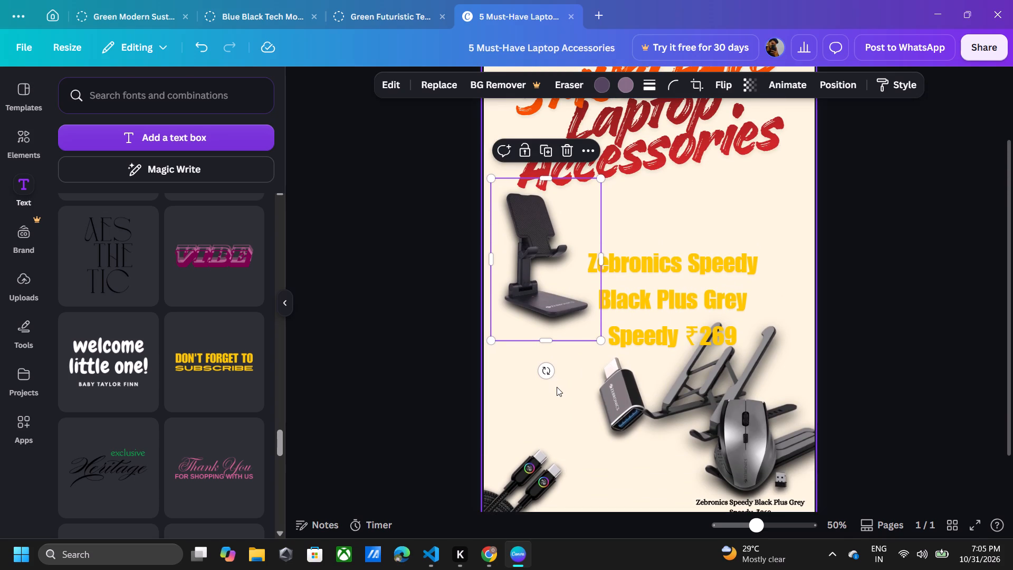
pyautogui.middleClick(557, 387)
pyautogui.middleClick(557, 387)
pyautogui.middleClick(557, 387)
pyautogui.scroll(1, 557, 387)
# Move the yellow label further down toward the mouse and scale it down again.
pyautogui.moveTo(645, 374); pyautogui.dragTo(647, 411)
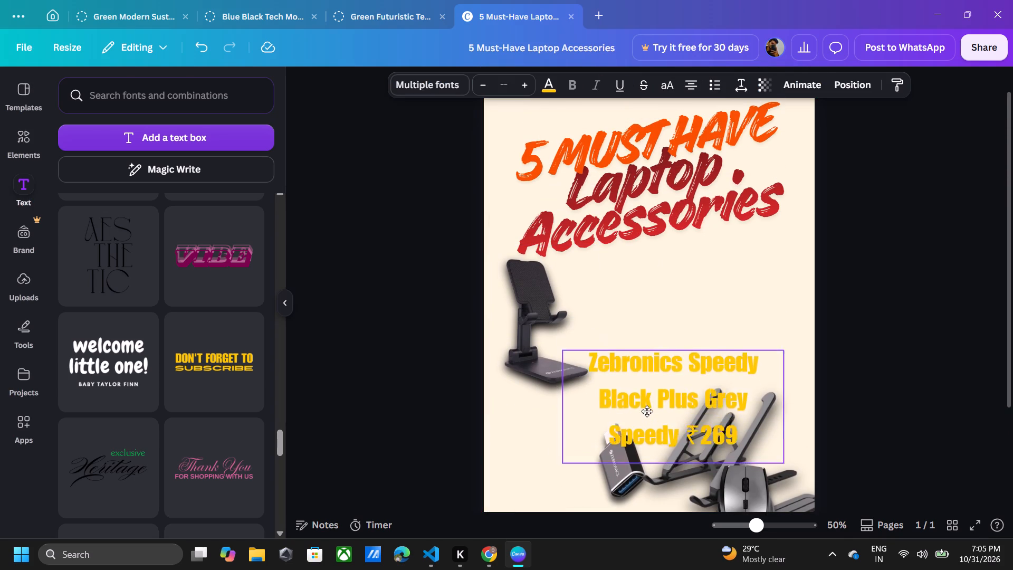
pyautogui.moveTo(647, 411); pyautogui.dragTo(651, 432)
pyautogui.scroll(-1, 651, 427)
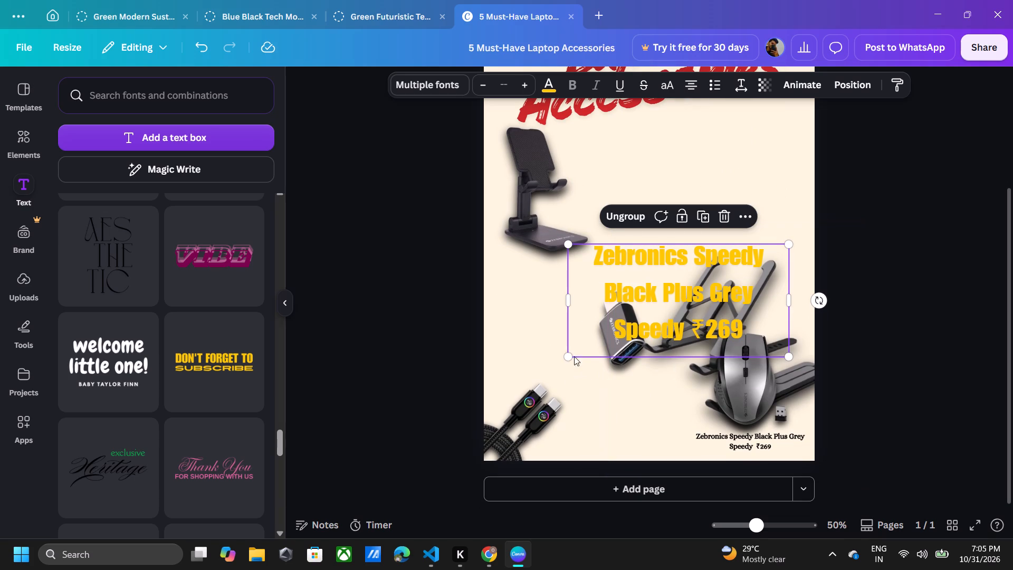
pyautogui.moveTo(566, 357); pyautogui.dragTo(633, 329)
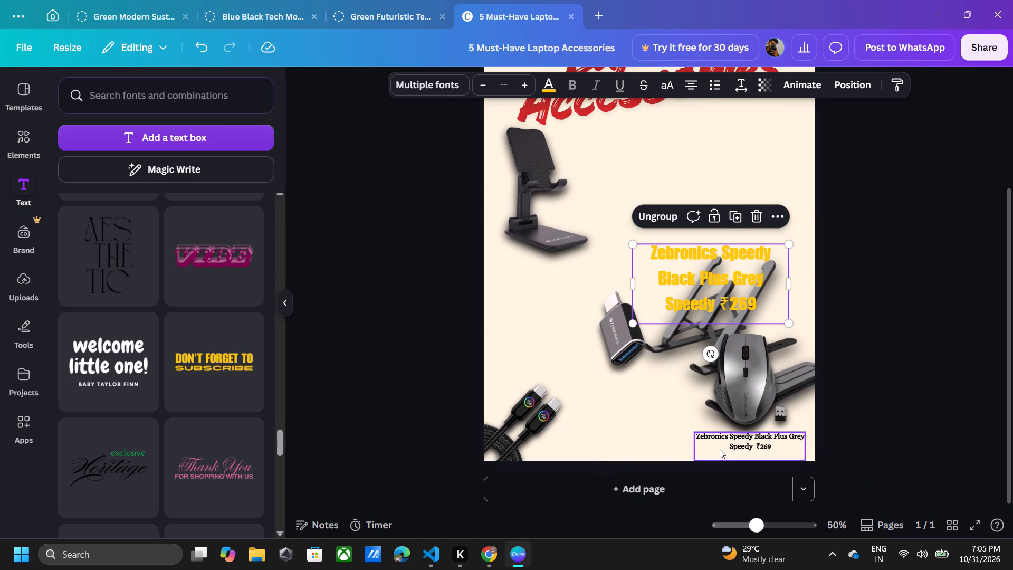
# Delete the old black mouse label beneath the mouse image.
pyautogui.click(720, 449)
pyautogui.press('BackSpace')
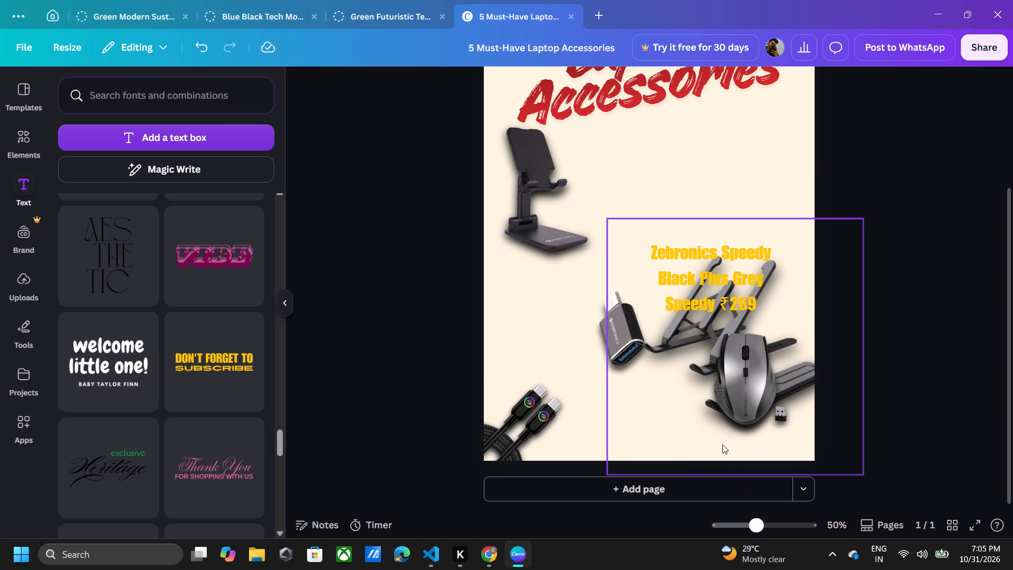
# Shrink the yellow label, widen its box so the text wraps onto two lines, and place it directly beneath the mouse.
pyautogui.click(706, 304)
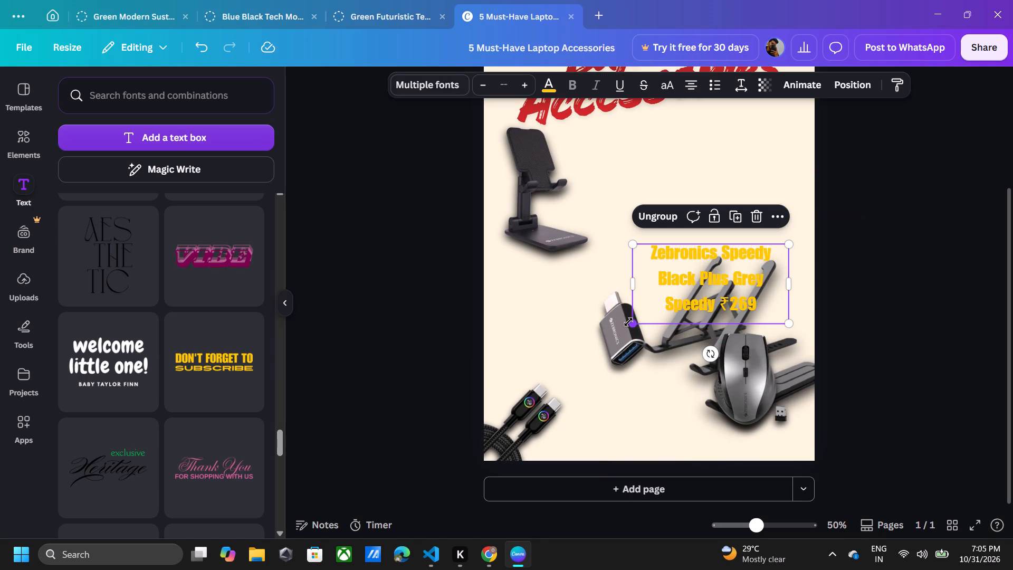
pyautogui.moveTo(630, 322); pyautogui.dragTo(694, 289)
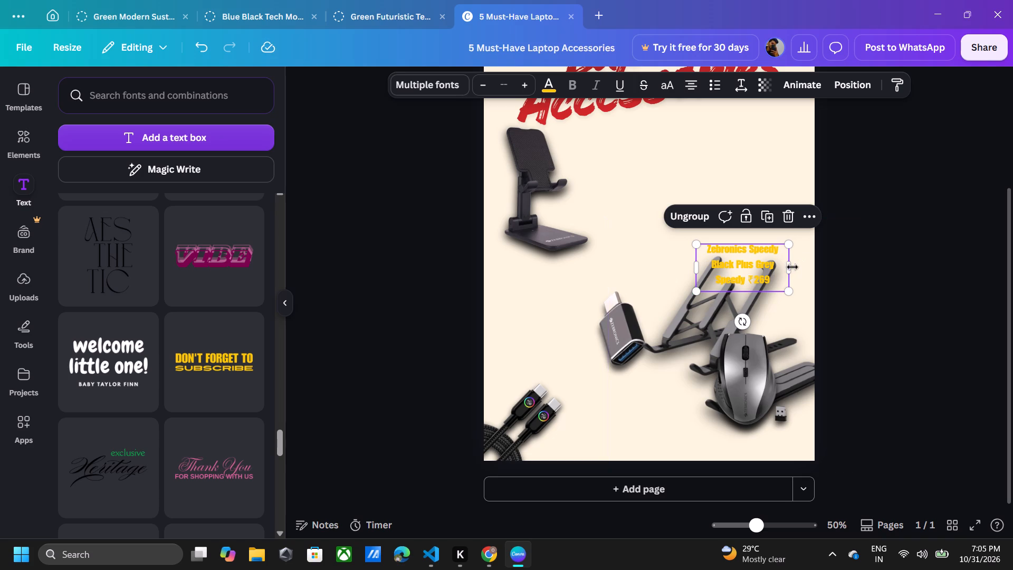
pyautogui.moveTo(789, 268); pyautogui.dragTo(809, 265)
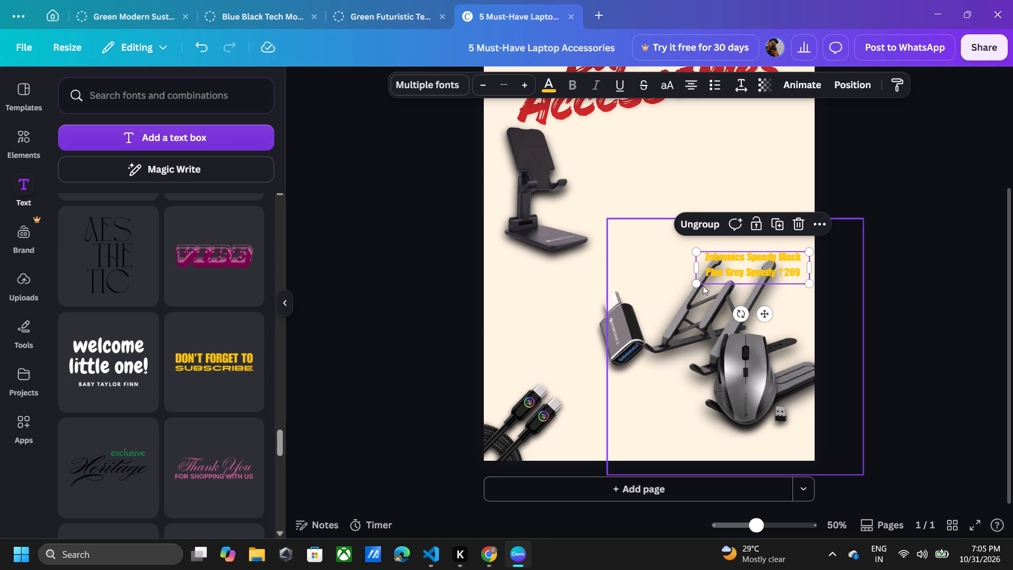
pyautogui.moveTo(701, 283); pyautogui.dragTo(723, 270)
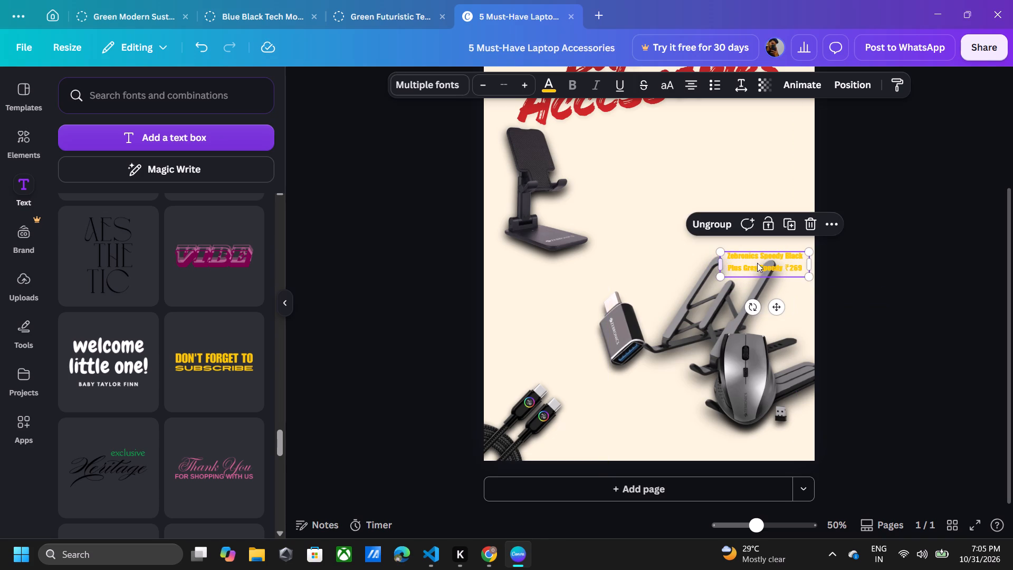
pyautogui.moveTo(757, 263); pyautogui.dragTo(745, 449)
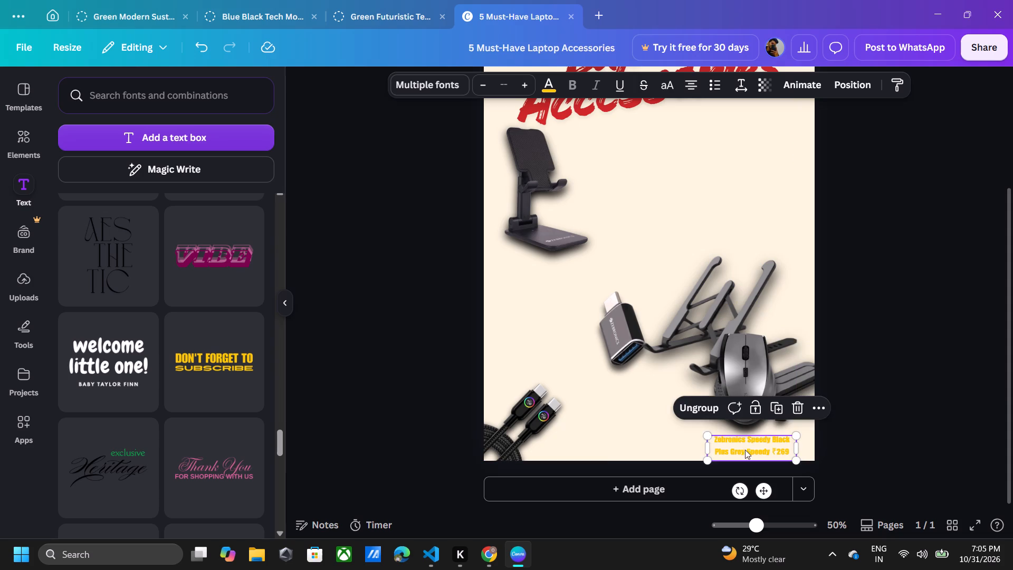
# Move the folding laptop stand image up beneath the headline, across from the phone stand, and deselect it.
pyautogui.moveTo(734, 300); pyautogui.dragTo(715, 147)
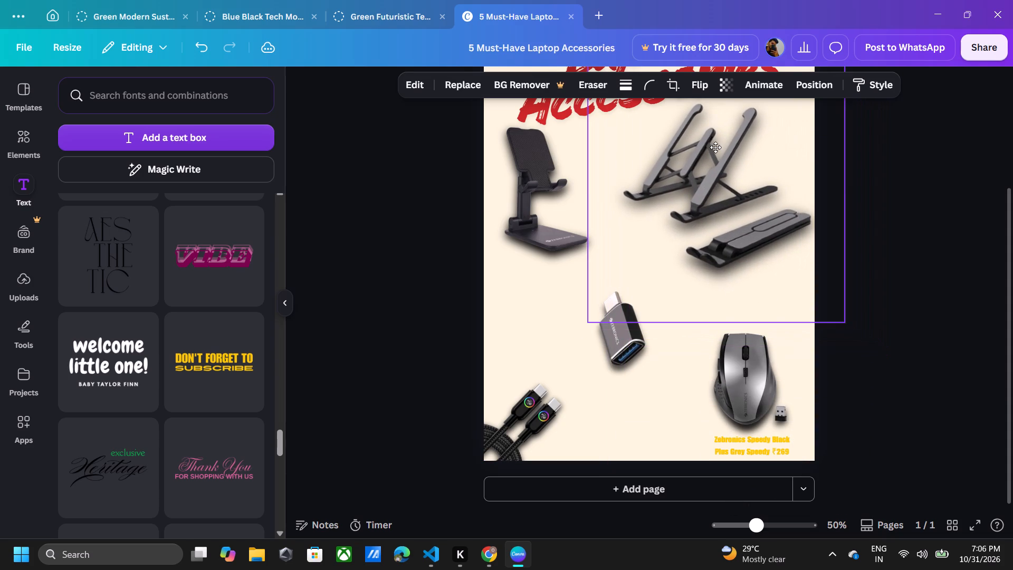
pyautogui.moveTo(715, 147); pyautogui.dragTo(717, 140)
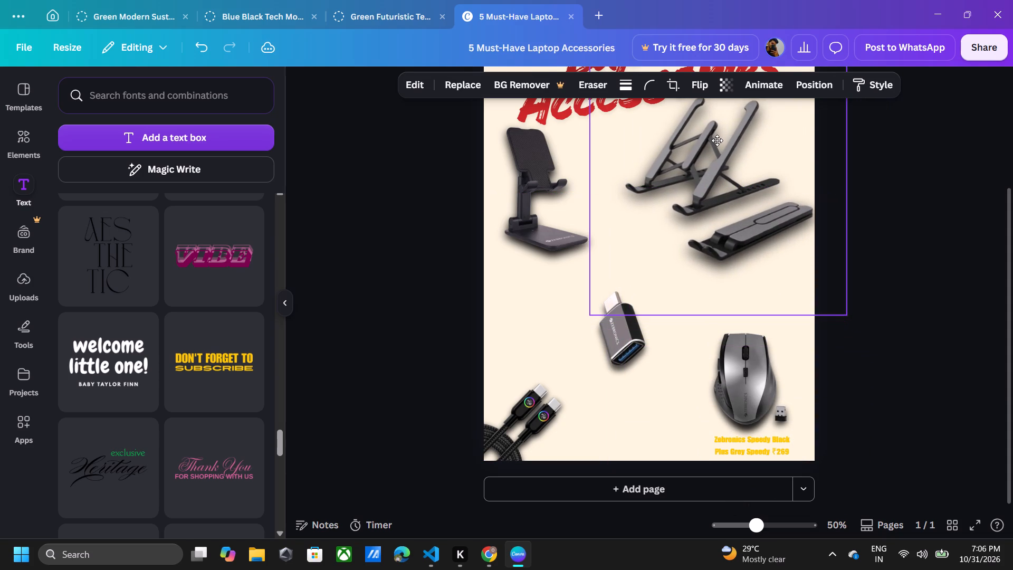
pyautogui.moveTo(717, 140); pyautogui.dragTo(733, 138)
pyautogui.click(918, 245)
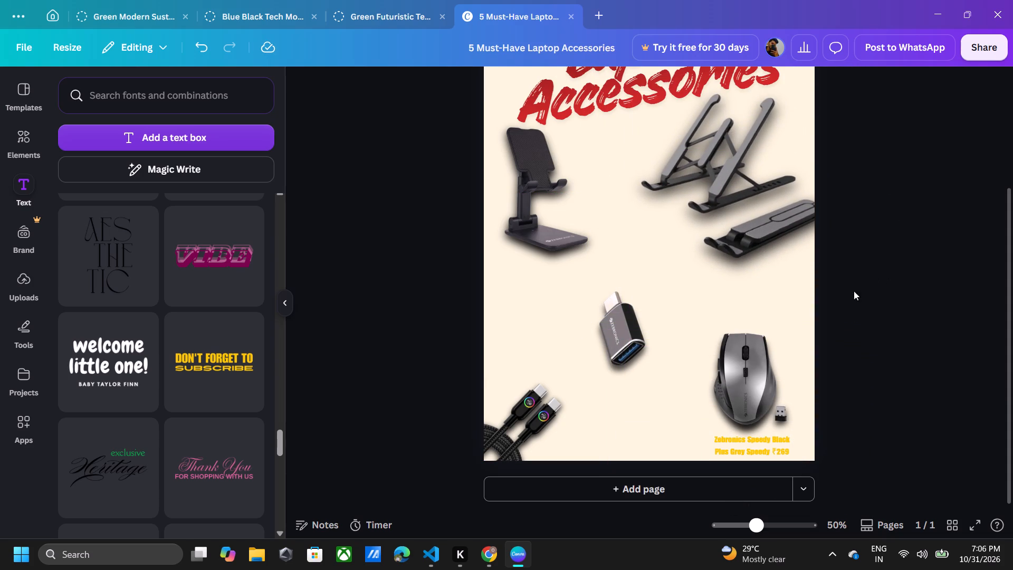
# Recolour the yellow mouse label, trying red, orange and brand pink, then apply the first dark grey from the phone stand's photo colours and deselect it.
pyautogui.scroll(1, 782, 340)
pyautogui.scroll(-2, 782, 340)
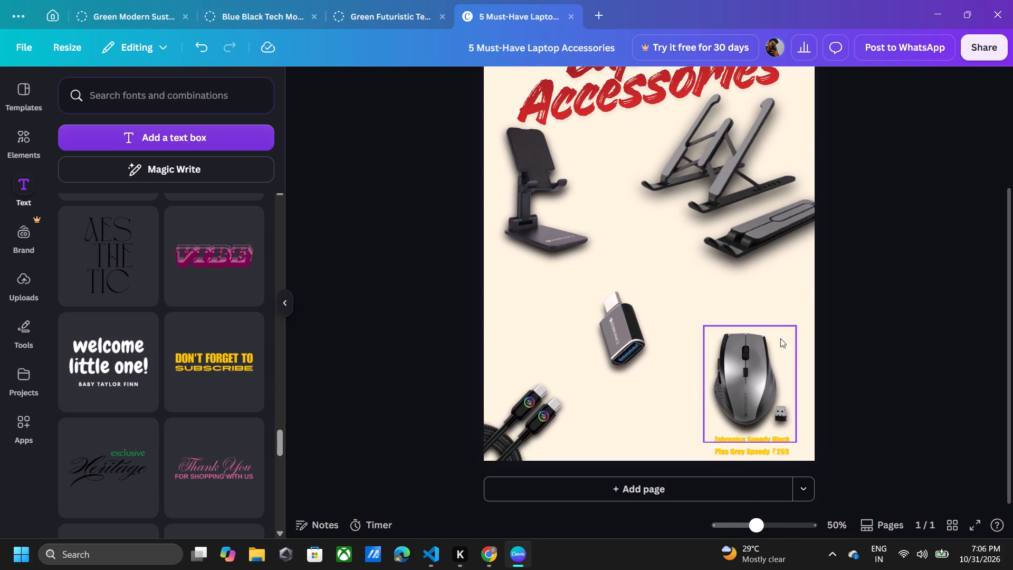
pyautogui.click(760, 440)
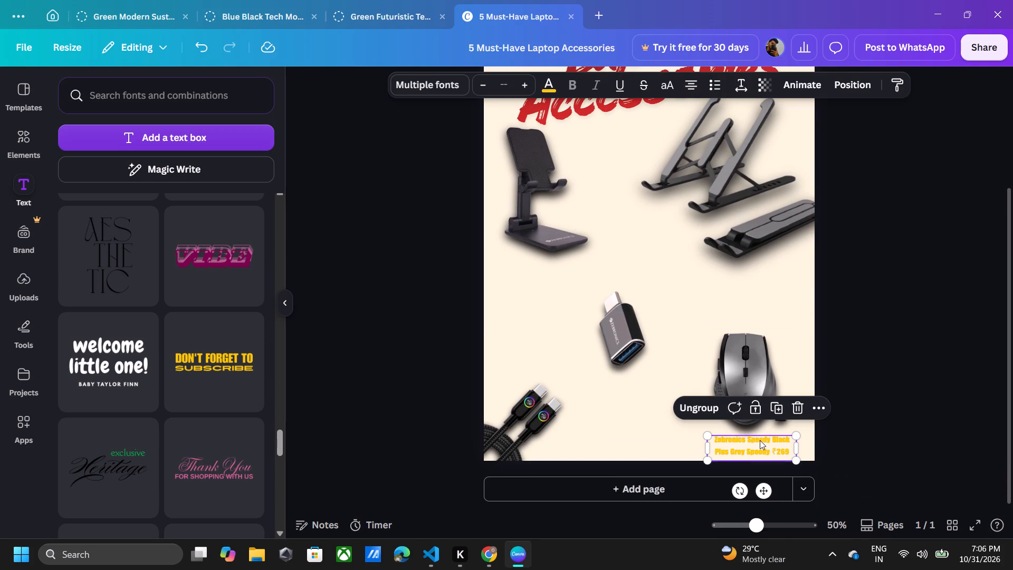
pyautogui.click(544, 87)
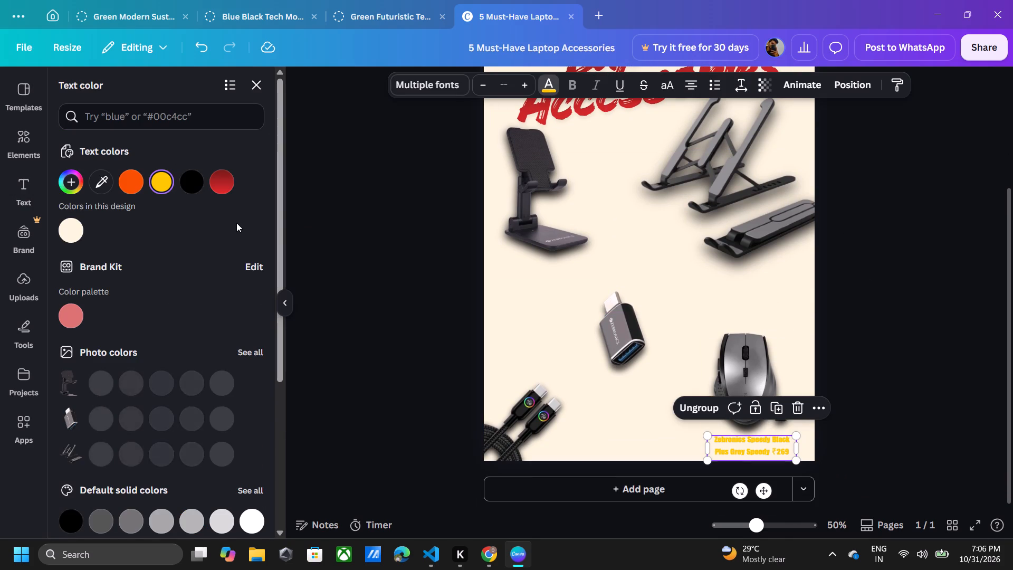
pyautogui.click(231, 185)
pyautogui.click(129, 182)
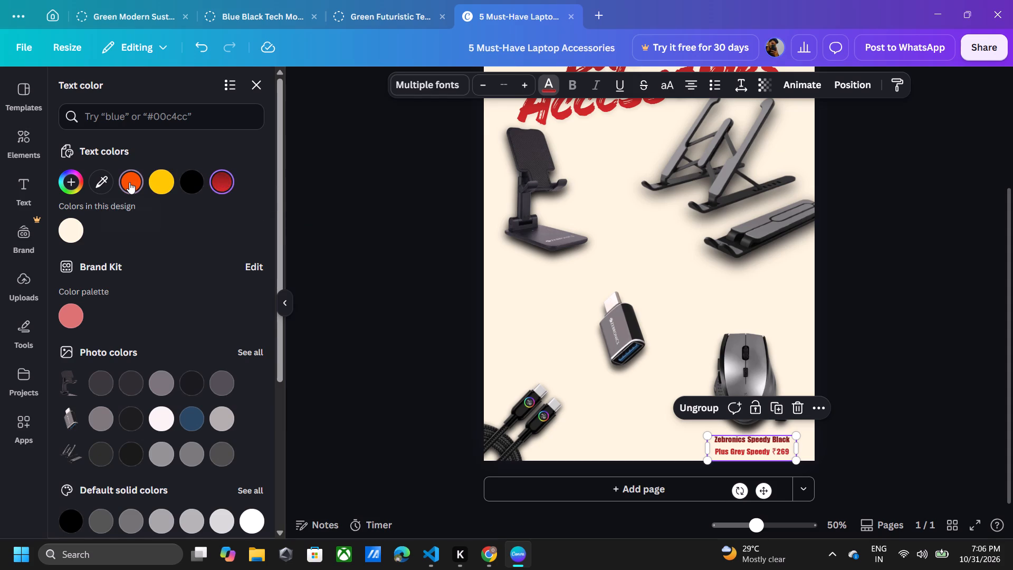
pyautogui.click(81, 309)
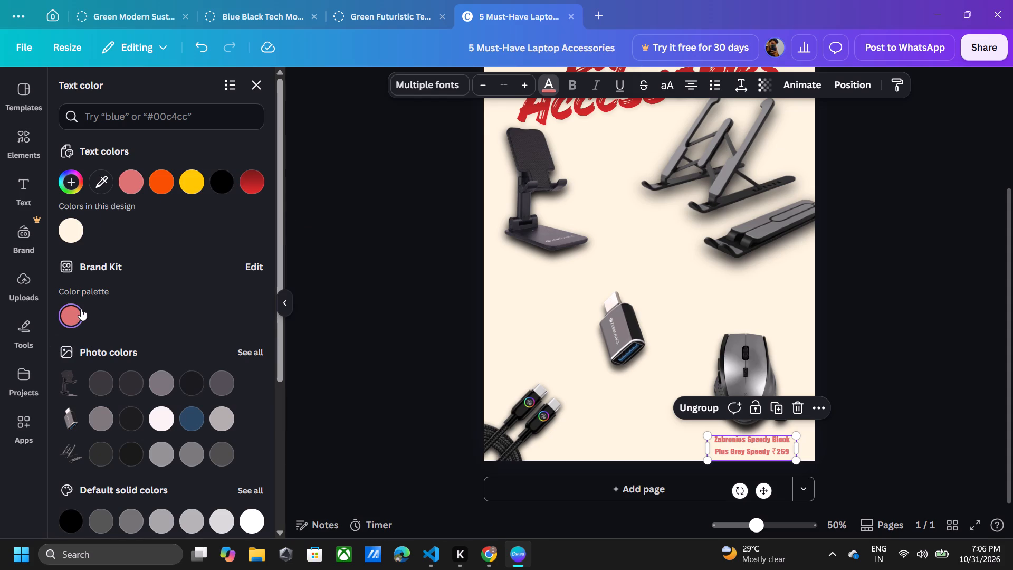
pyautogui.click(68, 378)
pyautogui.click(94, 382)
pyautogui.scroll(-3, 127, 388)
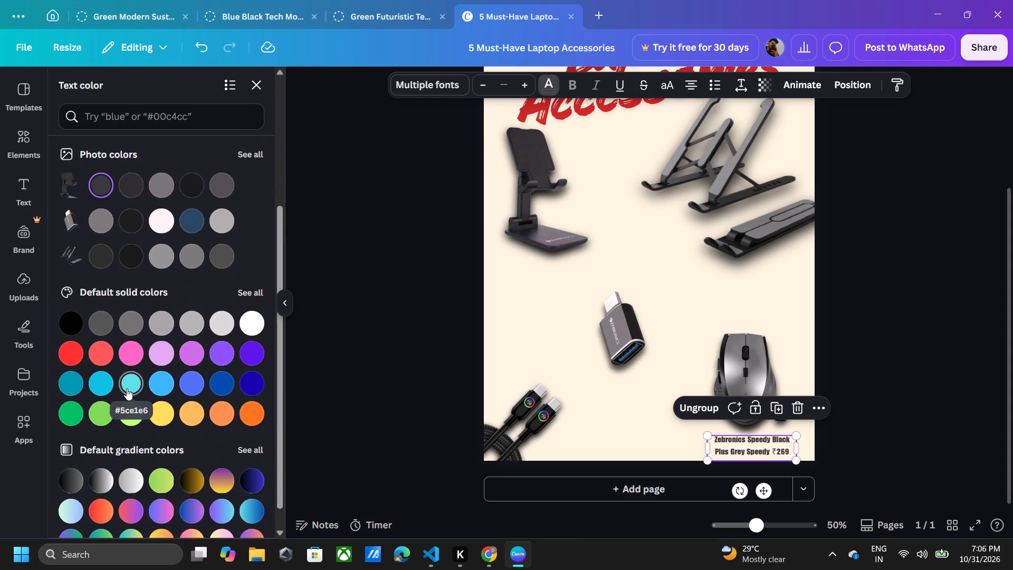
pyautogui.click(360, 310)
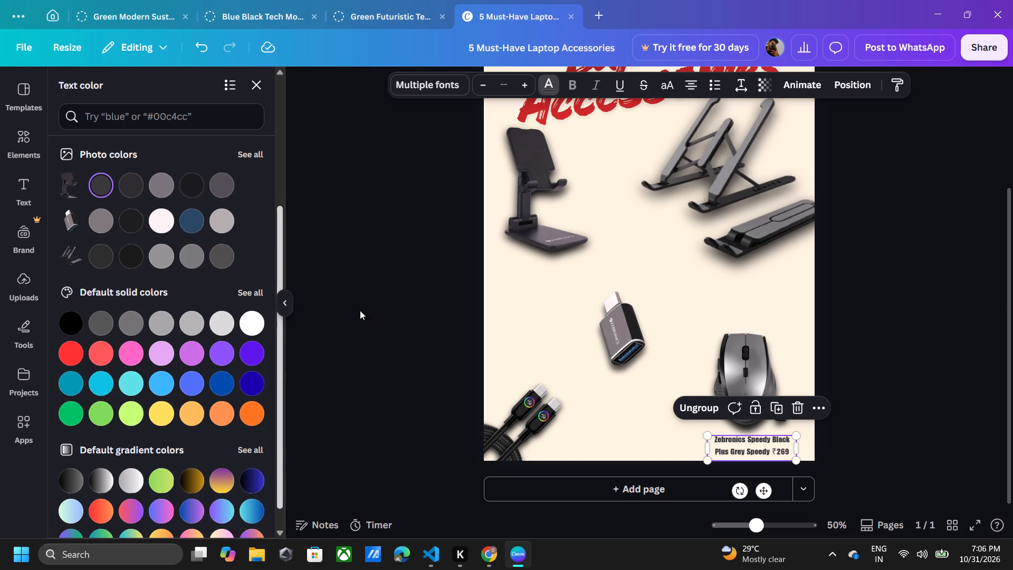
pyautogui.click(855, 329)
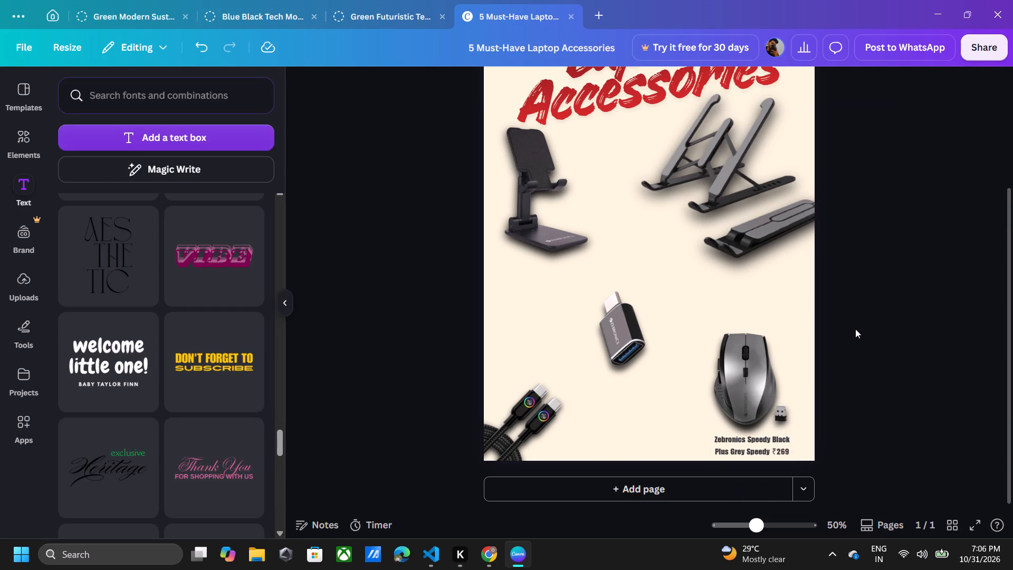
# Present the poster full screen to review the overall layout and the recoloured mouse label.
pyautogui.scroll(1, 838, 339)
pyautogui.click(978, 530)
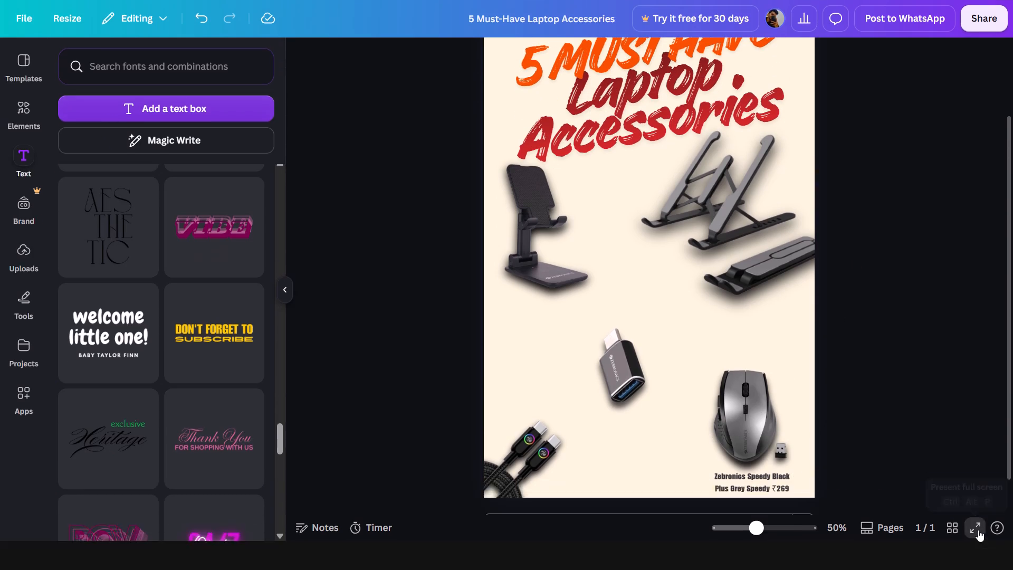
pyautogui.click(859, 390)
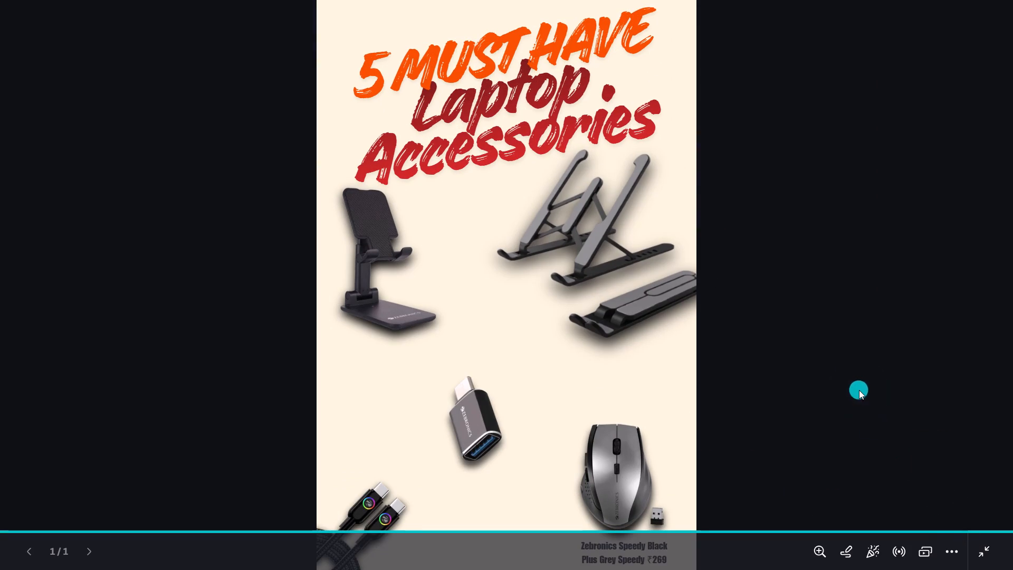
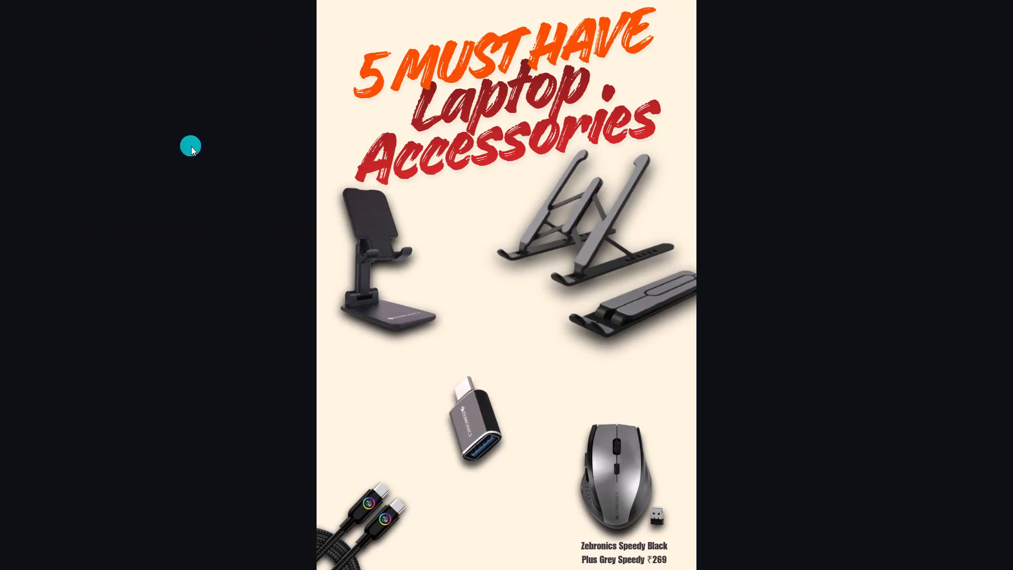
# Exit the full-screen preview and browse the ready-made text combinations for label style ideas, then look over the poster.
pyautogui.press('Escape')
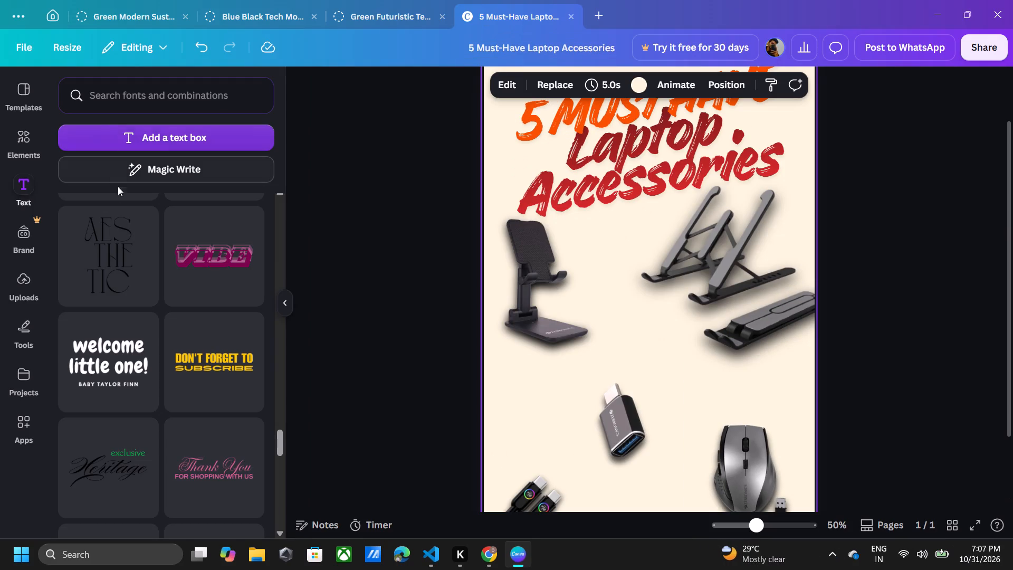
pyautogui.scroll(-7, 135, 262)
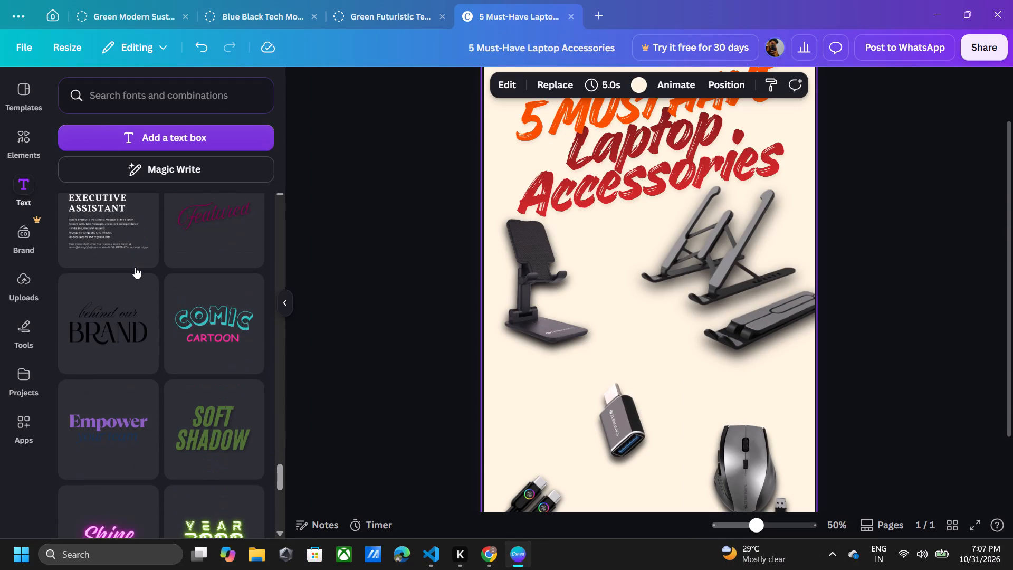
pyautogui.scroll(-16, 135, 267)
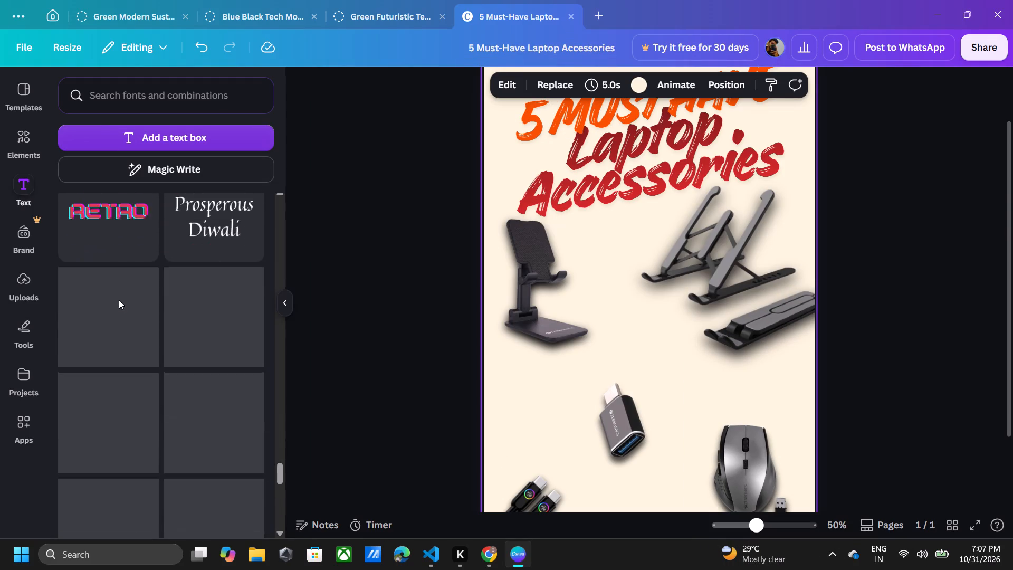
pyautogui.scroll(-12, 119, 300)
pyautogui.scroll(-9, 112, 312)
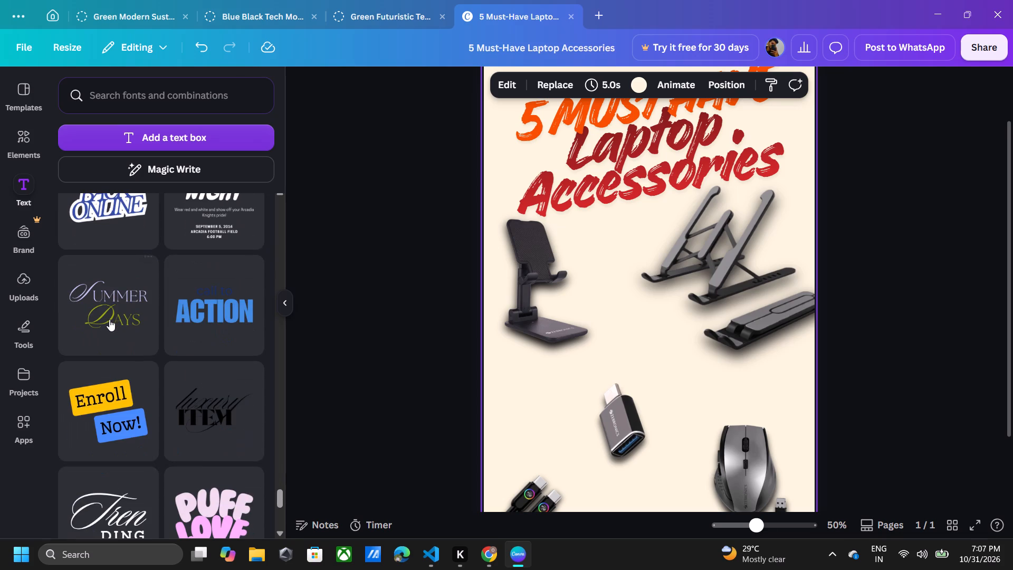
pyautogui.scroll(-9, 109, 322)
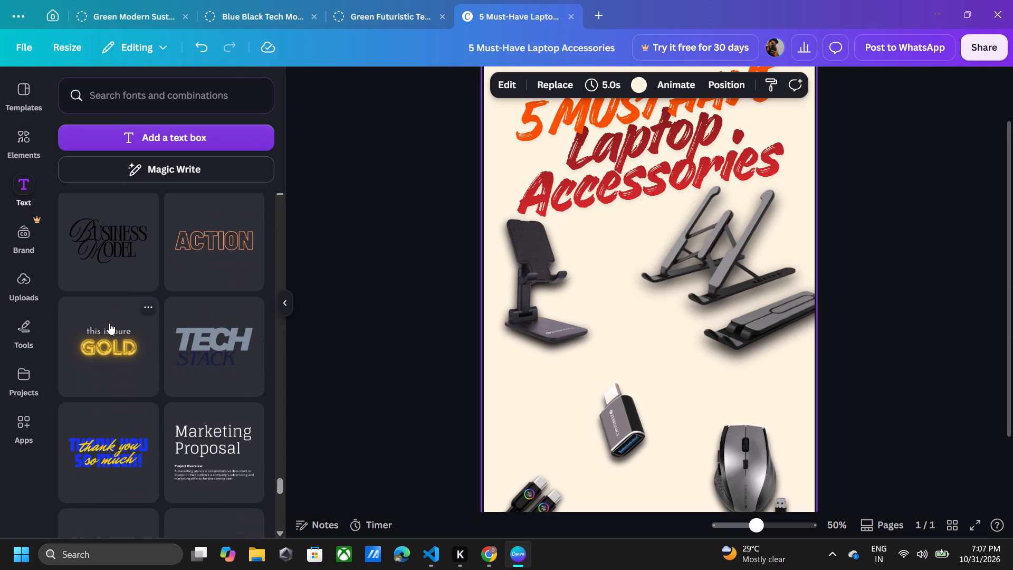
pyautogui.scroll(-9, 109, 323)
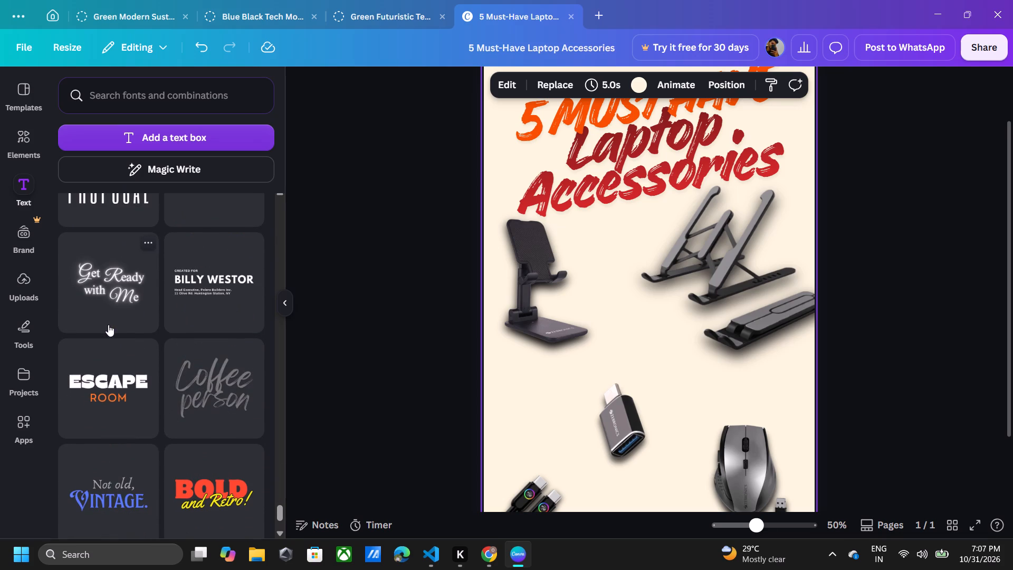
pyautogui.scroll(-5, 108, 326)
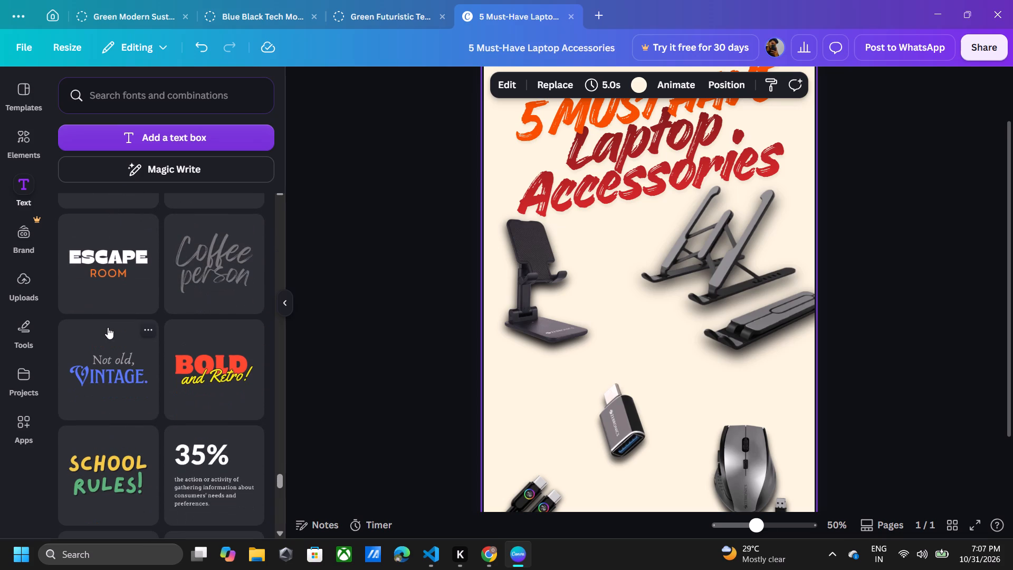
pyautogui.scroll(-2, 108, 327)
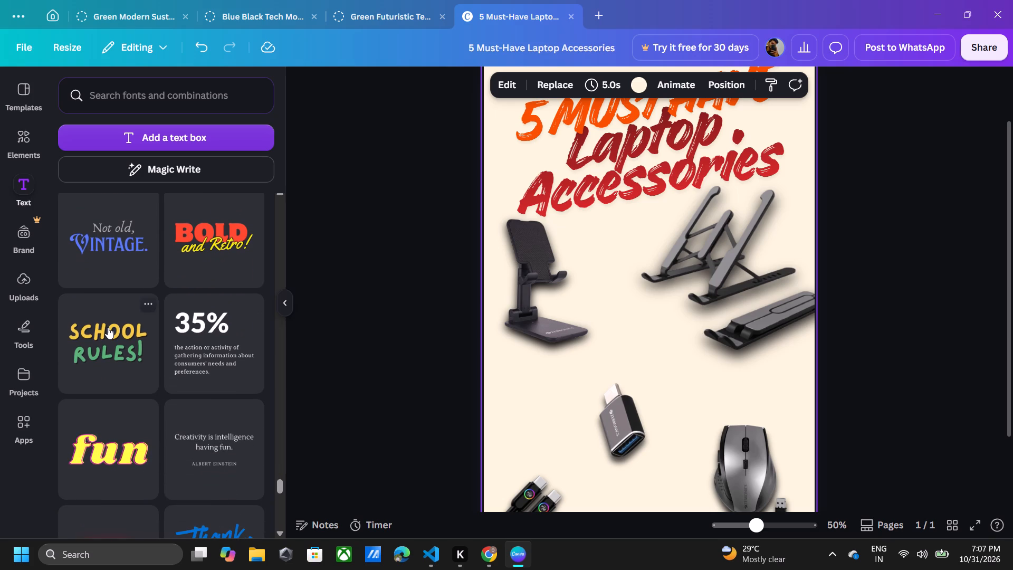
pyautogui.scroll(-1, 303, 329)
pyautogui.scroll(3, 303, 329)
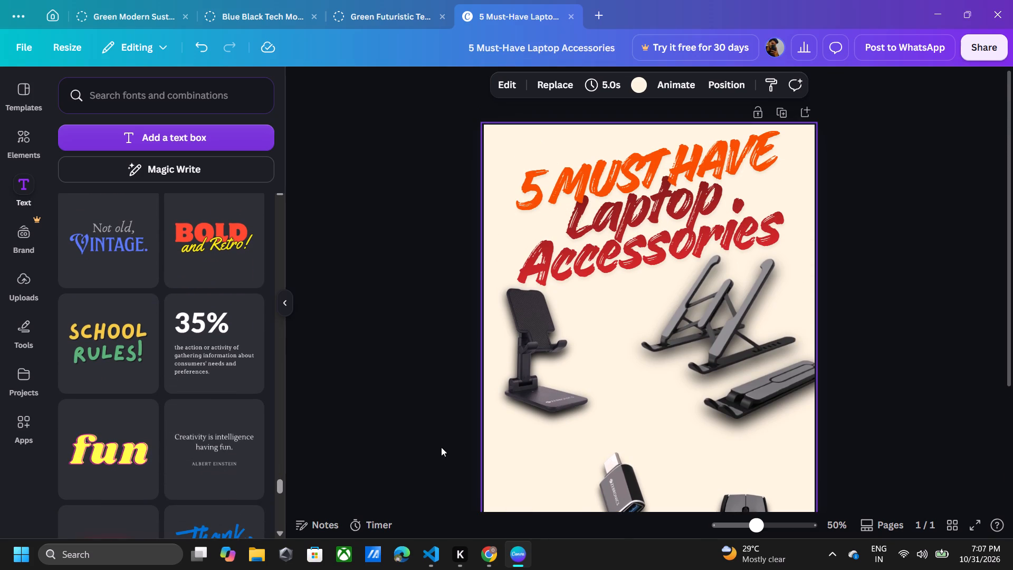
pyautogui.scroll(1, 655, 458)
pyautogui.scroll(-3, 655, 458)
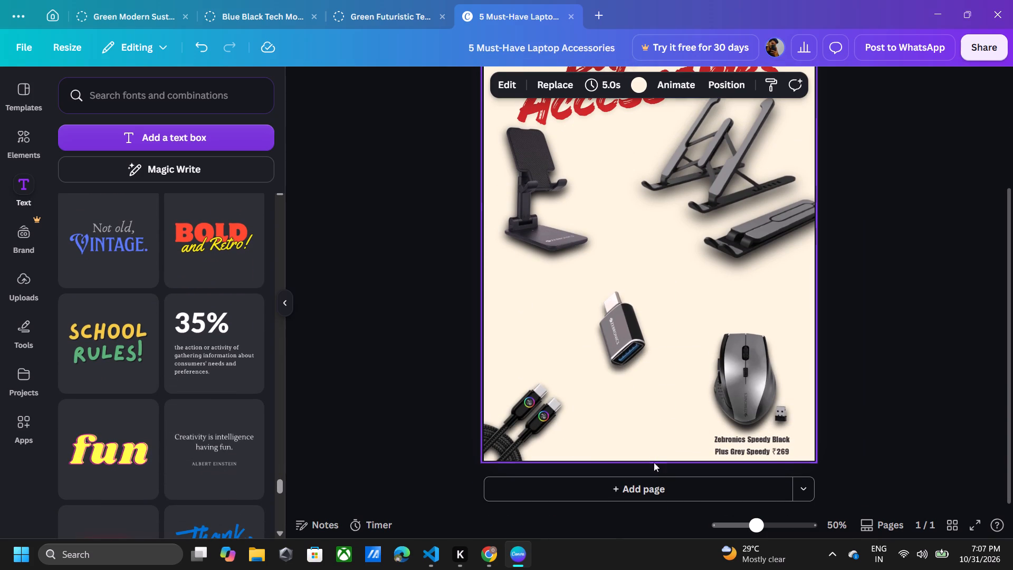
# In Chrome, go back to the "zebronicsphone c to c" results and copy the Zebronics Type C 1 M Zeb-wattz 60cc3 title with its price range.
pyautogui.click(493, 554)
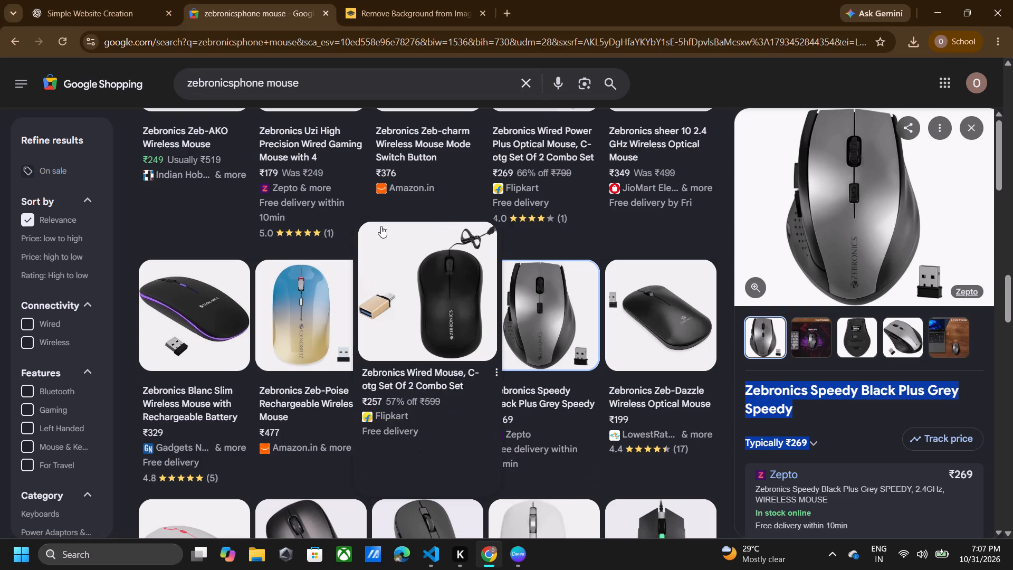
pyautogui.hscroll(10, 190, 134)
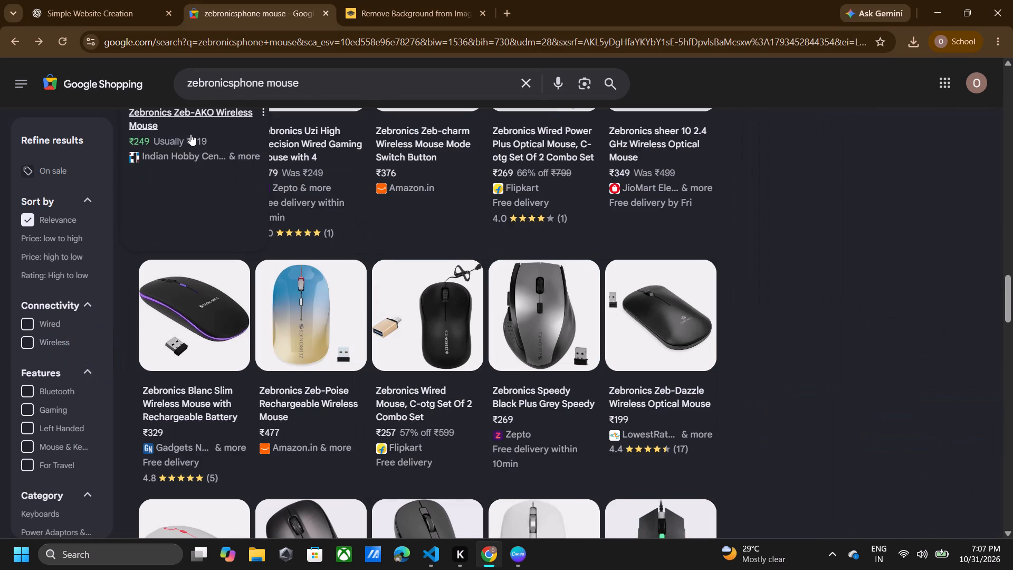
pyautogui.hscroll(10, 190, 134)
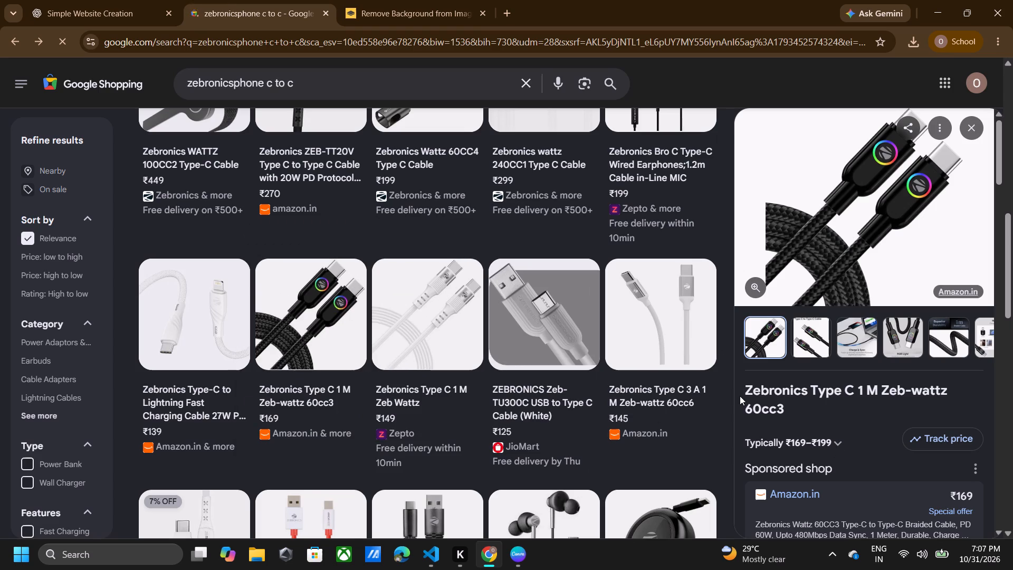
pyautogui.moveTo(749, 389); pyautogui.dragTo(769, 420)
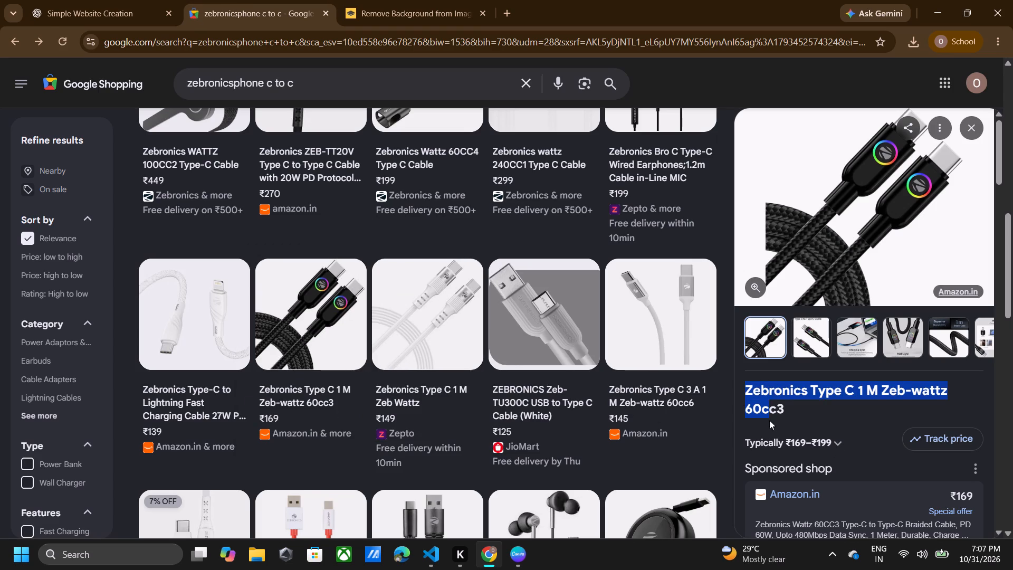
pyautogui.moveTo(769, 420); pyautogui.dragTo(835, 436)
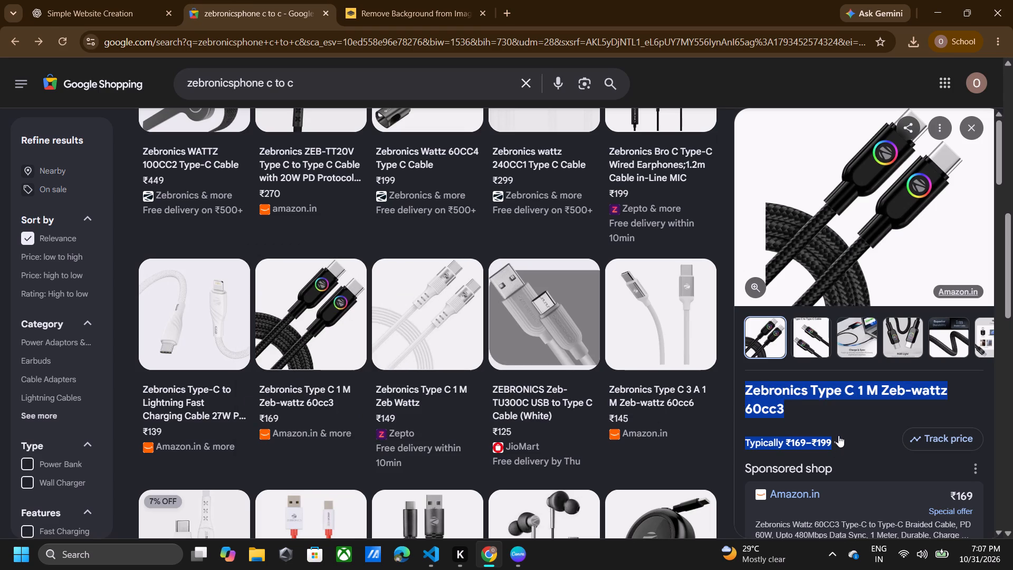
pyautogui.hotkey('ctrl', 'c')
# Back in Canva, duplicate the mouse's name-and-price label and place the copy beside the Type-C cables at the poster's bottom.
pyautogui.click(517, 551)
pyautogui.click(756, 451)
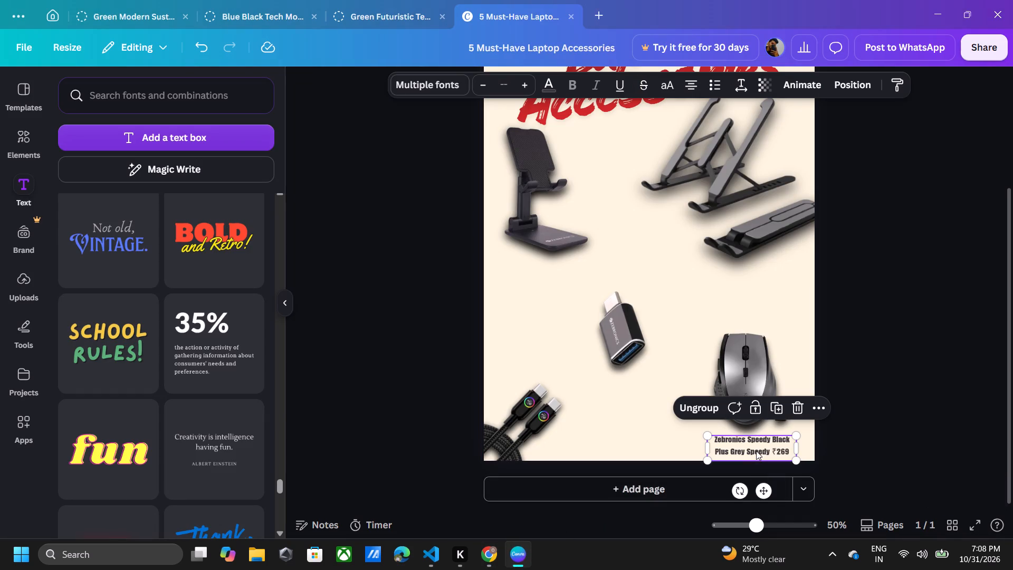
pyautogui.hotkey('ctrl', 'c')
pyautogui.hotkey('ctrl', 'v')
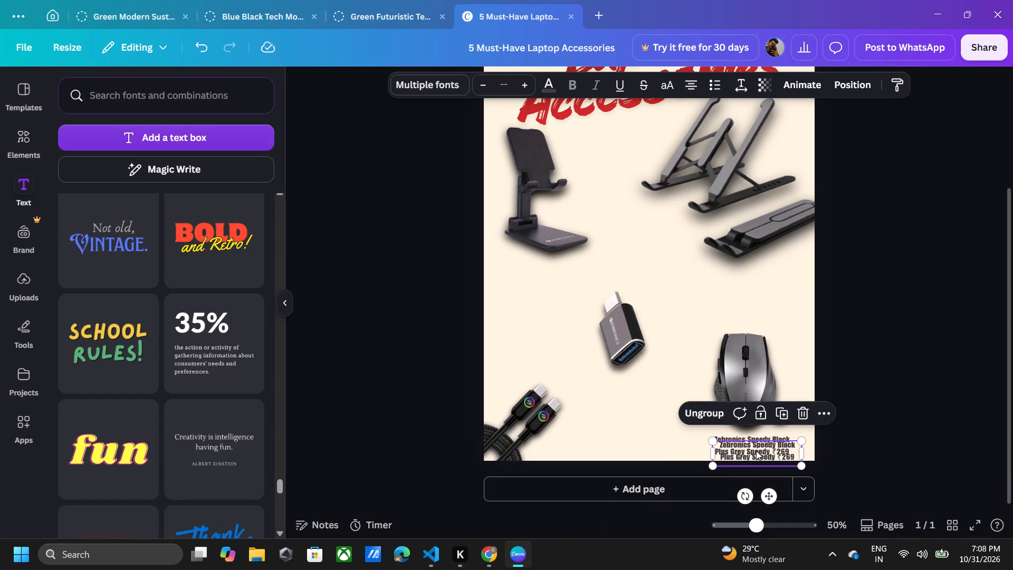
pyautogui.moveTo(756, 451); pyautogui.dragTo(576, 433)
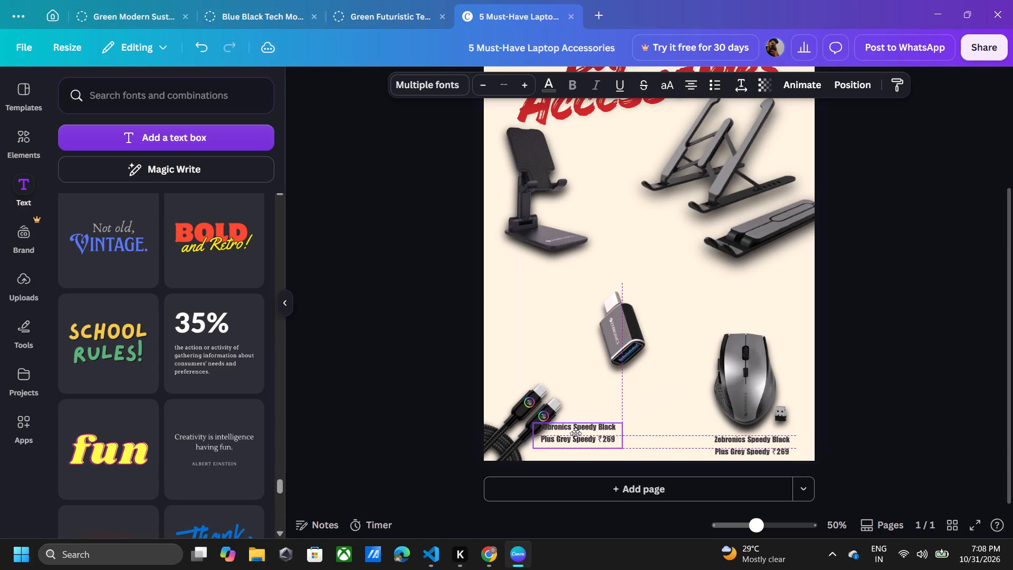
pyautogui.moveTo(576, 433); pyautogui.dragTo(588, 437)
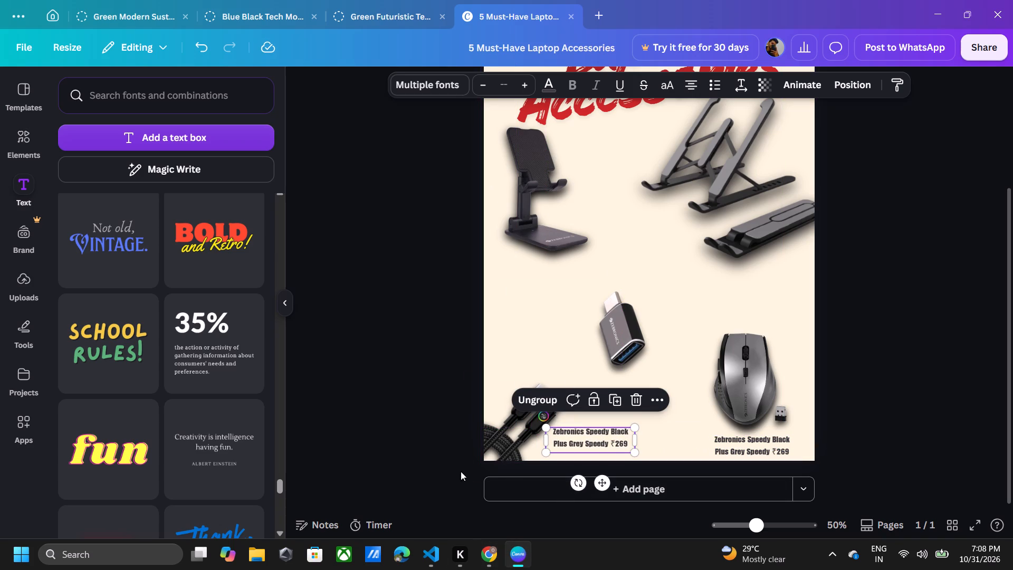
# Copy the selected cable title and price again from Chrome and paste them over the duplicated label's text in Canva.
pyautogui.click(488, 541)
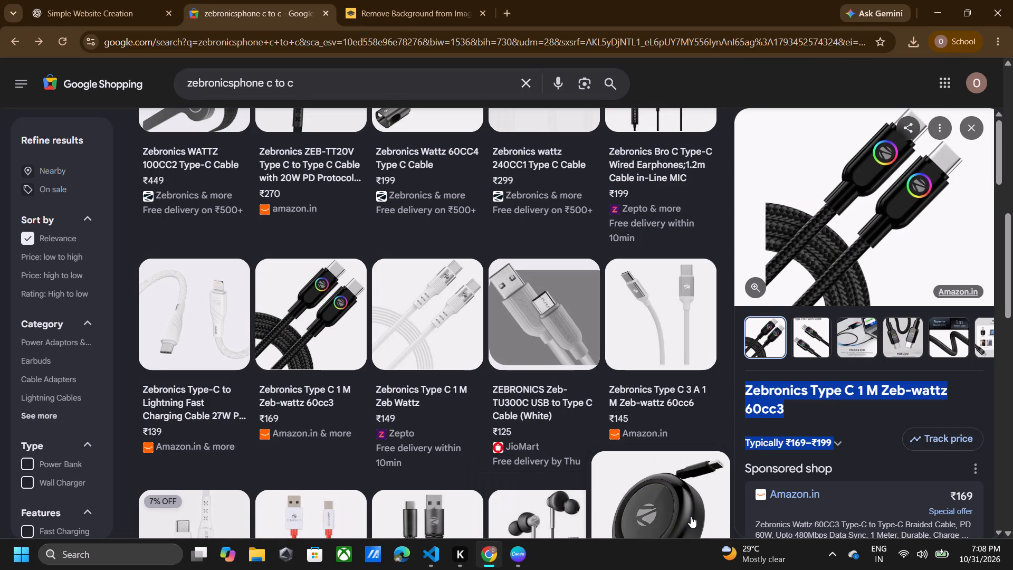
pyautogui.hotkey('ctrl', 'c')
pyautogui.click(522, 550)
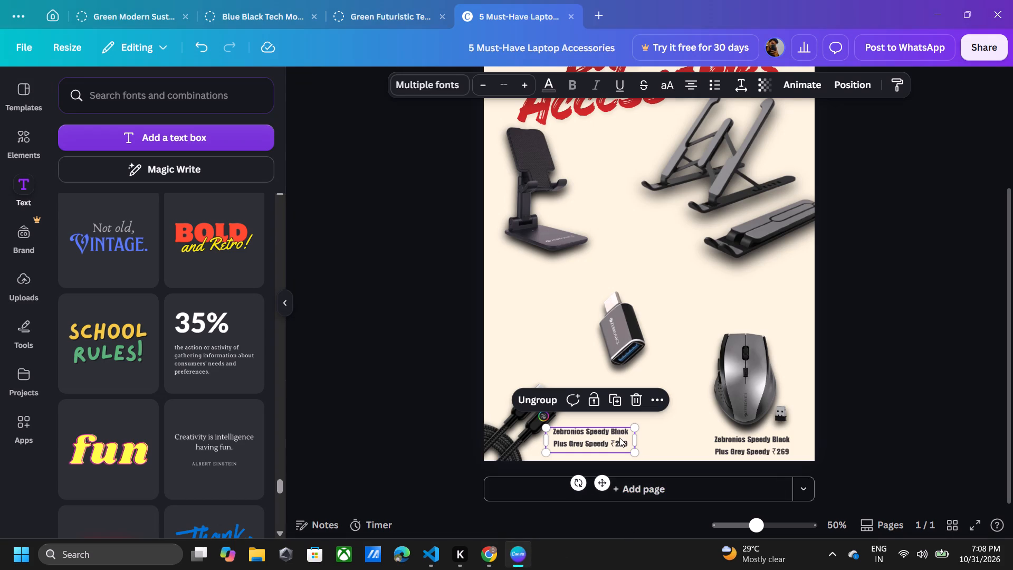
pyautogui.doubleClick(619, 438)
pyautogui.hotkey('ctrl', 'v')
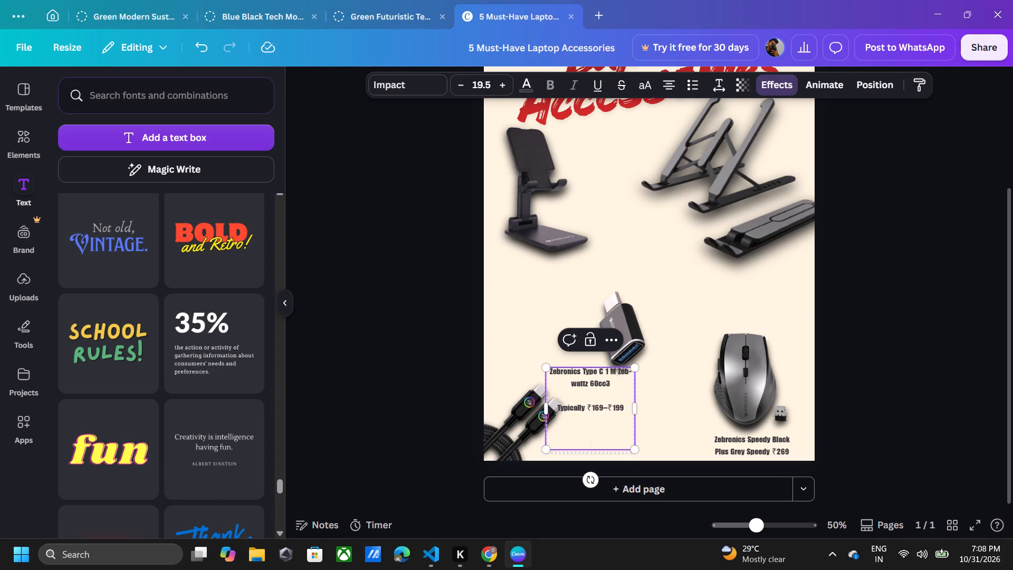
# Delete the word "Typically" and the blank line above the price from the cable label.
pyautogui.click(586, 407)
pyautogui.press('BackSpace')
pyautogui.press('BackSpace')
pyautogui.press('BackSpace')
pyautogui.press('BackSpace')
pyautogui.press('BackSpace')
pyautogui.press('BackSpace')
pyautogui.press('BackSpace')
pyautogui.press('BackSpace')
pyautogui.press('BackSpace')
pyautogui.press('BackSpace')
pyautogui.press('BackSpace')
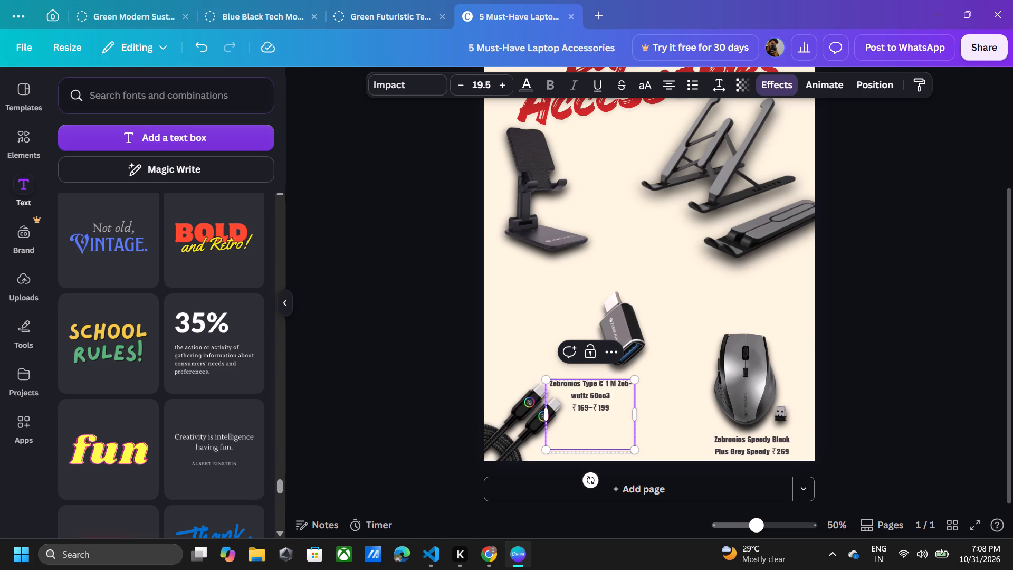
# Remove the cable label's trailing blank lines and join ₹169–₹199 directly onto the line with 60cc3.
pyautogui.click(612, 442)
pyautogui.press('BackSpace')
pyautogui.press('BackSpace')
pyautogui.press('BackSpace')
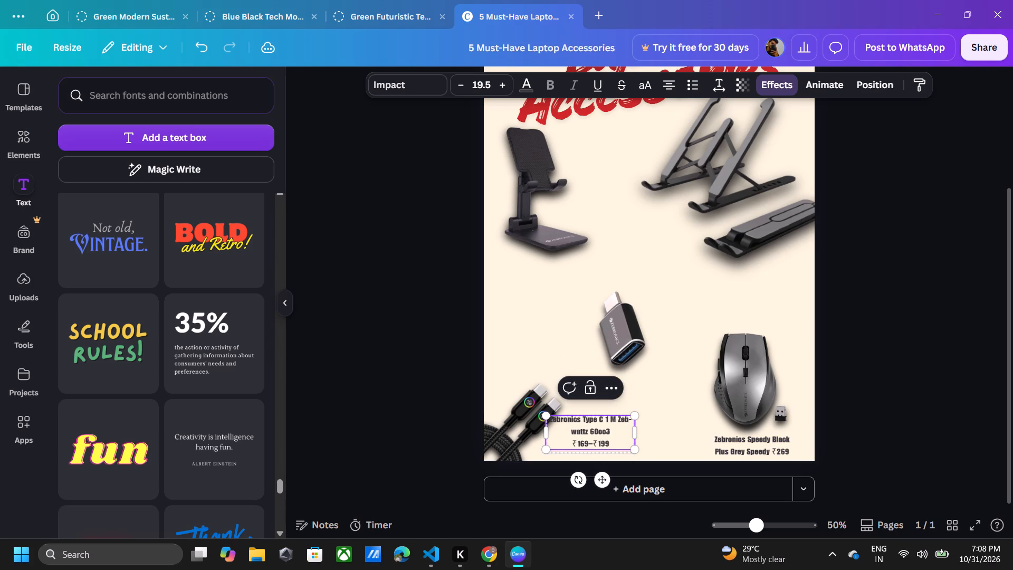
pyautogui.click(569, 441)
pyautogui.press('BackSpace')
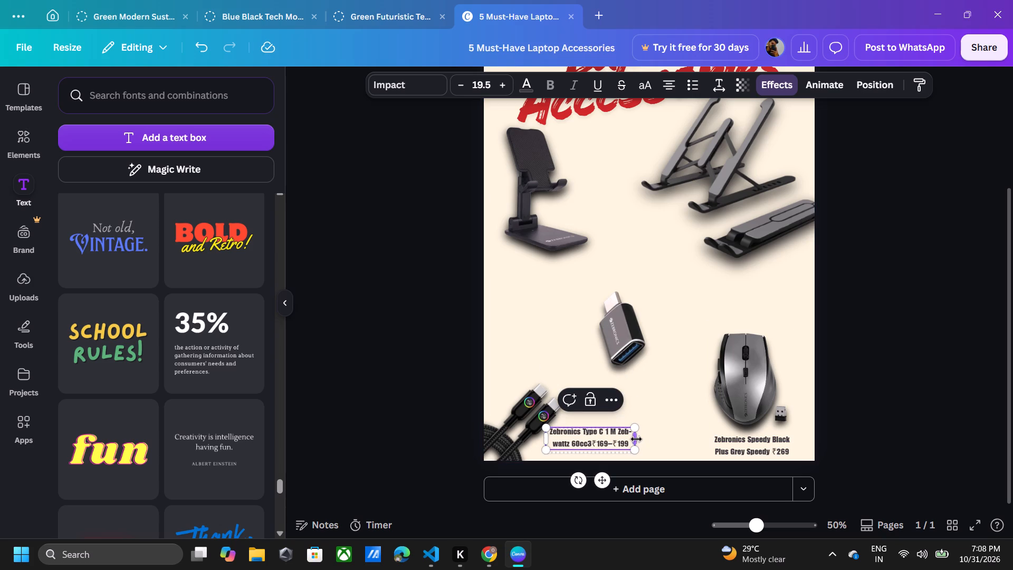
# Widen the cable label so "Zeb-wattz" fits on the first line, lower it level with the mouse label, and deselect it.
pyautogui.moveTo(636, 439); pyautogui.dragTo(649, 441)
pyautogui.click(724, 450)
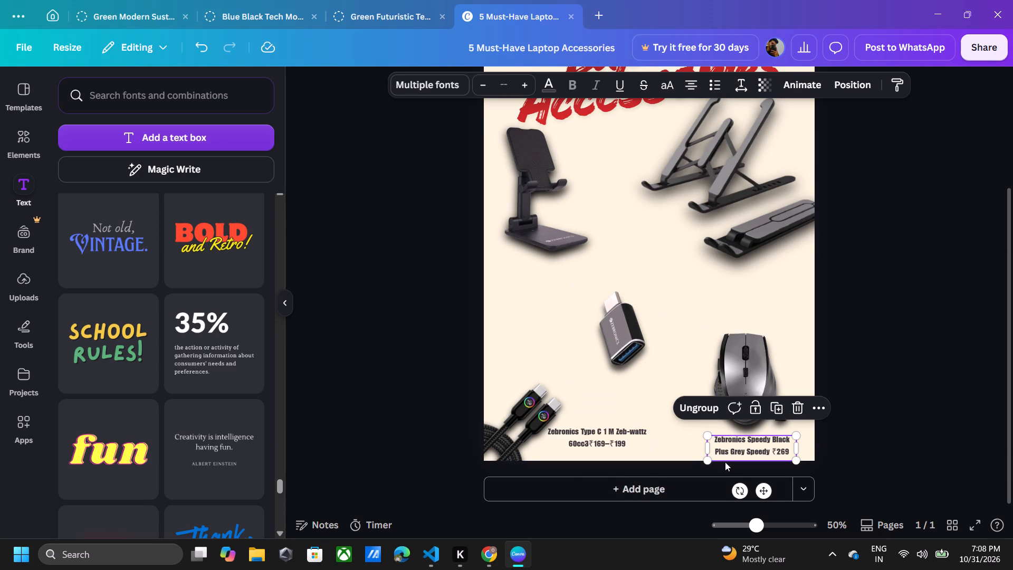
pyautogui.click(728, 444)
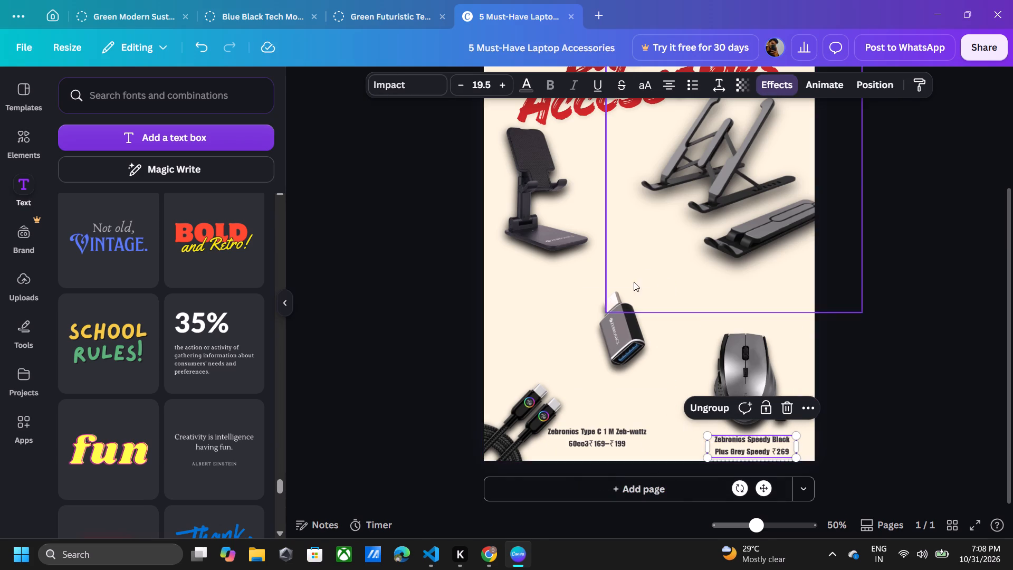
pyautogui.click(585, 431)
pyautogui.click(588, 439)
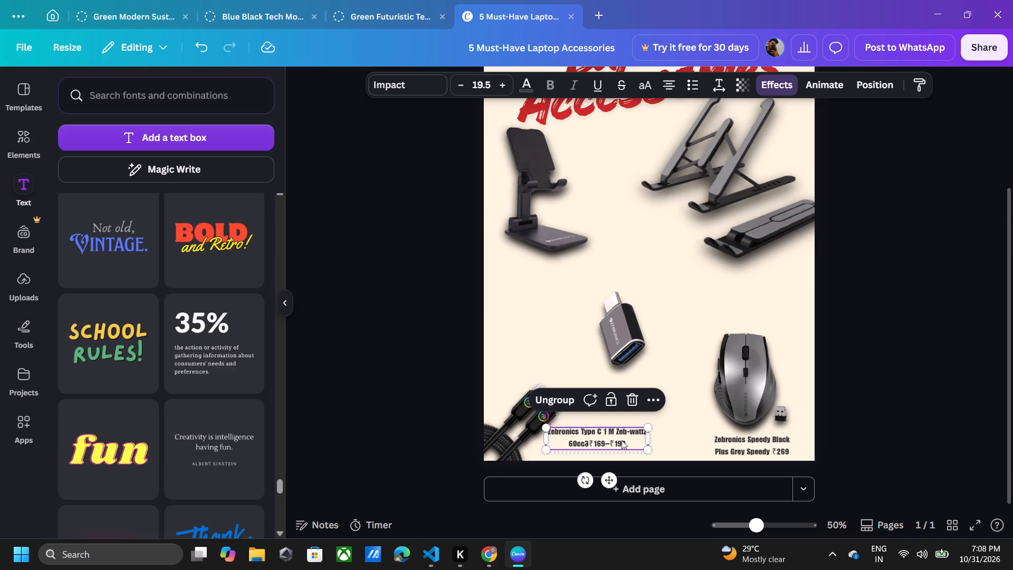
pyautogui.moveTo(607, 437); pyautogui.dragTo(607, 445)
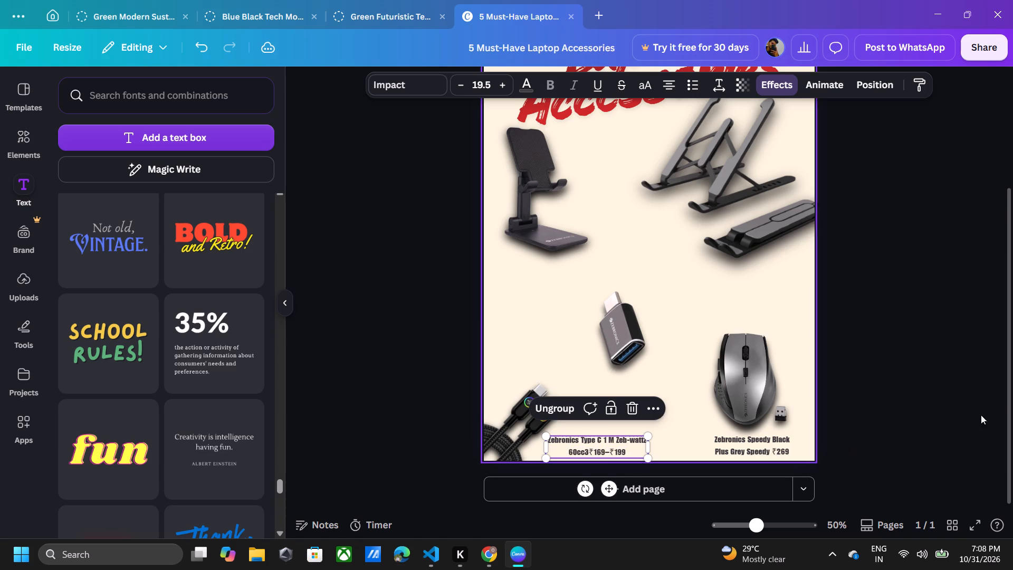
pyautogui.click(886, 406)
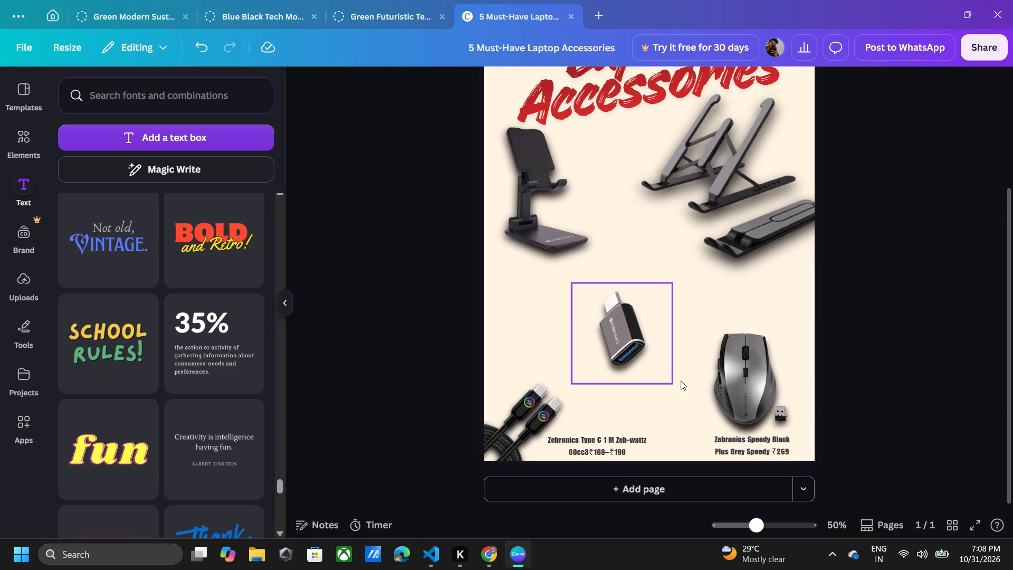
# Set the font size of the cable label's text to 19.5.
pyautogui.click(587, 435)
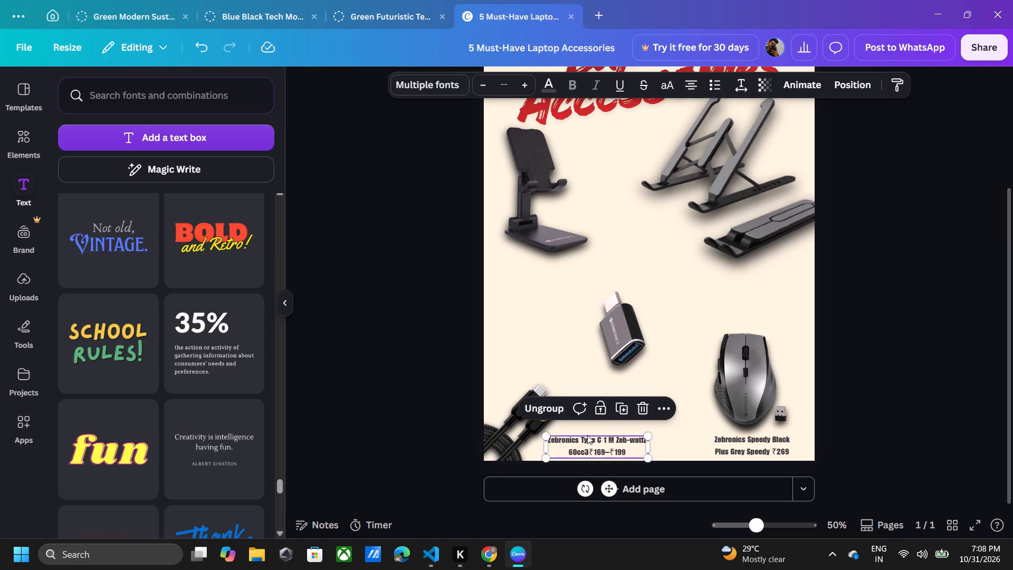
pyautogui.doubleClick(587, 440)
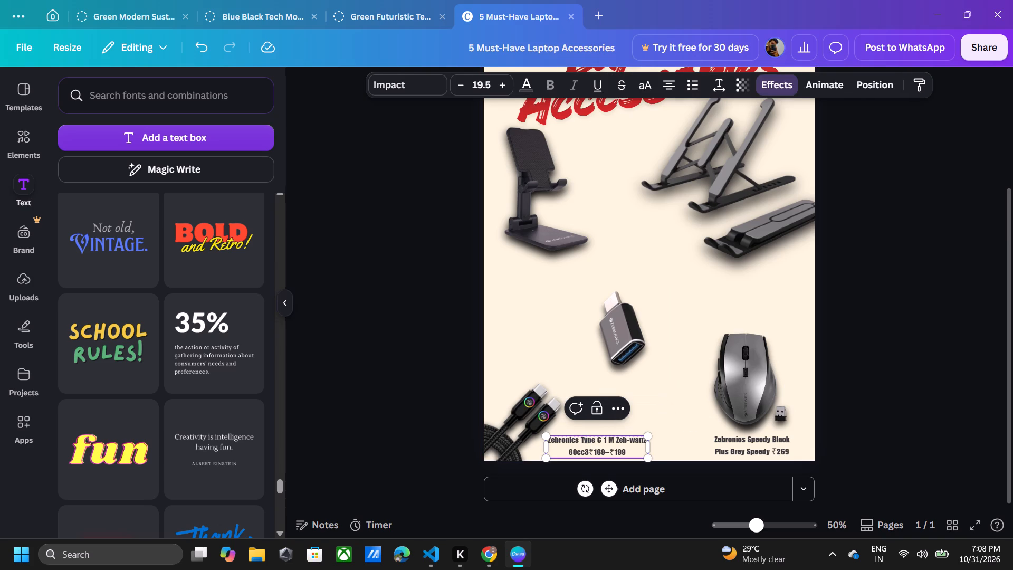
pyautogui.click(649, 458)
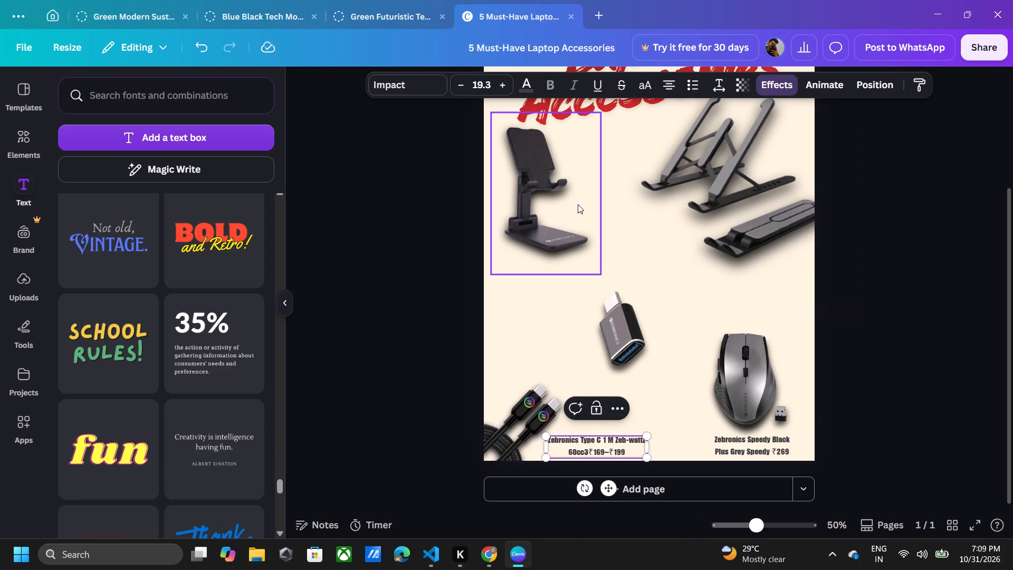
pyautogui.doubleClick(492, 85)
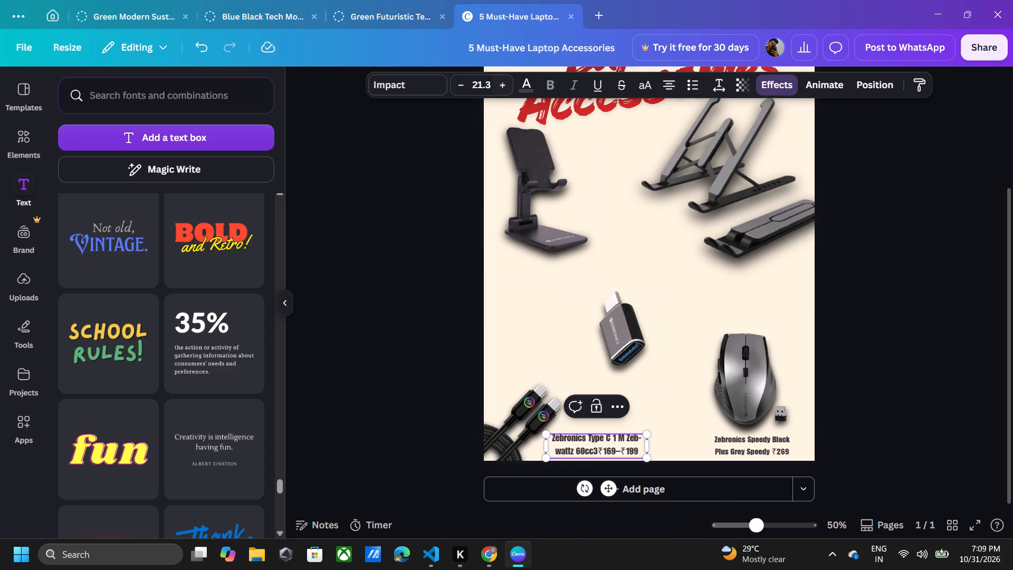
pyautogui.doubleClick(462, 86)
pyautogui.click(491, 83)
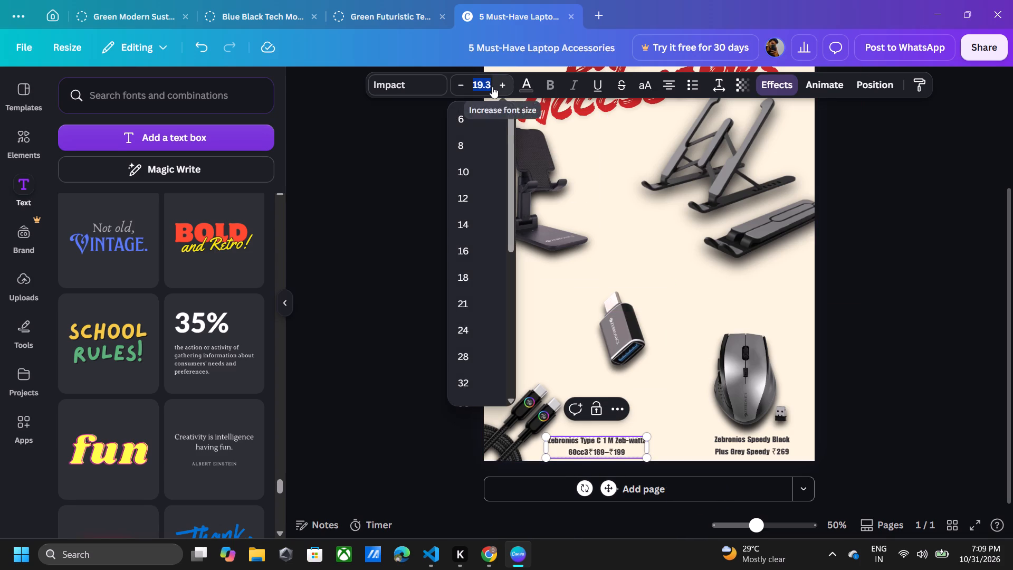
pyautogui.click(492, 87)
pyautogui.click(463, 88)
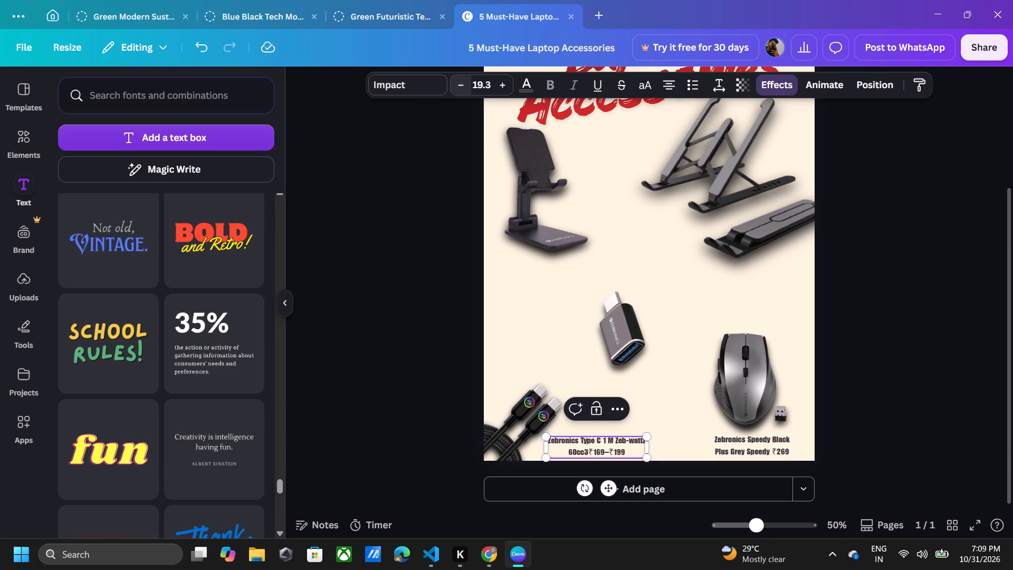
pyautogui.click(475, 88)
pyautogui.click(485, 86)
pyautogui.click(486, 84)
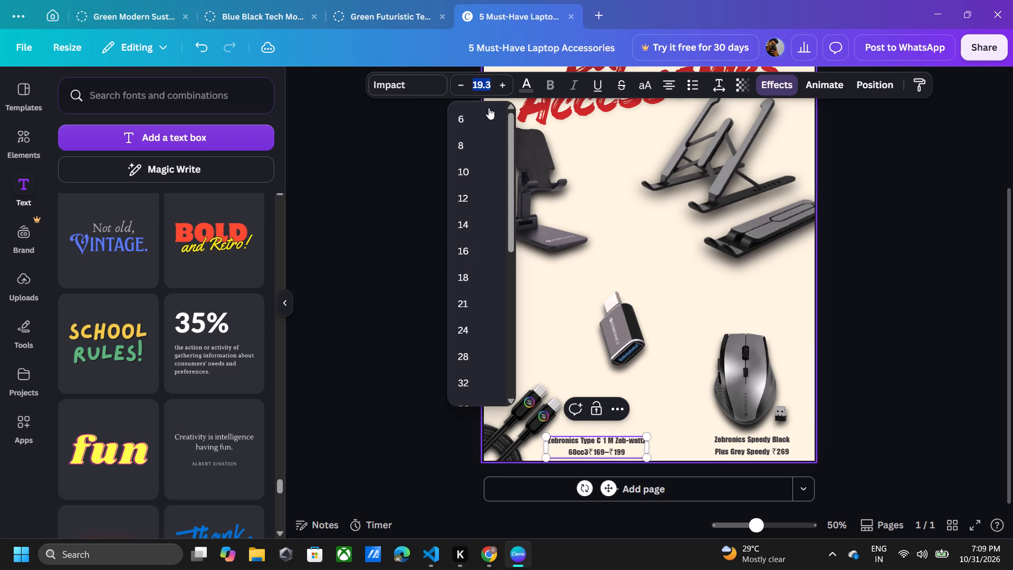
pyautogui.doubleClick(482, 86)
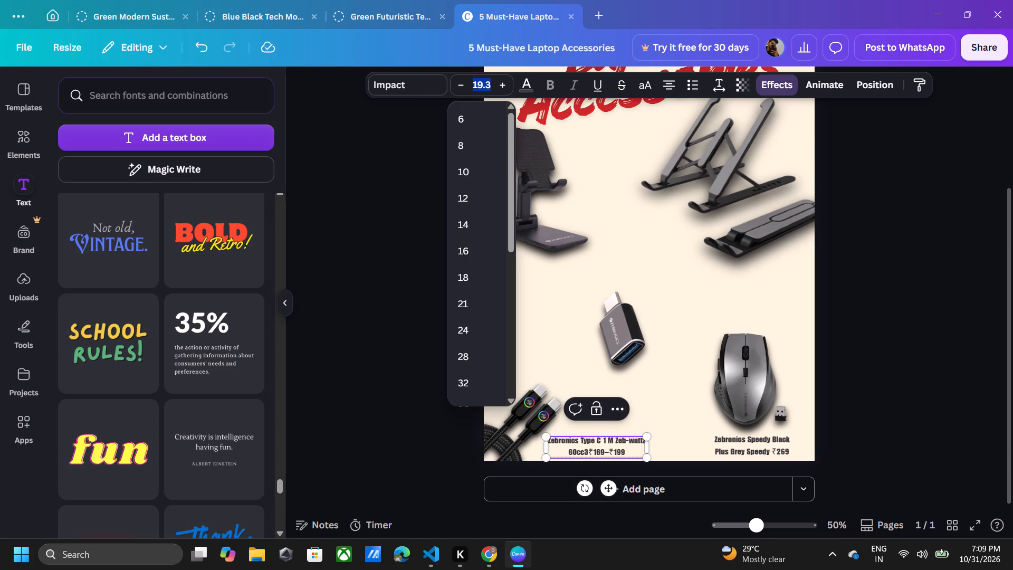
pyautogui.click(482, 86)
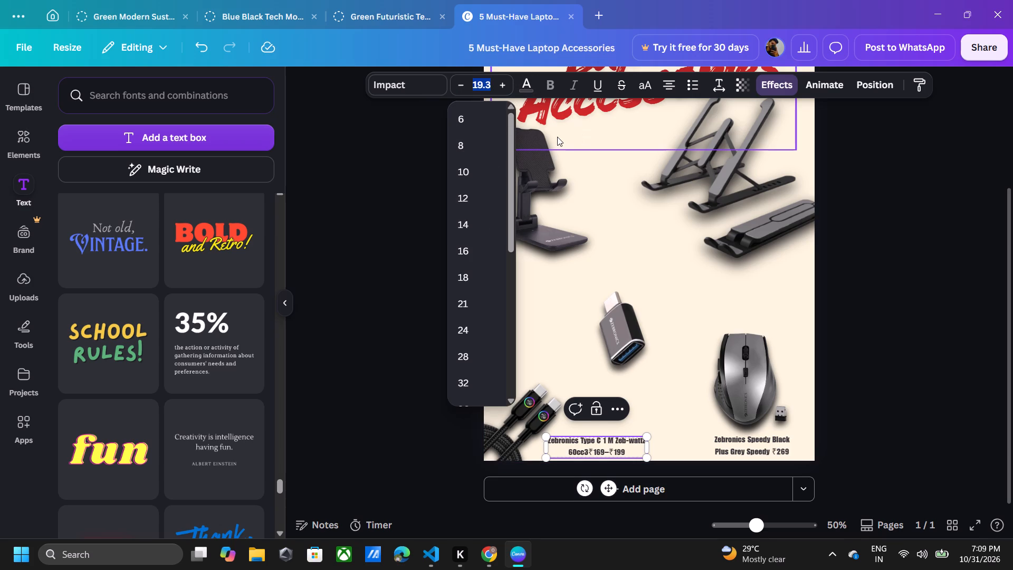
pyautogui.press('1')
pyautogui.press('9')
pyautogui.write('.5')
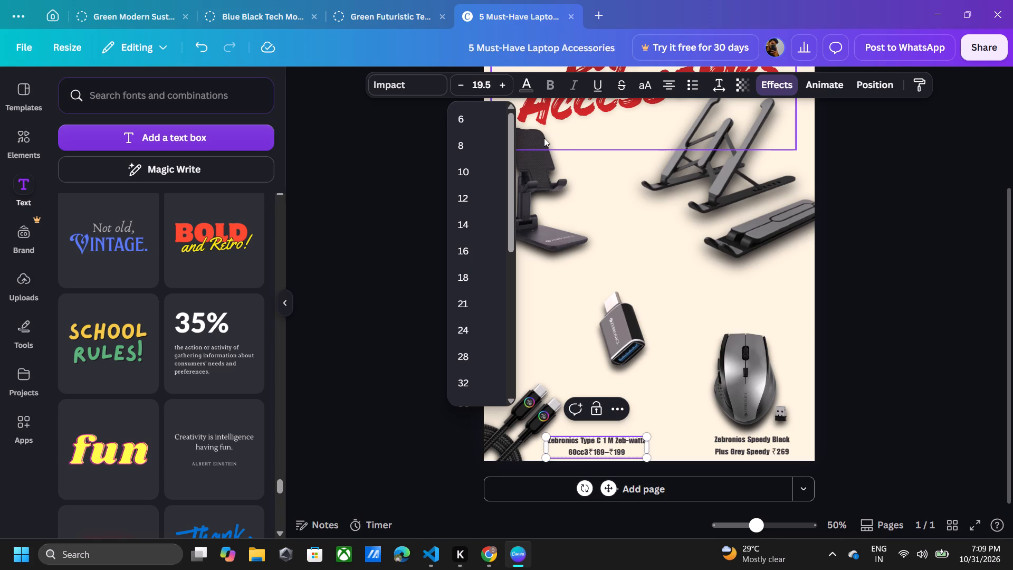
pyautogui.press('Return')
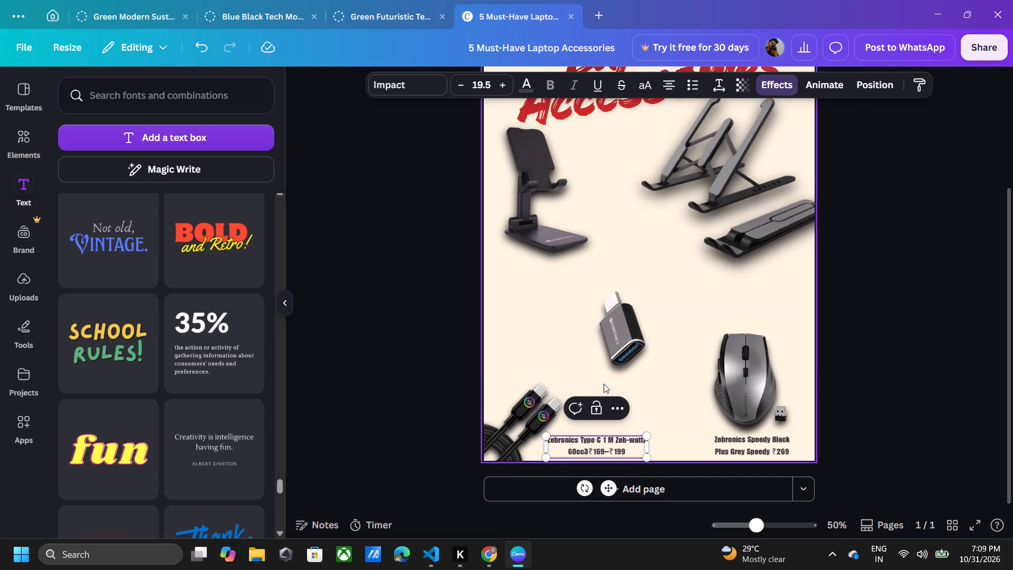
# Tighten the line spacing of the cable label to 1.31.
pyautogui.click(716, 83)
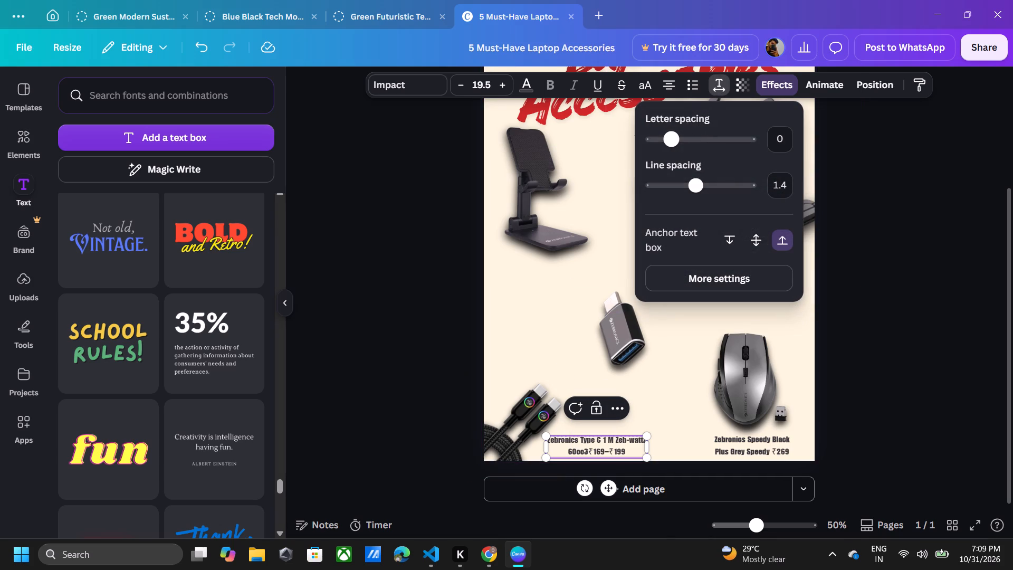
pyautogui.moveTo(692, 186); pyautogui.dragTo(686, 188)
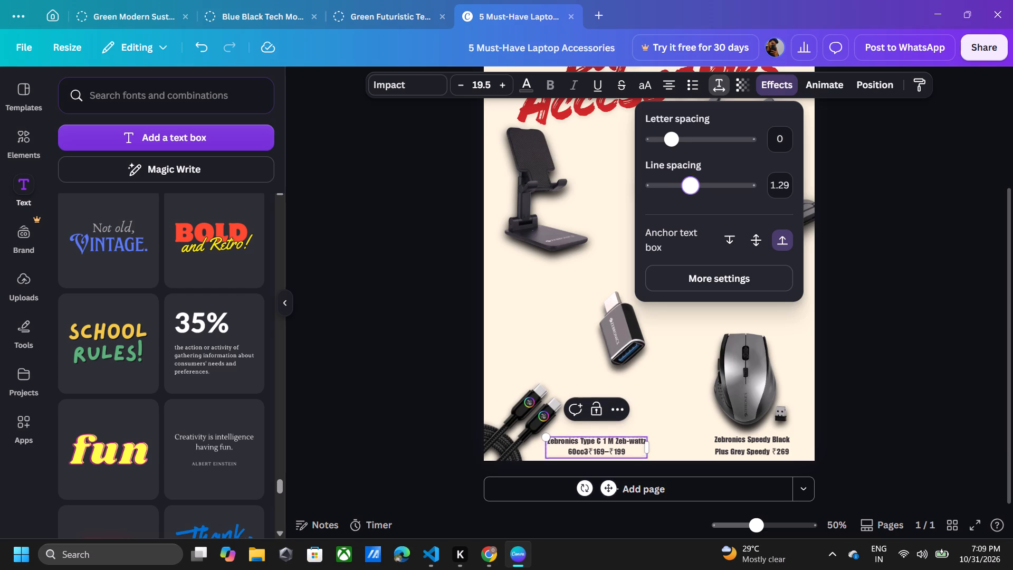
pyautogui.moveTo(686, 188); pyautogui.dragTo(694, 192)
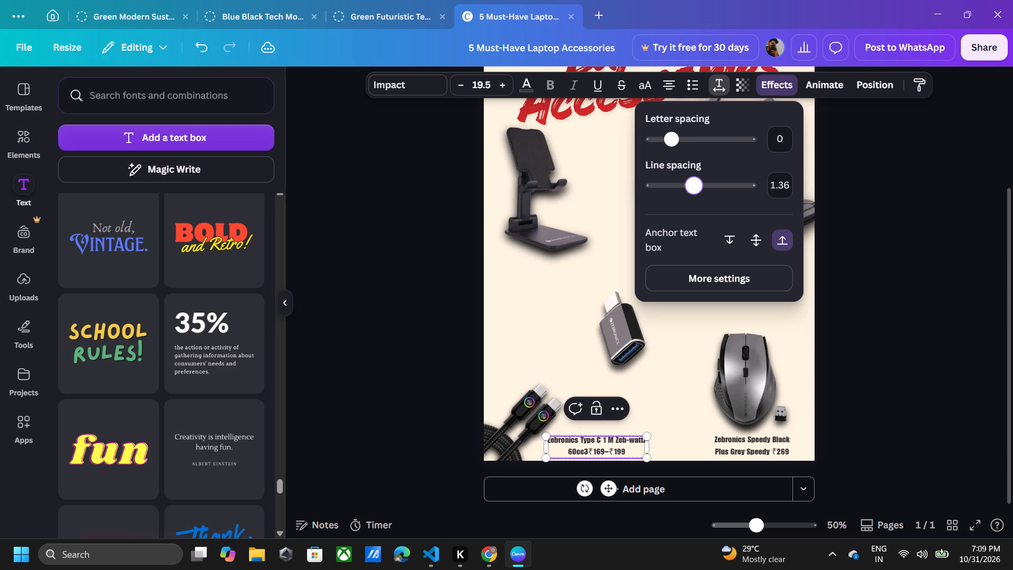
pyautogui.moveTo(694, 192); pyautogui.dragTo(681, 193)
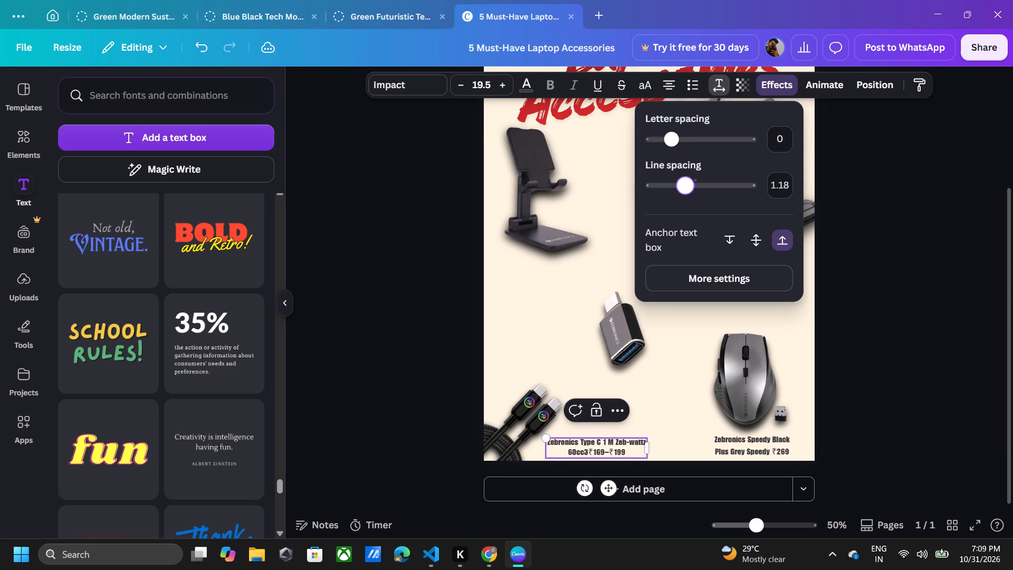
pyautogui.moveTo(681, 193); pyautogui.dragTo(691, 194)
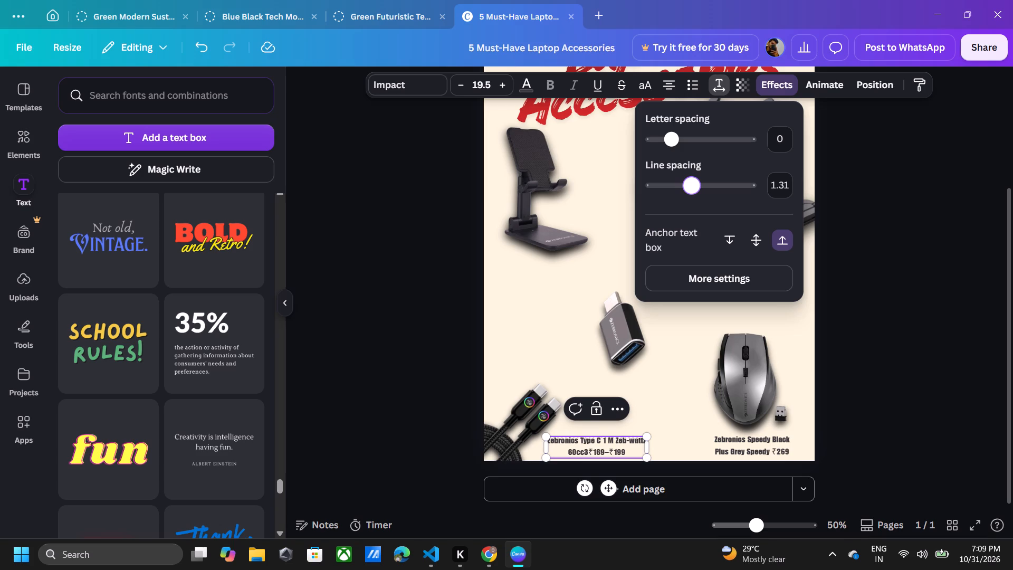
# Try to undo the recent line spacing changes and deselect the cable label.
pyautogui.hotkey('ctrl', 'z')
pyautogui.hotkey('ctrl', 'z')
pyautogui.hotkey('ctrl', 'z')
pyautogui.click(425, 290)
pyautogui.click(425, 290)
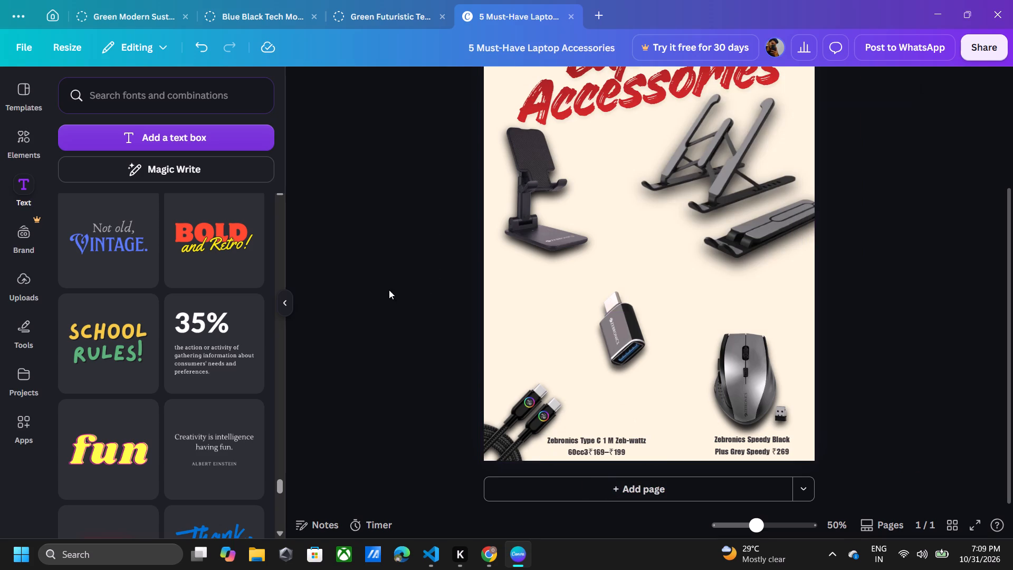
# Browse the ready-made font combinations for a text style that could suit the product labels.
pyautogui.scroll(-7, 278, 347)
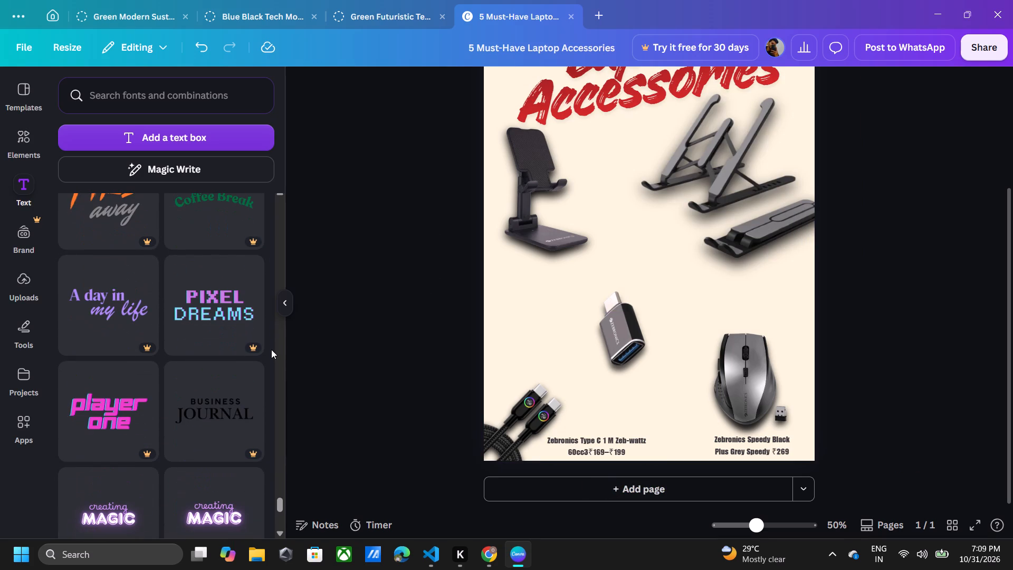
pyautogui.scroll(-5, 271, 349)
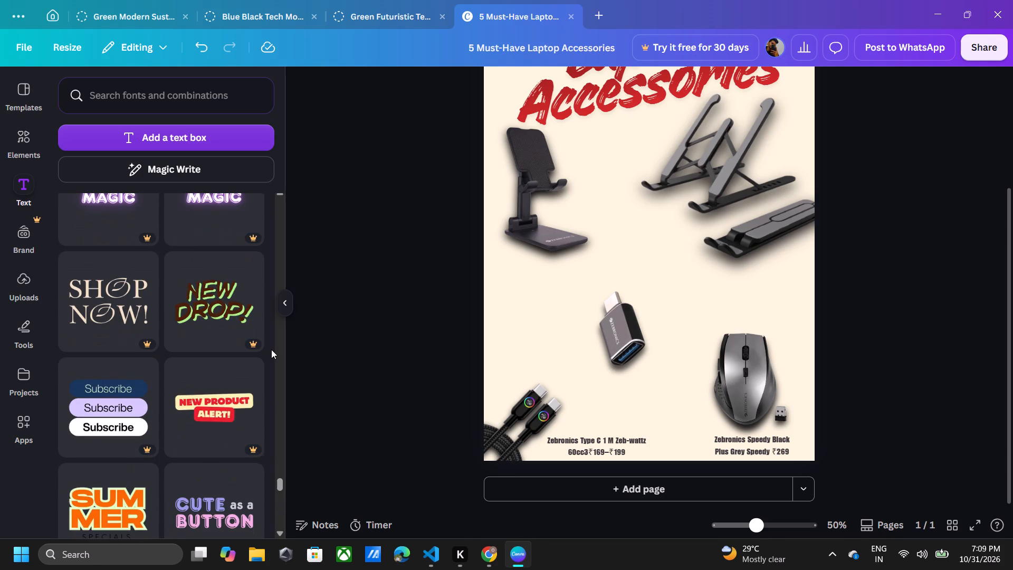
pyautogui.scroll(-4, 271, 349)
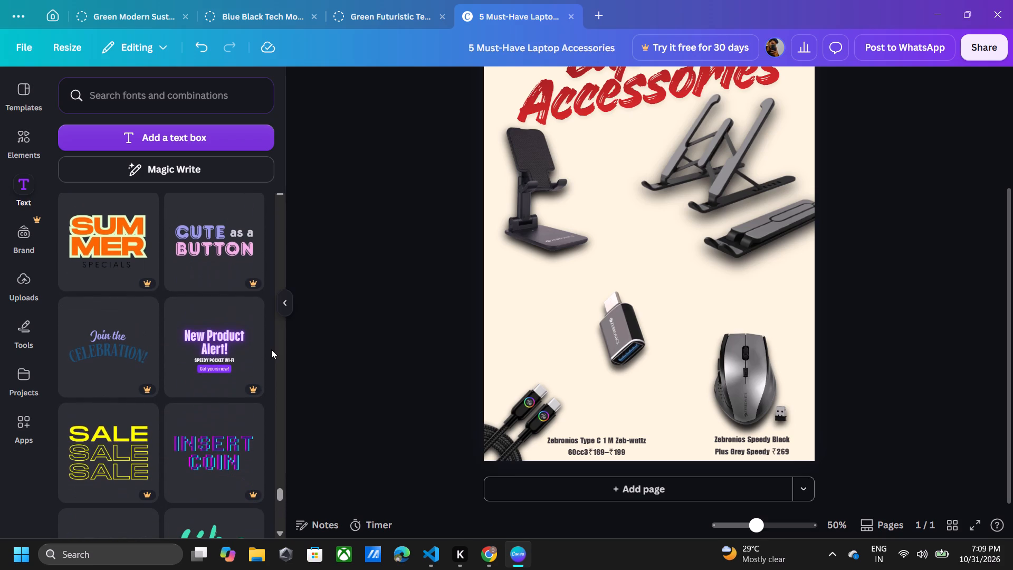
pyautogui.scroll(-9, 271, 349)
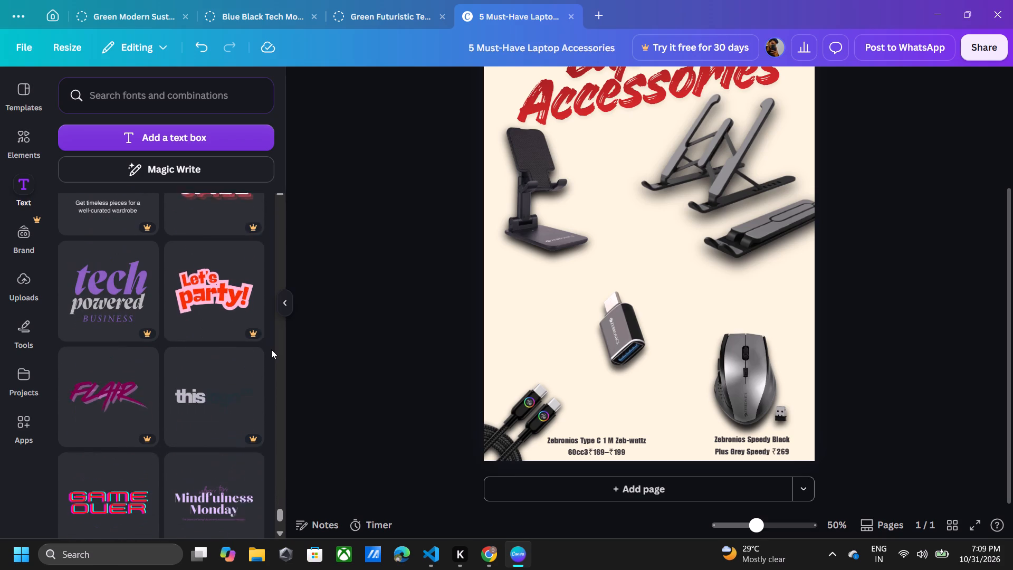
pyautogui.scroll(-3, 271, 349)
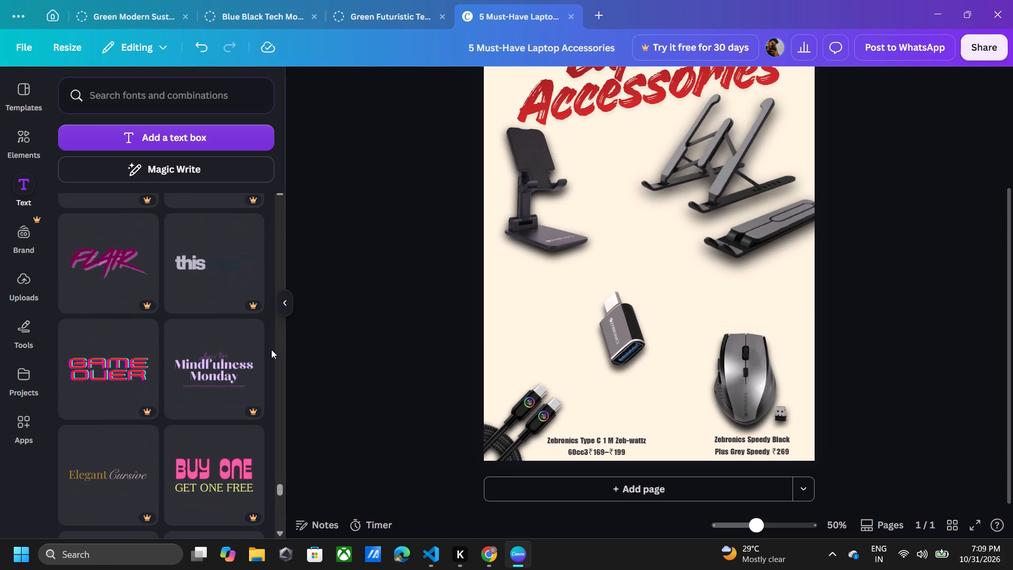
pyautogui.scroll(-5, 271, 349)
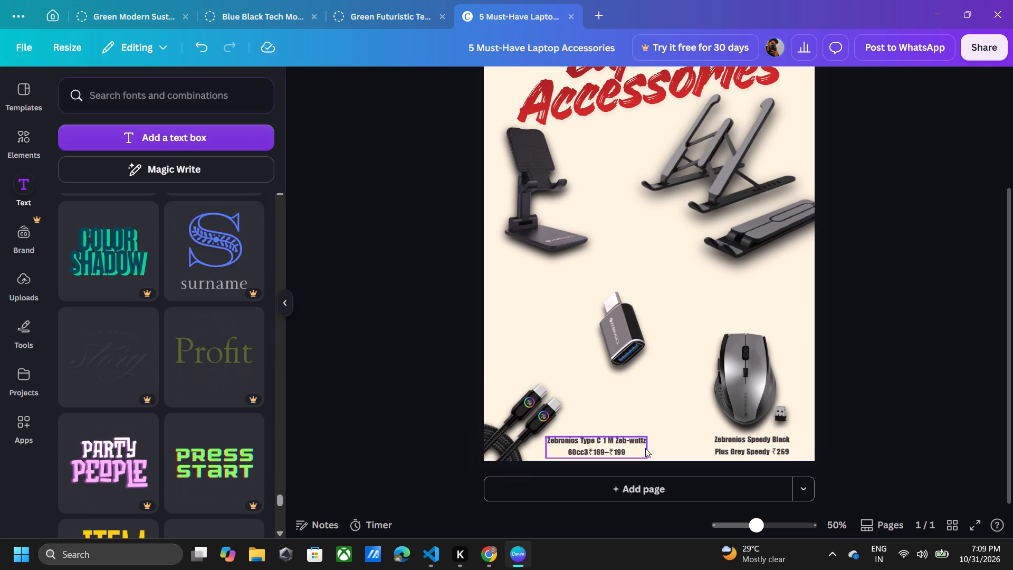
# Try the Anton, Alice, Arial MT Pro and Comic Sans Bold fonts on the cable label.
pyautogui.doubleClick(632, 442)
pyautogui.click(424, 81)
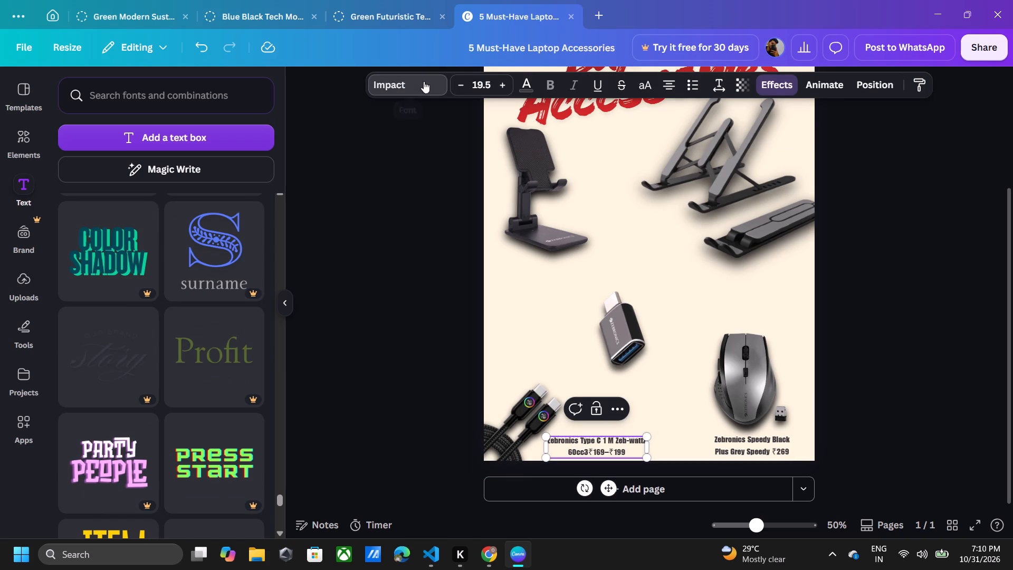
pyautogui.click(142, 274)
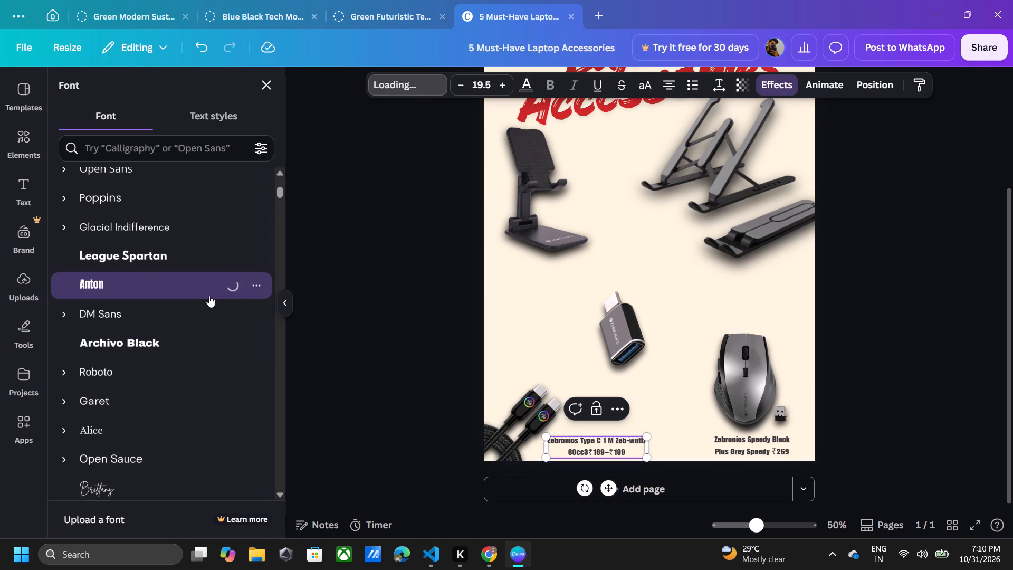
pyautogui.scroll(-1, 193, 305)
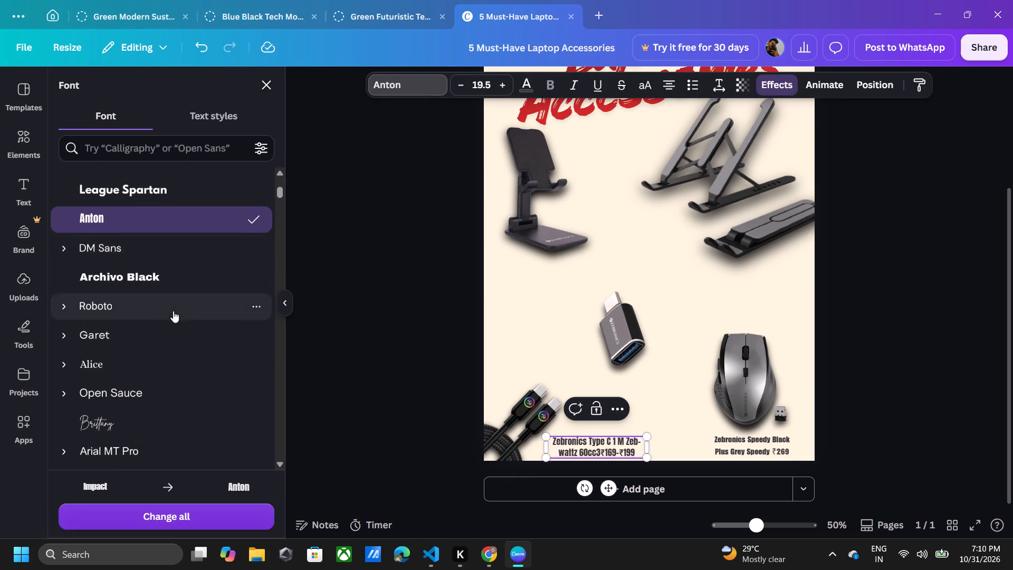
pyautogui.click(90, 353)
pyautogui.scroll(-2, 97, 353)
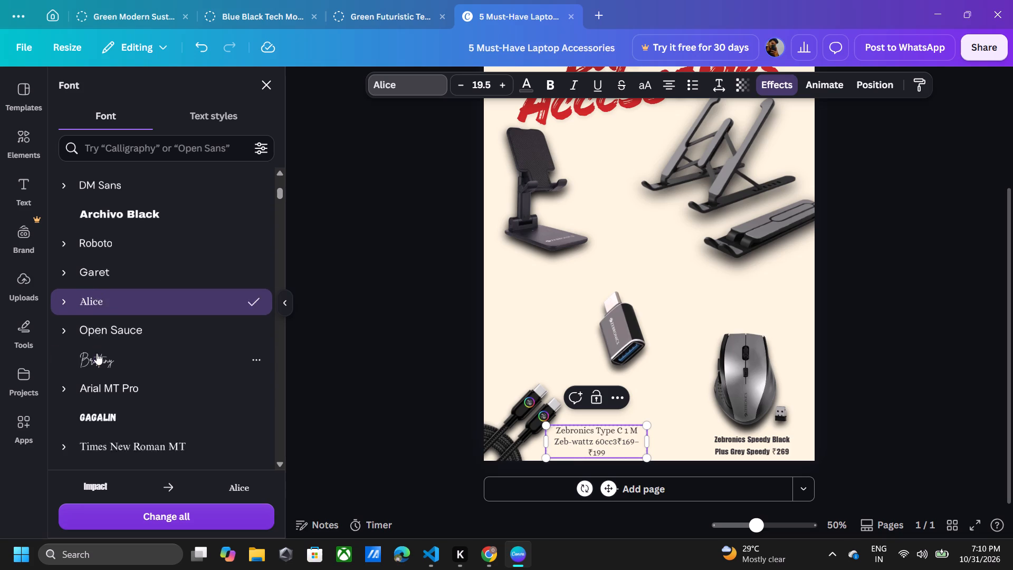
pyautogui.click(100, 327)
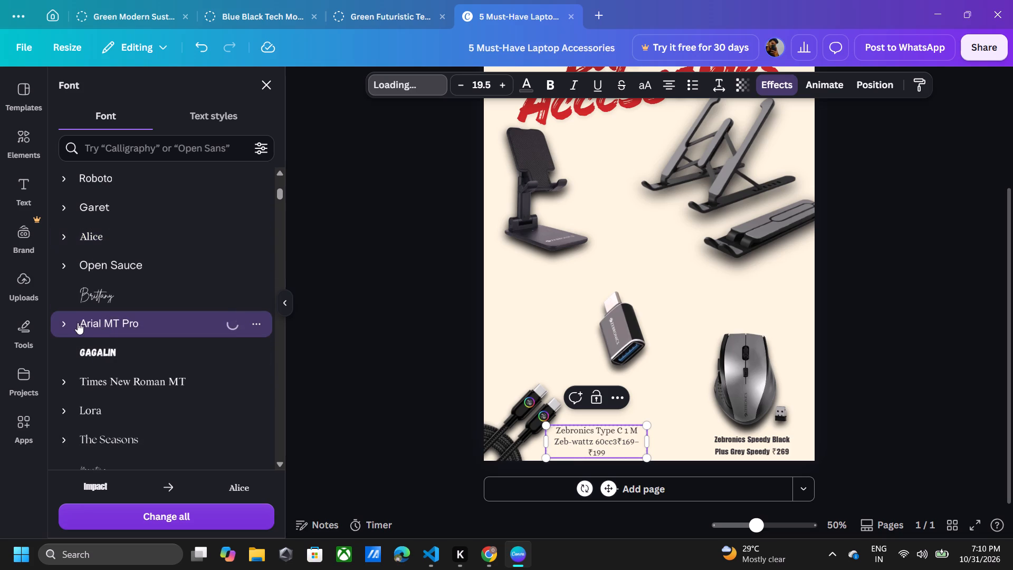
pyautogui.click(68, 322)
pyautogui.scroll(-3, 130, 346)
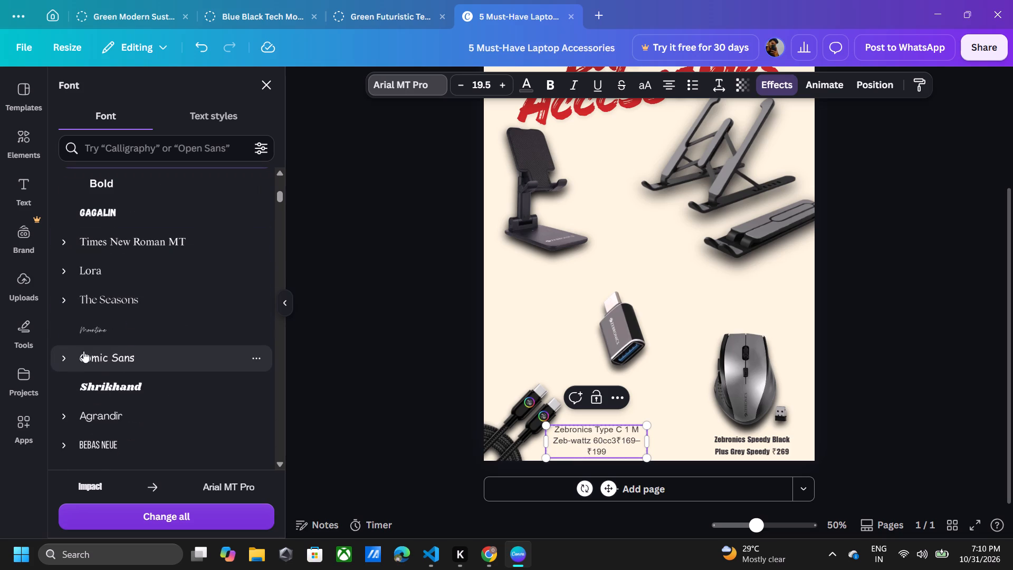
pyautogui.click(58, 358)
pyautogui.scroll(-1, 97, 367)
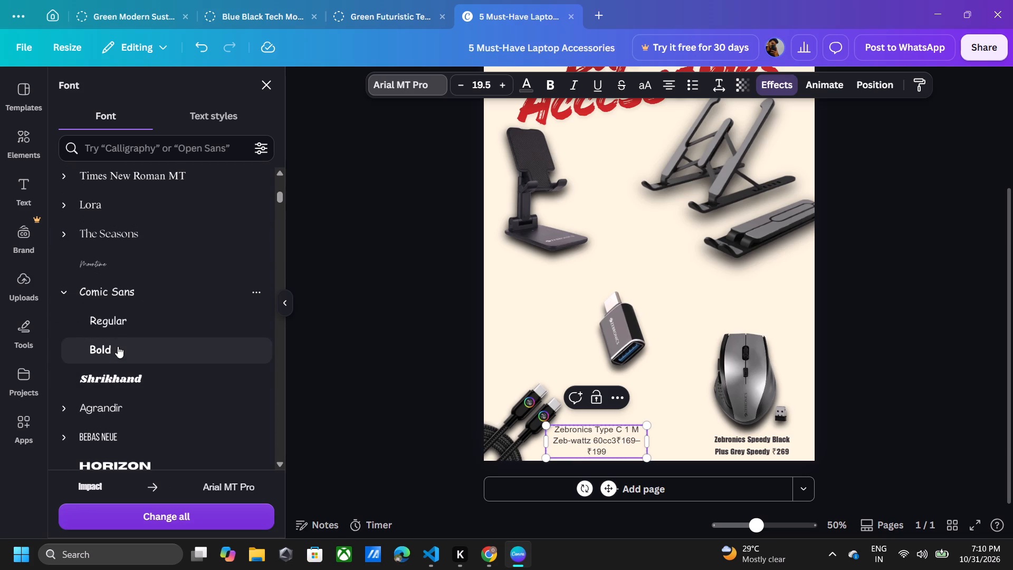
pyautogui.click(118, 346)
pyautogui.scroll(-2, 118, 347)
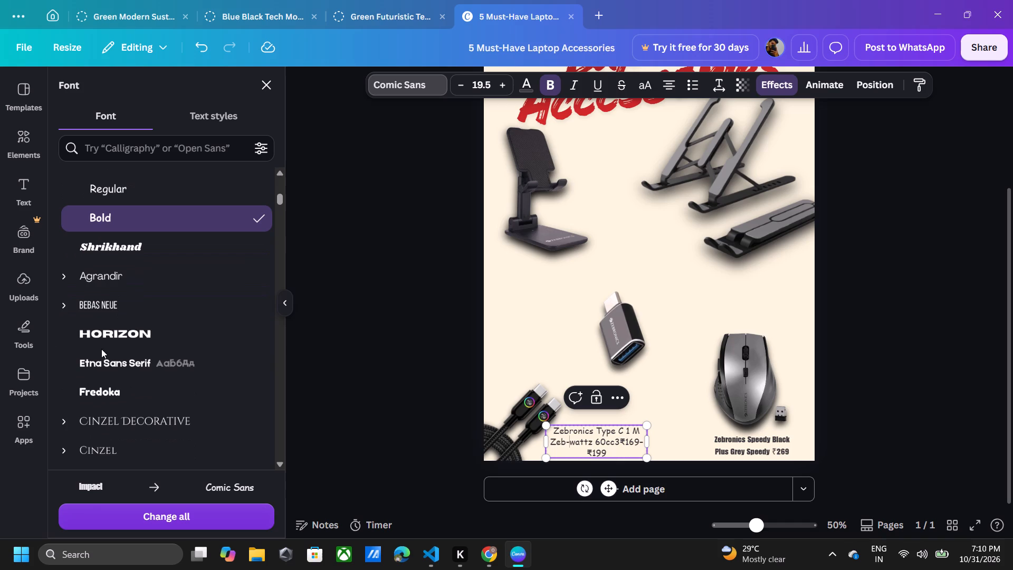
# Change the cable label's font to Playfair Display.
pyautogui.click(64, 305)
pyautogui.scroll(-4, 94, 325)
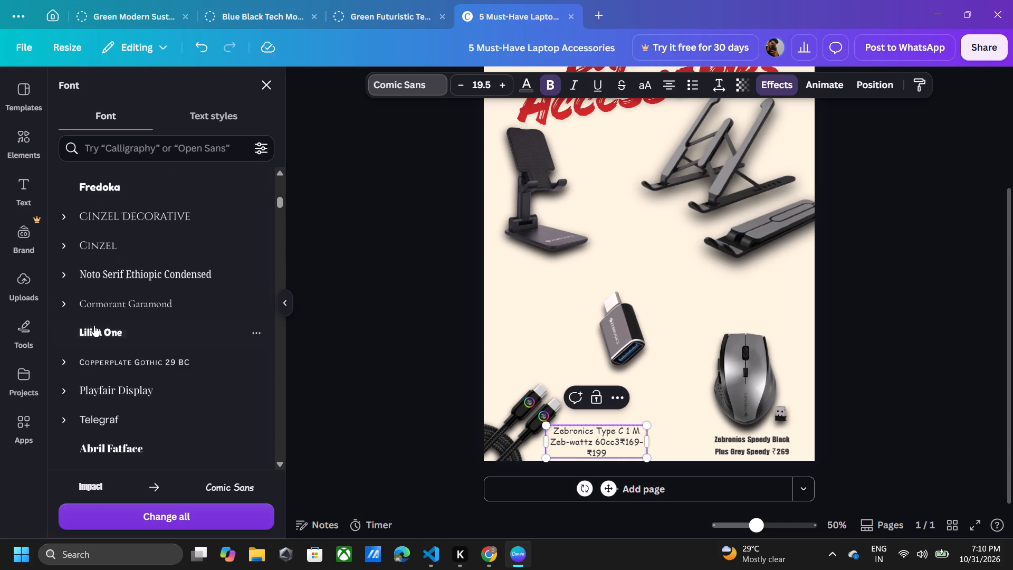
pyautogui.click(77, 383)
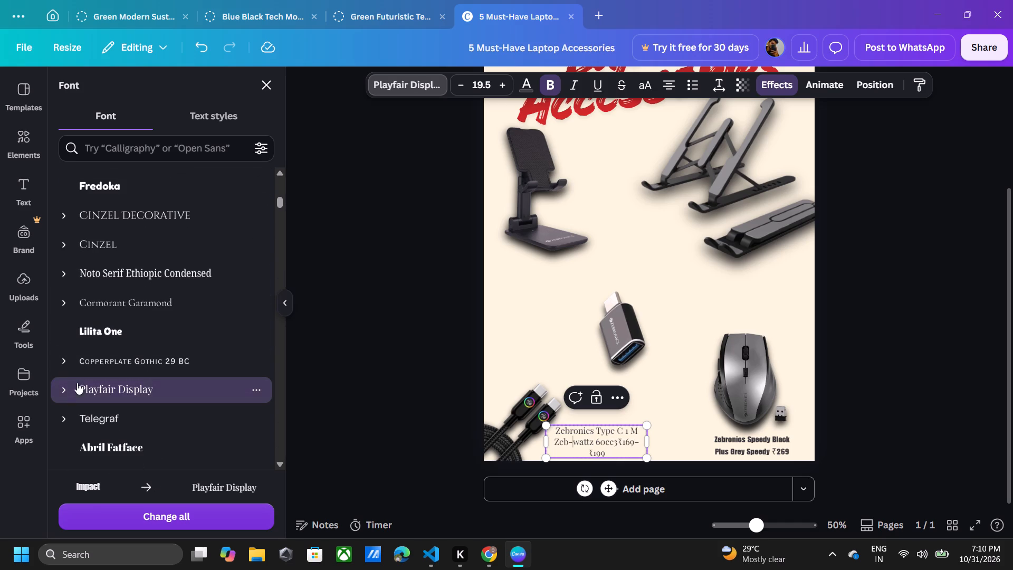
# Try the Medium and SemiBold weights of Playfair Display, and set all the cable label's text to the Black weight.
pyautogui.click(66, 388)
pyautogui.click(116, 436)
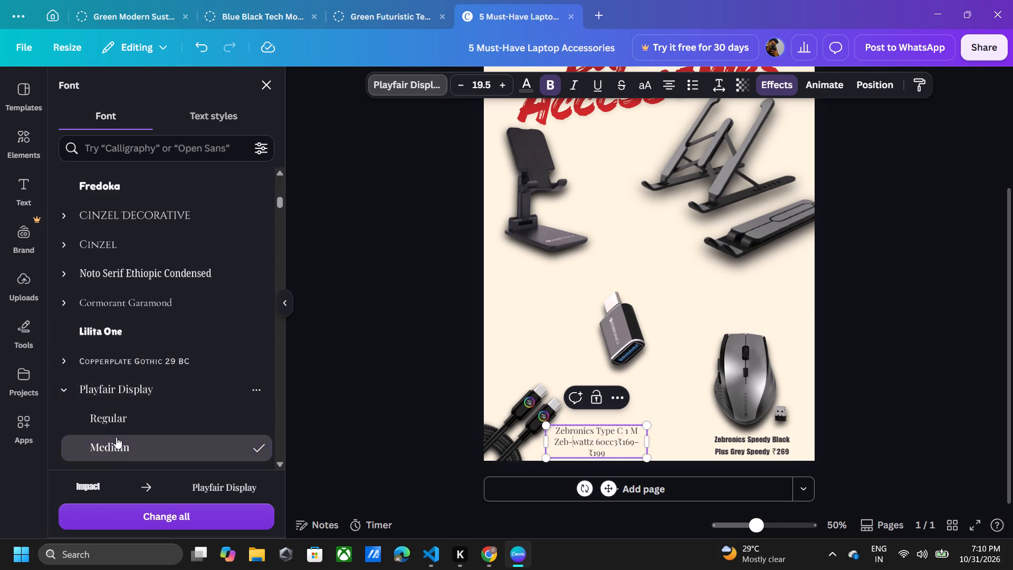
pyautogui.scroll(-1, 130, 416)
pyautogui.click(126, 405)
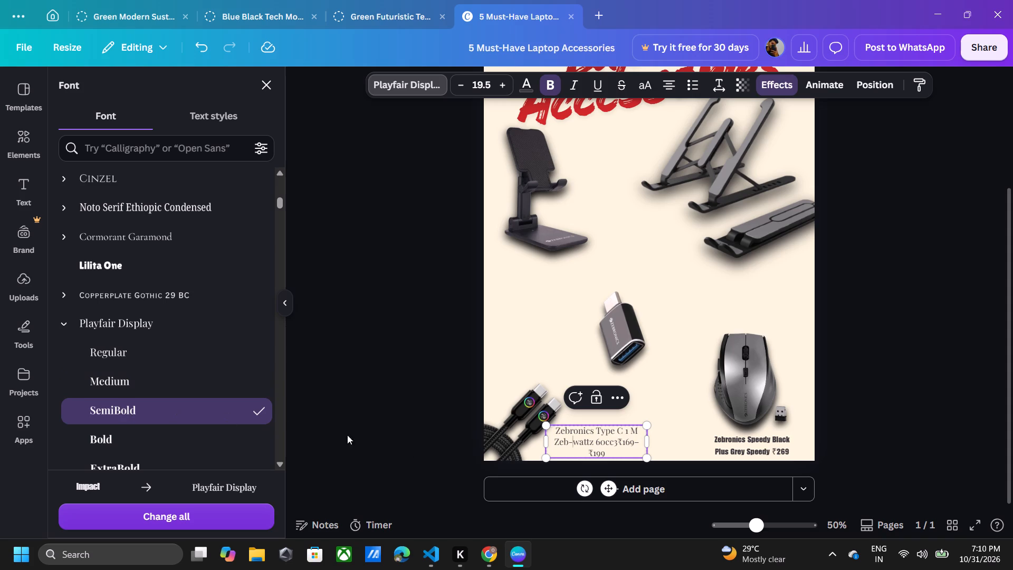
pyautogui.hotkey('ctrl', 'a')
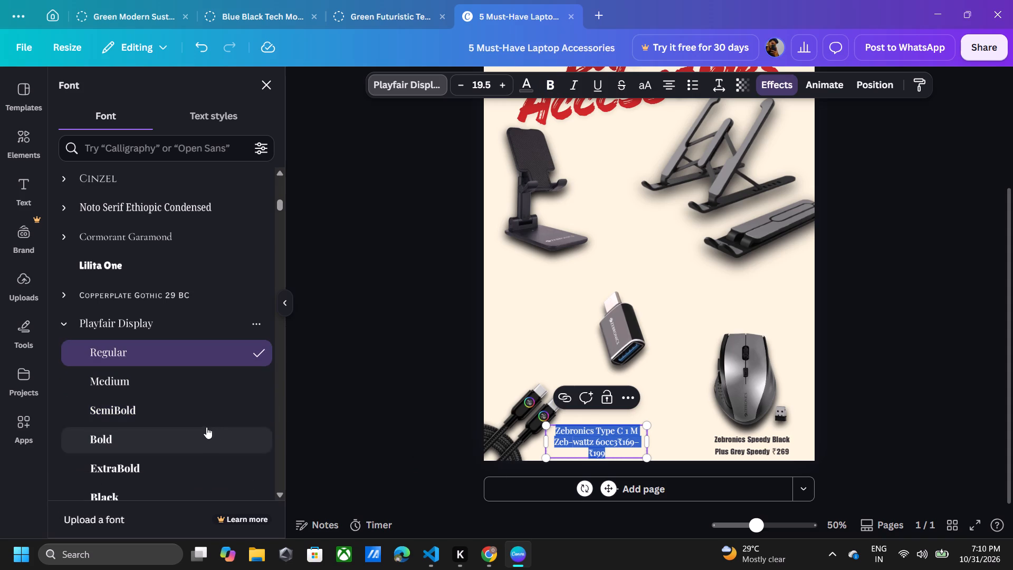
pyautogui.click(184, 411)
pyautogui.scroll(-2, 201, 413)
pyautogui.click(154, 359)
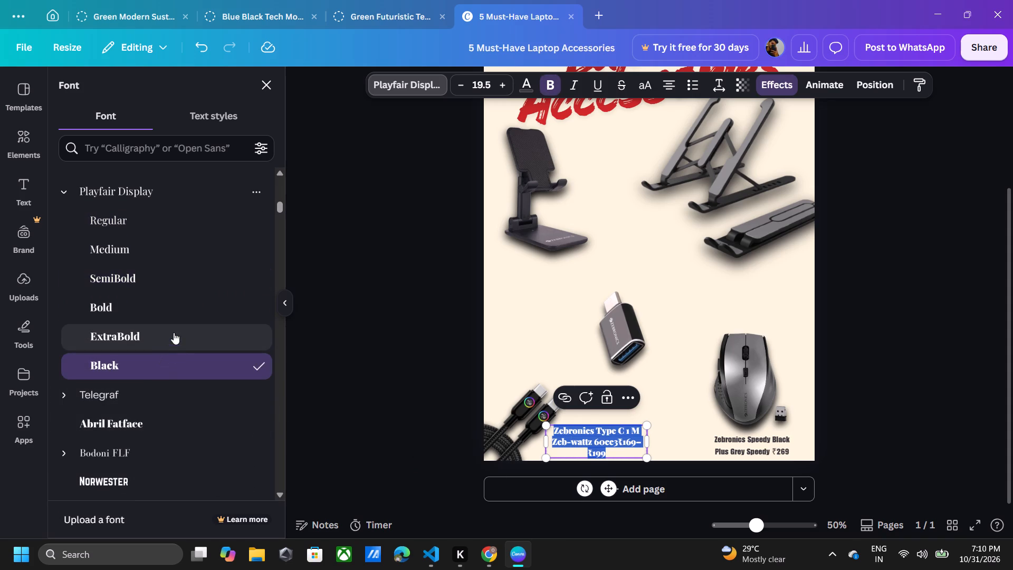
pyautogui.click(308, 346)
pyautogui.click(376, 362)
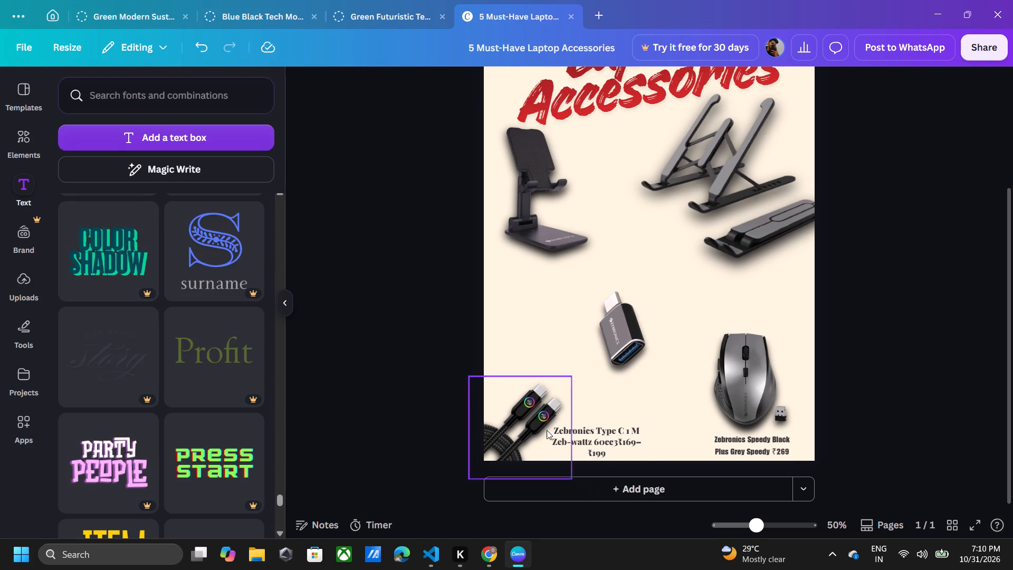
# Widen the cable label's text box slightly so its name and price wrap onto two lines.
pyautogui.click(570, 432)
pyautogui.moveTo(649, 443); pyautogui.dragTo(663, 445)
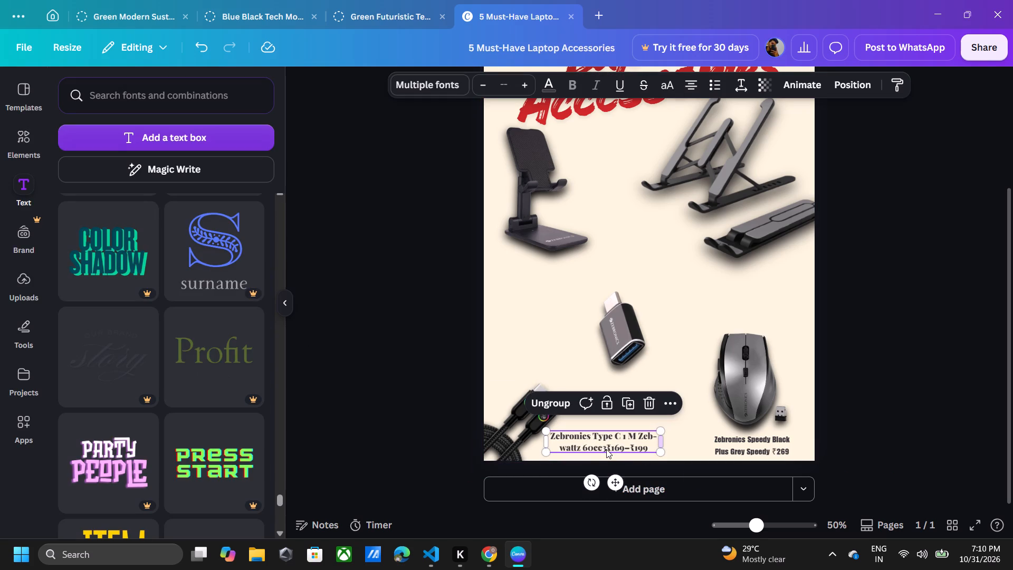
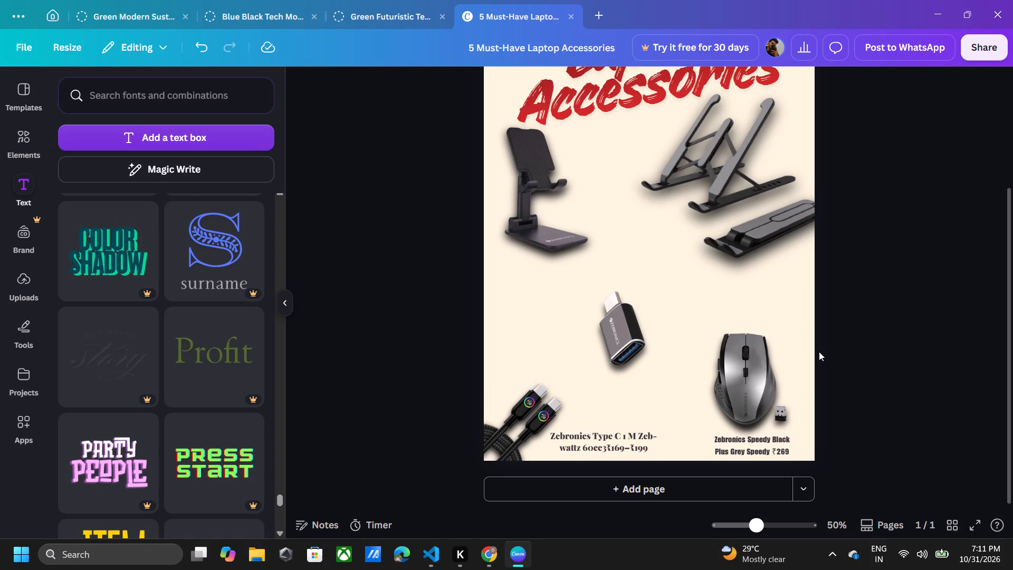
# Check the Zebronics cable's product name and price in the Google Shopping listing in Chrome, then return to the Canva poster.
pyautogui.click(490, 557)
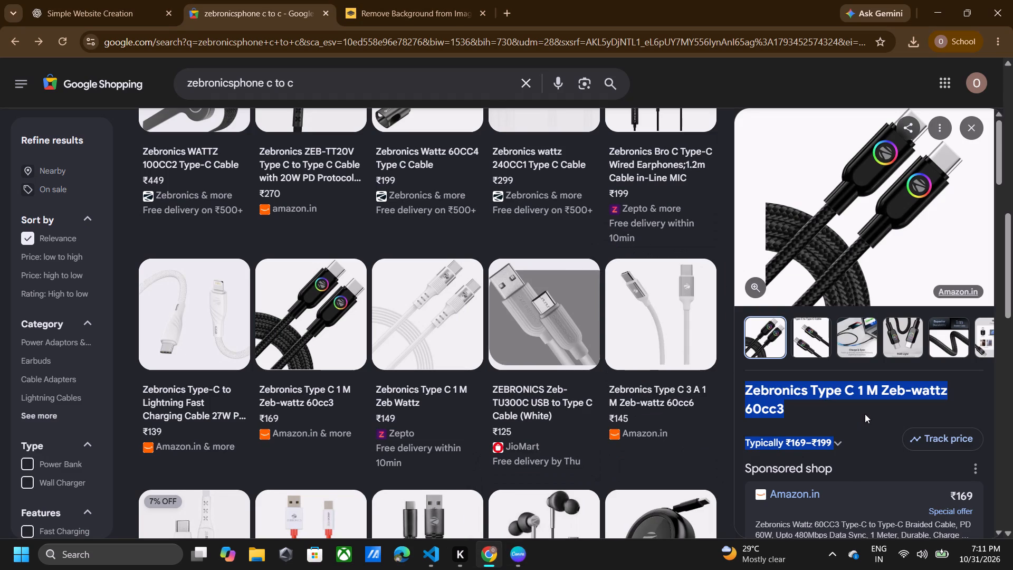
pyautogui.click(865, 414)
pyautogui.click(510, 552)
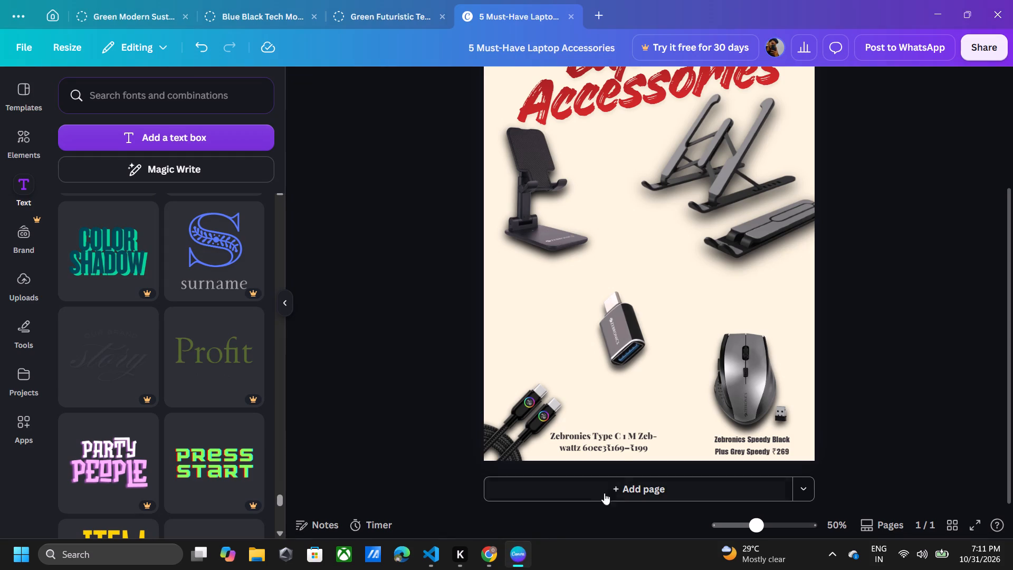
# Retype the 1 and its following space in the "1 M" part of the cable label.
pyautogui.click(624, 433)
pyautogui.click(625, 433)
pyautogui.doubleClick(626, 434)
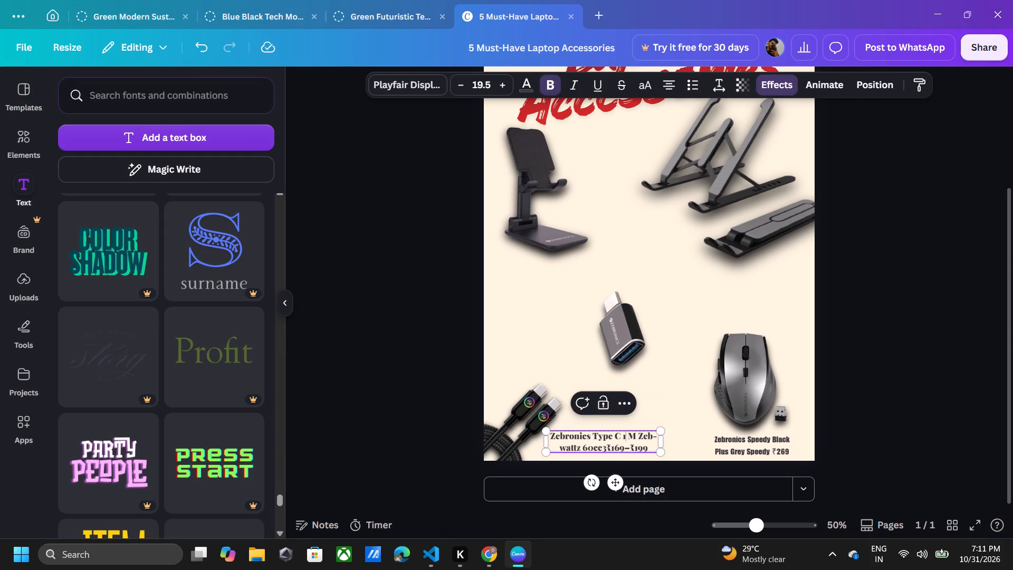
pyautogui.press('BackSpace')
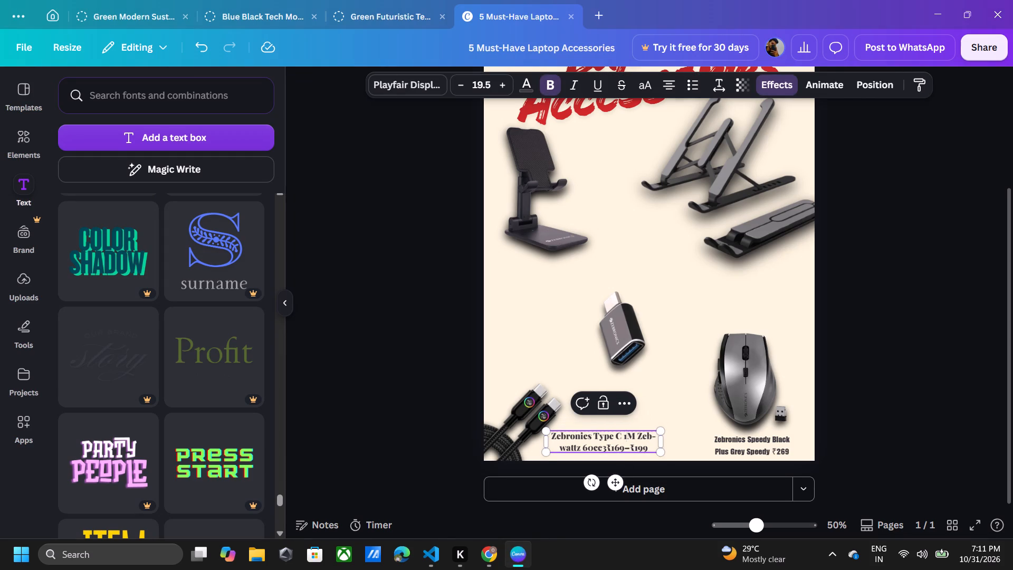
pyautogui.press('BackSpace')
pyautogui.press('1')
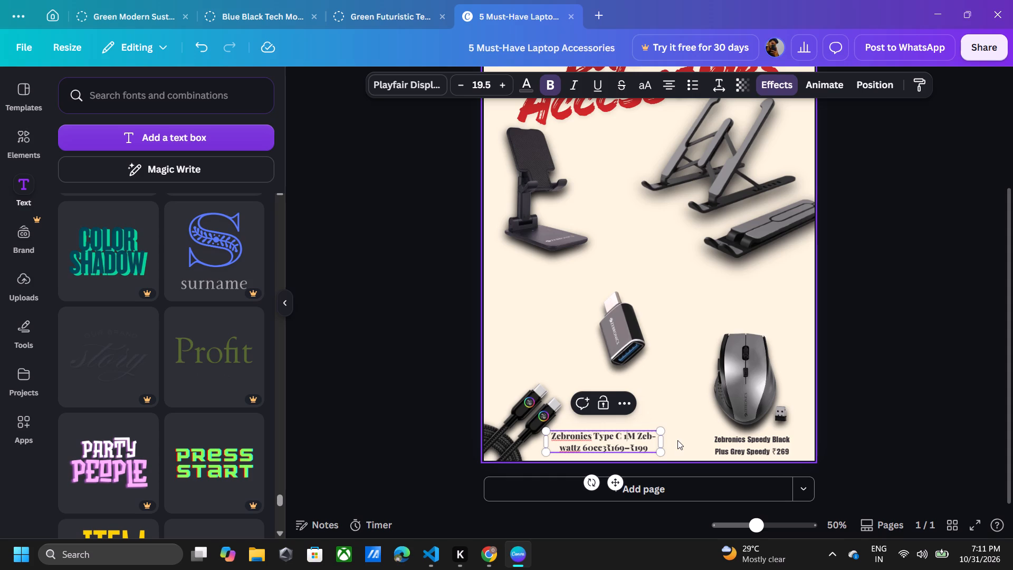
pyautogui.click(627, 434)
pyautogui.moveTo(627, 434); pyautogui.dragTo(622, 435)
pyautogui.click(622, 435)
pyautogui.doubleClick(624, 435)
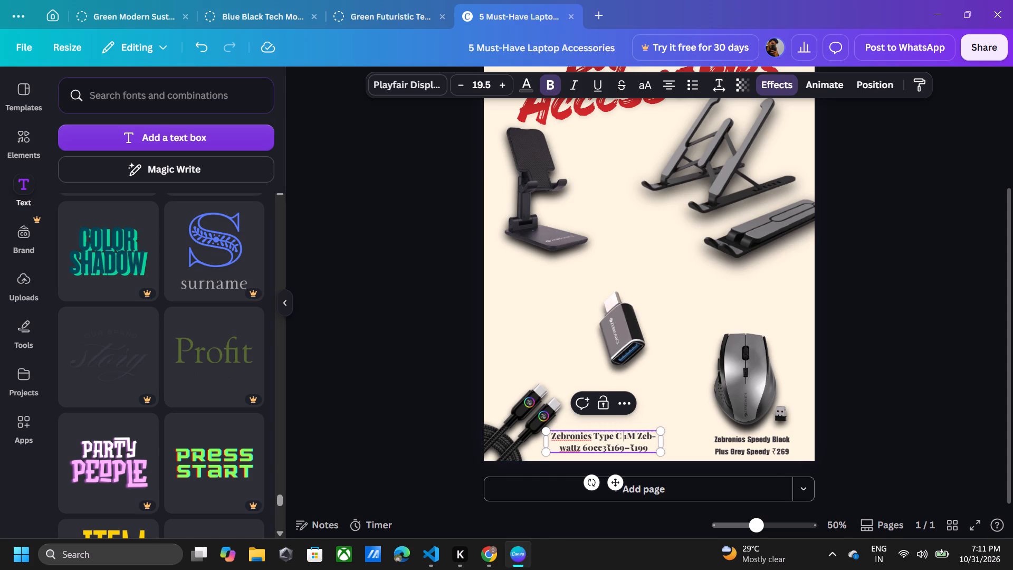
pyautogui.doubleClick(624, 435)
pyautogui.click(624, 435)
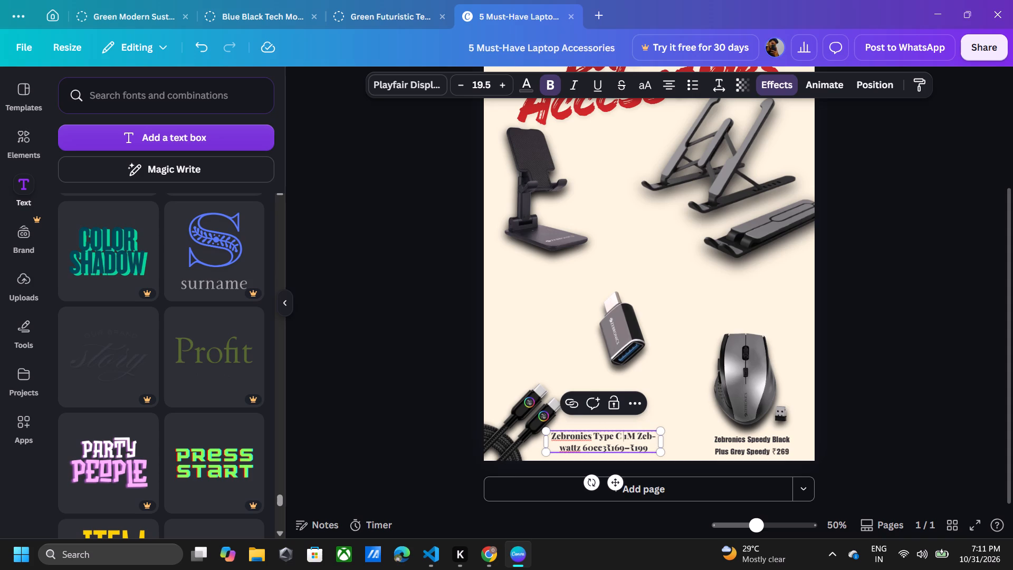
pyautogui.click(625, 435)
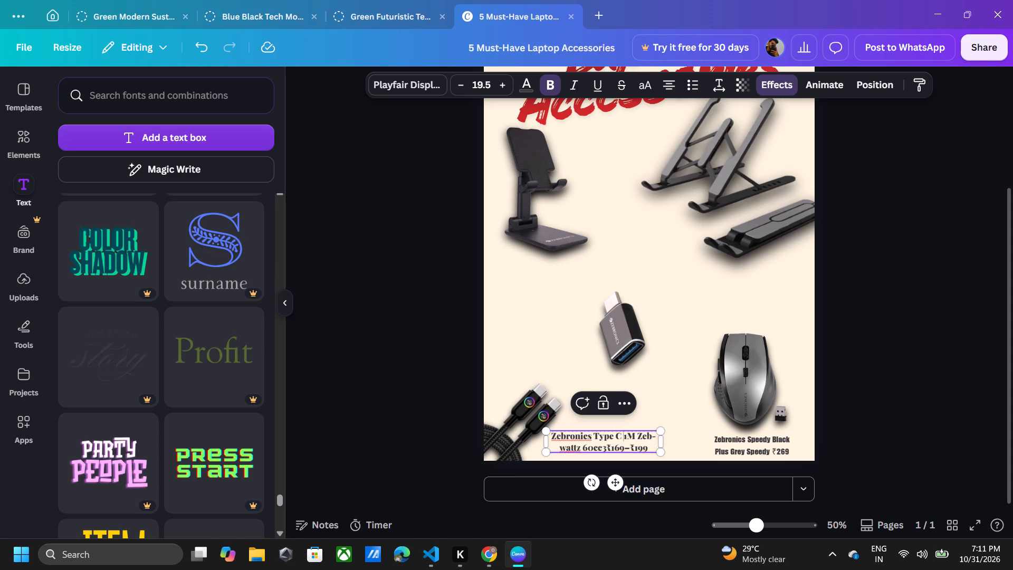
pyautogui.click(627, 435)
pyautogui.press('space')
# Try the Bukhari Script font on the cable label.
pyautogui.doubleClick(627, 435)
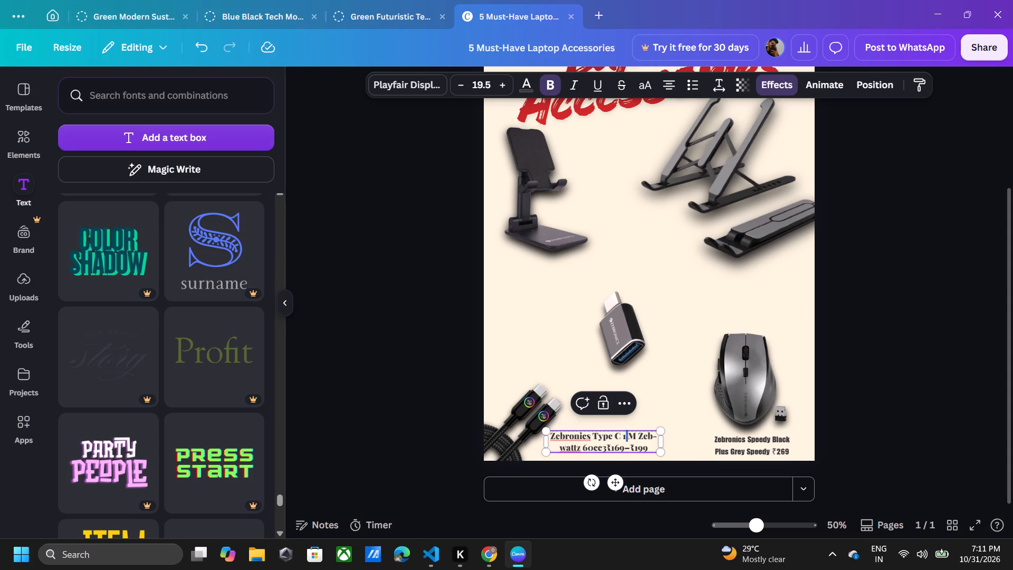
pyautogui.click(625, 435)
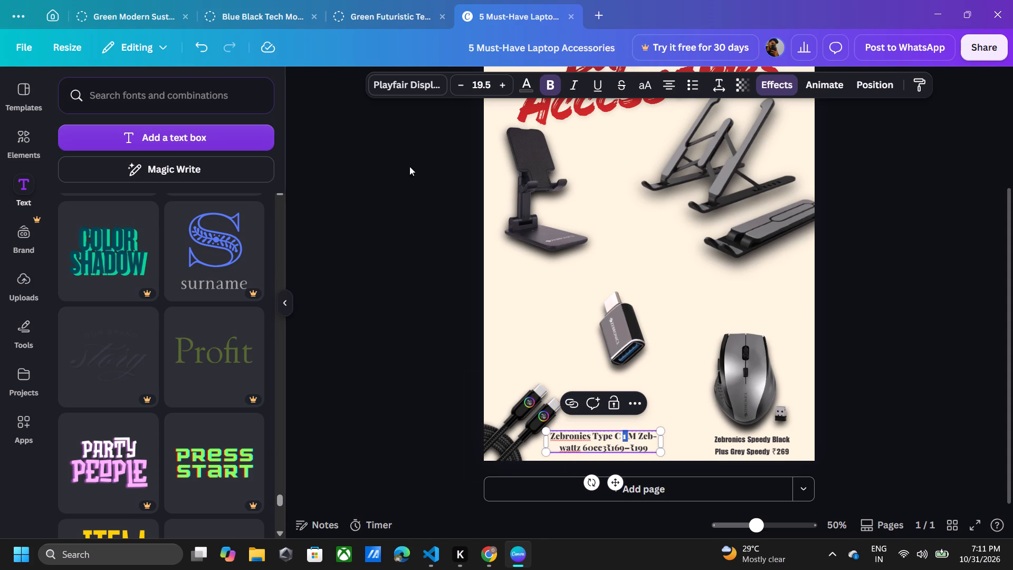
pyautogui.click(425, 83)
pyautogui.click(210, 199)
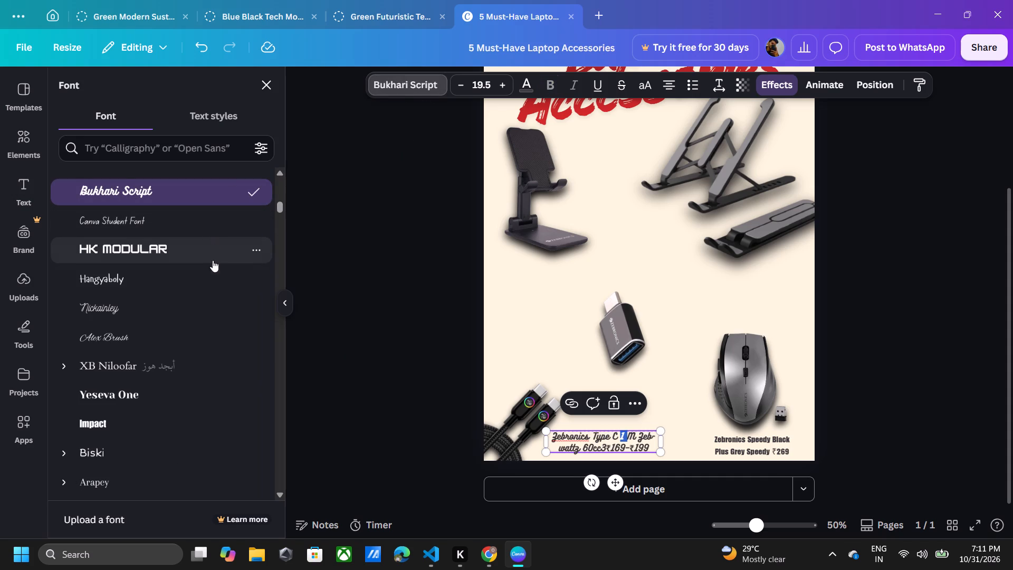
# Change the cable label's font to Georgia Pro in the Bold weight.
pyautogui.scroll(-12, 133, 307)
pyautogui.scroll(-9, 150, 379)
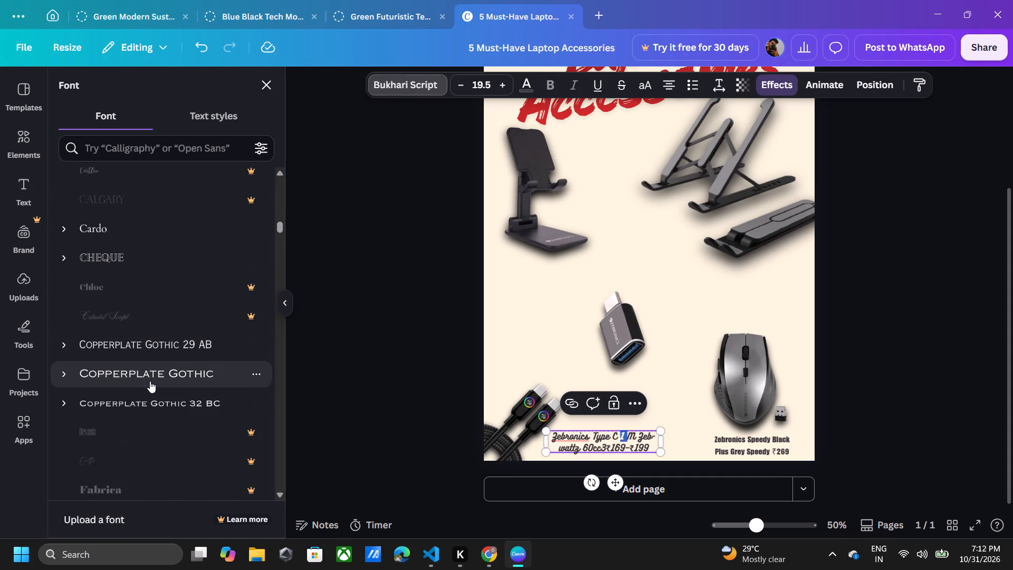
pyautogui.scroll(-5, 108, 395)
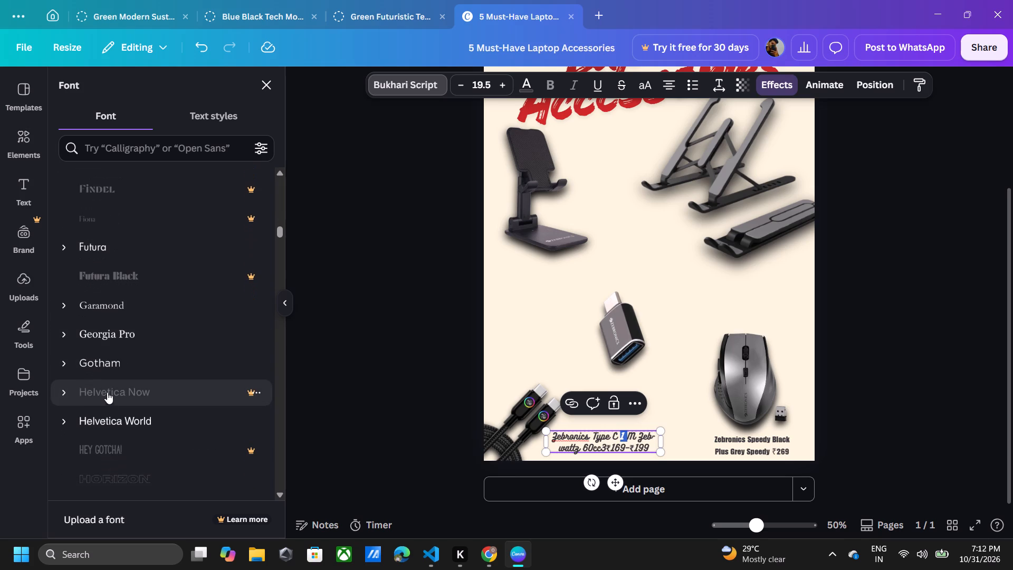
pyautogui.click(70, 331)
pyautogui.click(127, 417)
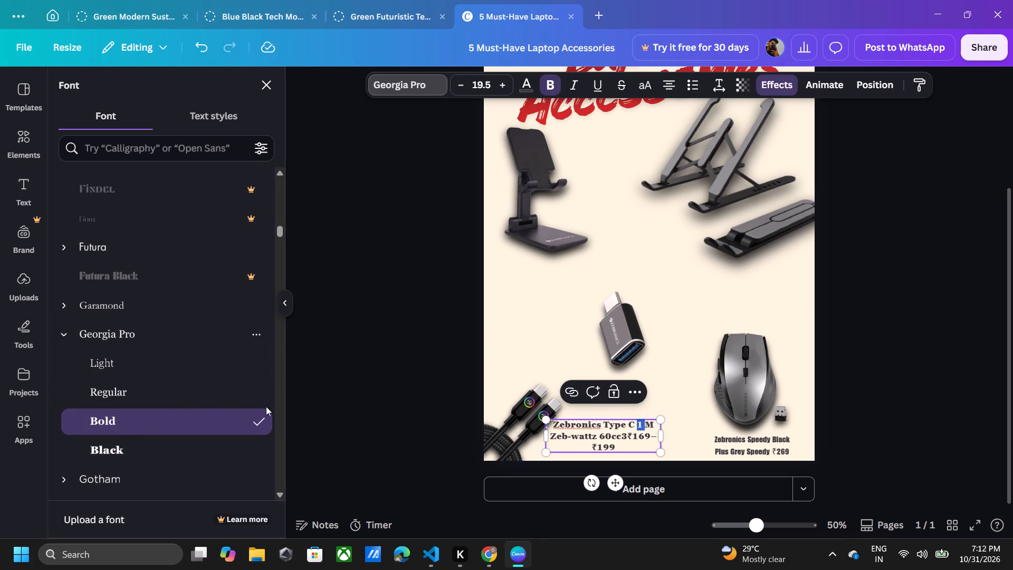
pyautogui.click(395, 397)
pyautogui.click(877, 418)
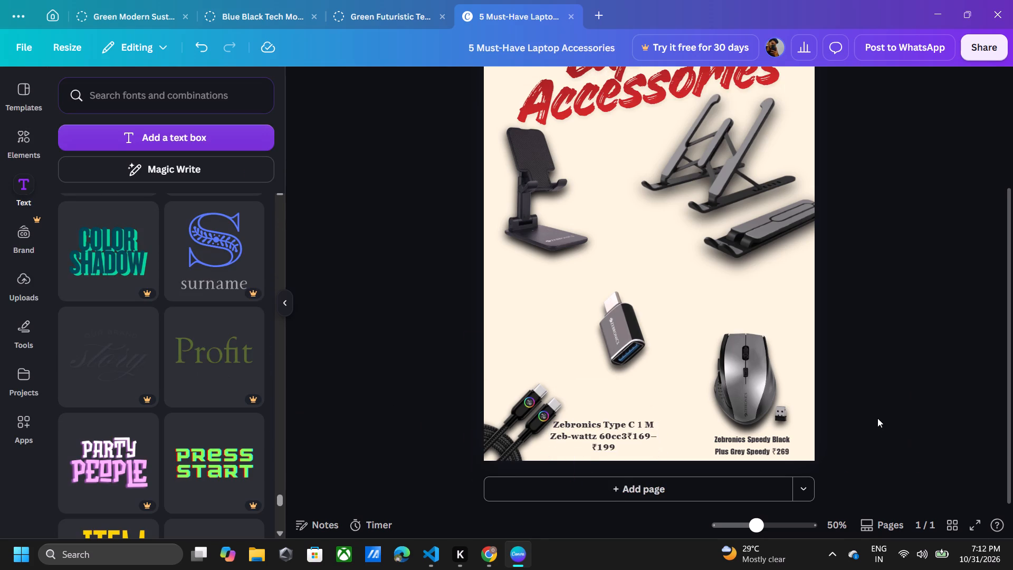
# Insert a line break in the cable label so the price ₹169–₹199 starts on its own line.
pyautogui.click(628, 436)
pyautogui.click(628, 436)
pyautogui.click(628, 436)
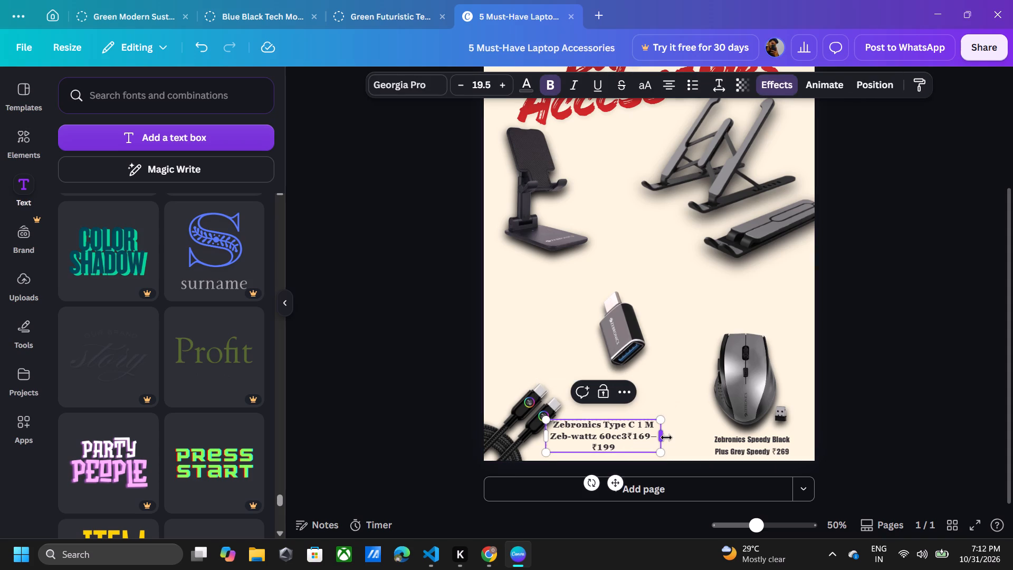
pyautogui.press('Return')
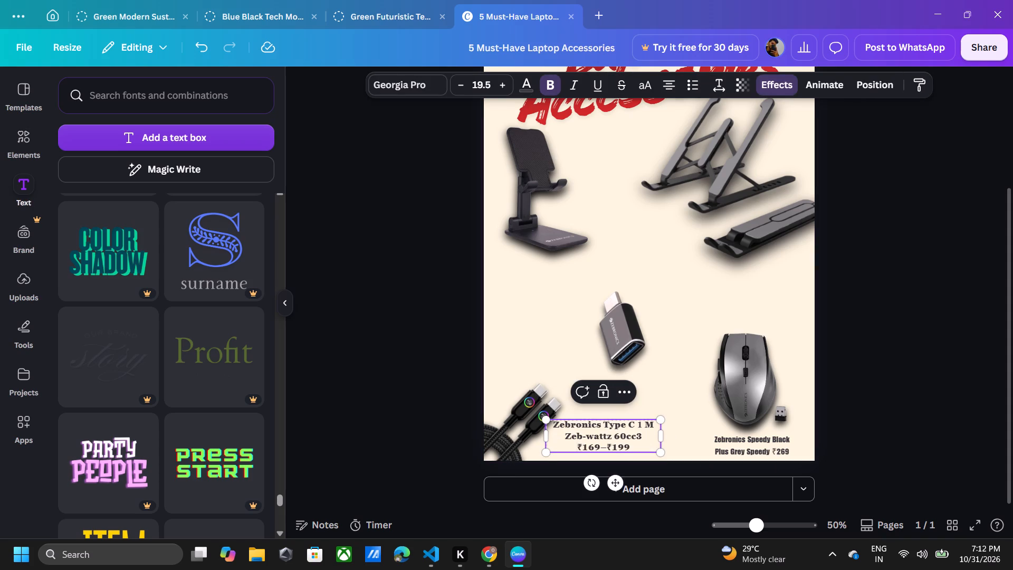
# Change the font of the mouse's name-and-price label to Georgia Pro.
pyautogui.click(721, 448)
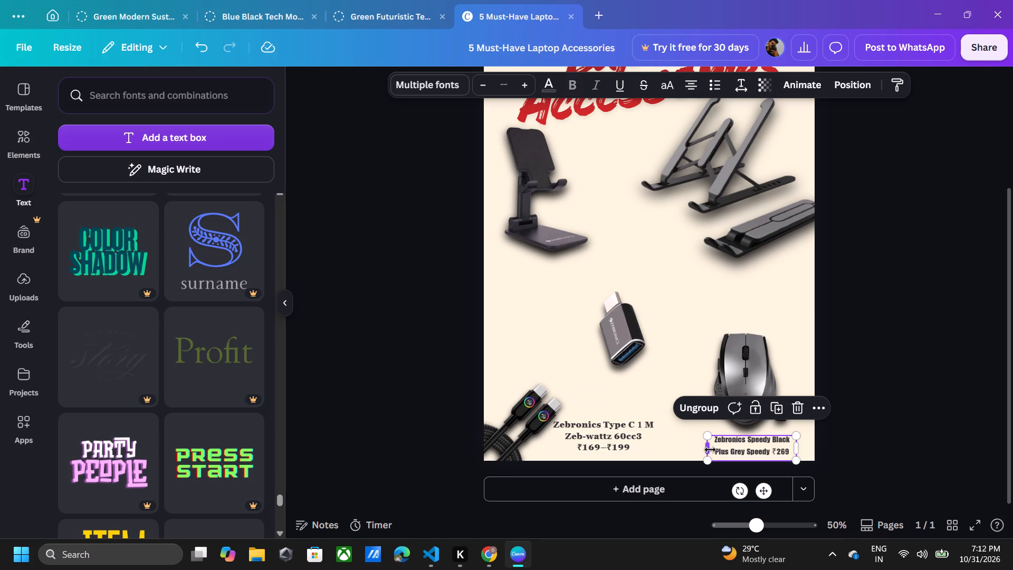
pyautogui.click(627, 438)
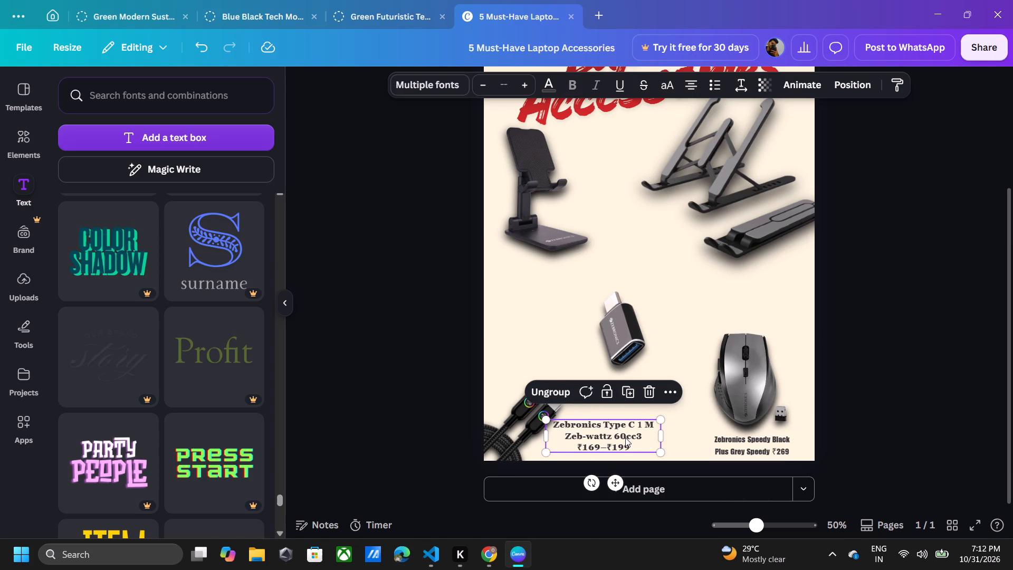
pyautogui.click(611, 434)
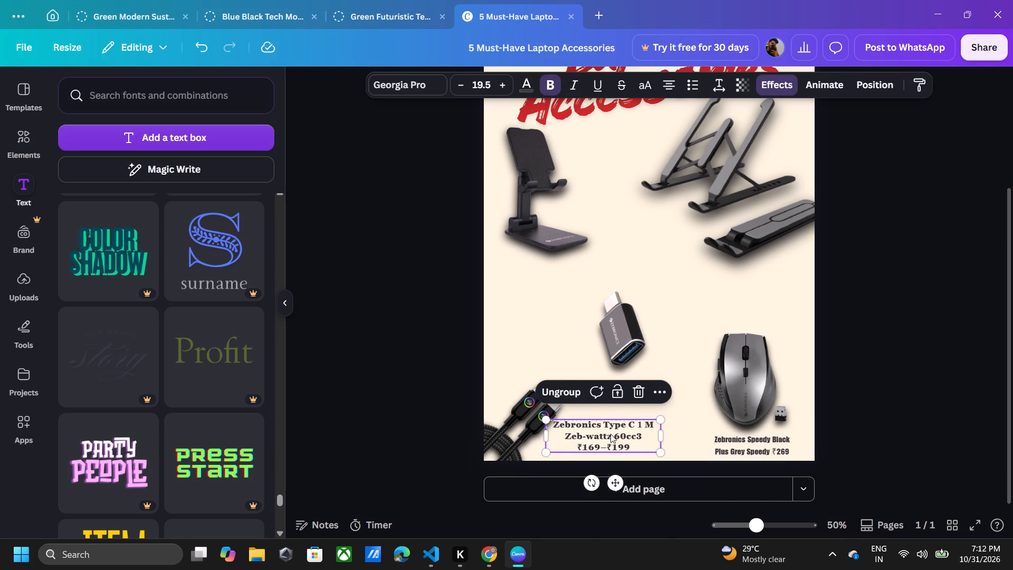
pyautogui.click(731, 451)
pyautogui.click(731, 451)
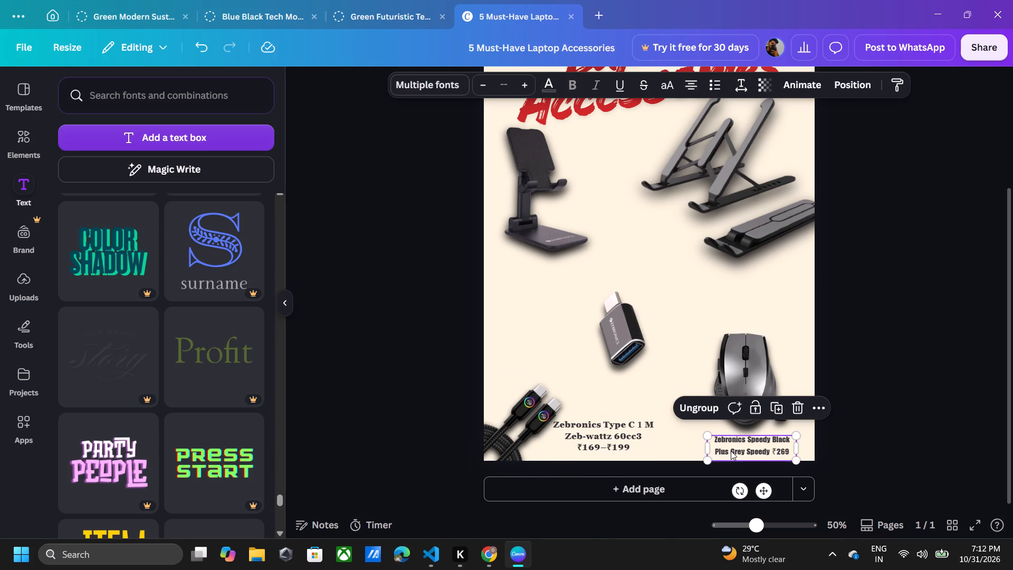
pyautogui.click(747, 443)
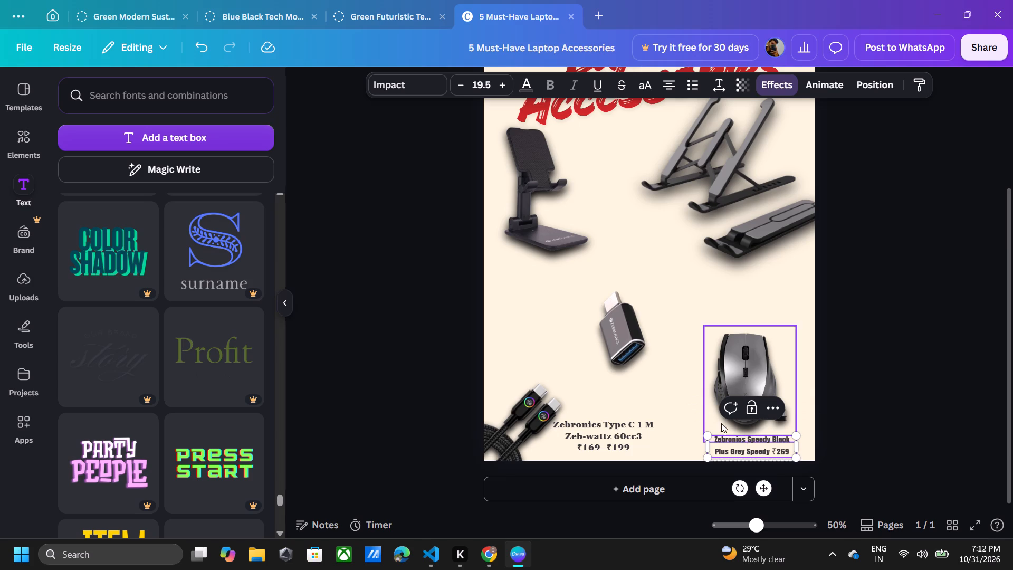
pyautogui.click(398, 81)
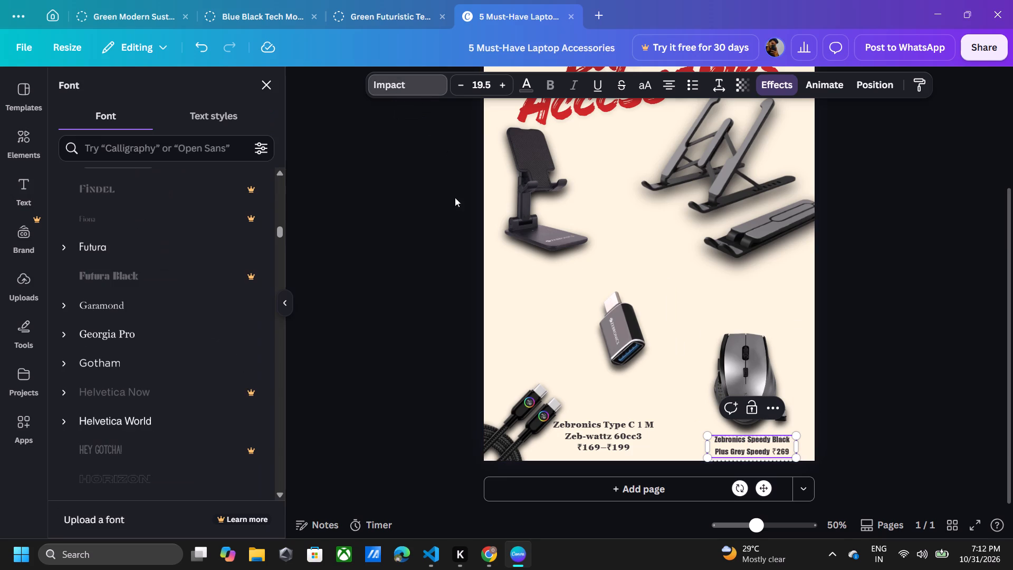
pyautogui.click(194, 329)
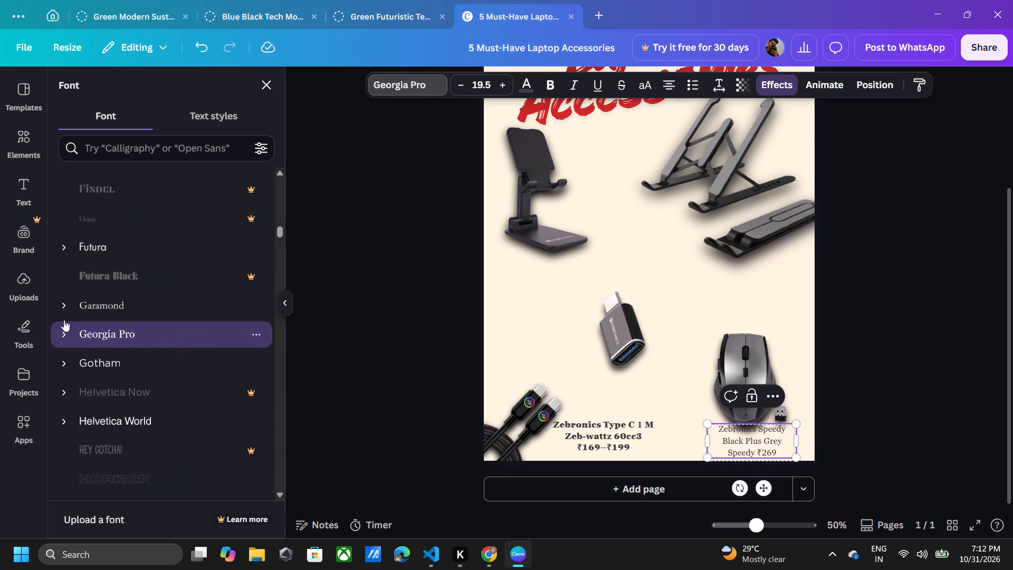
# Set all of the mouse label's text to the Bold weight of Georgia Pro.
pyautogui.click(62, 336)
pyautogui.click(120, 420)
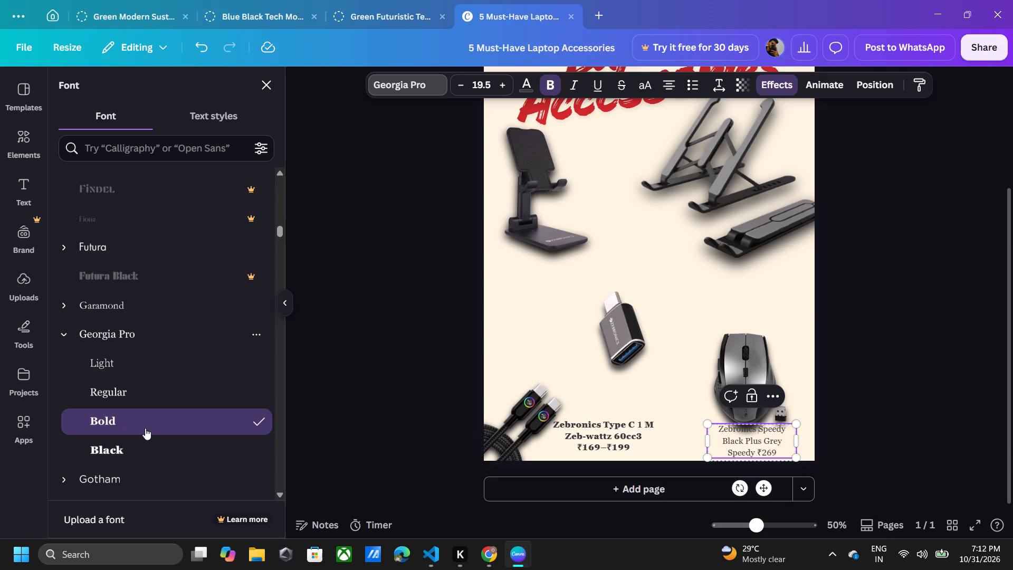
pyautogui.hotkey('ctrl', 'a')
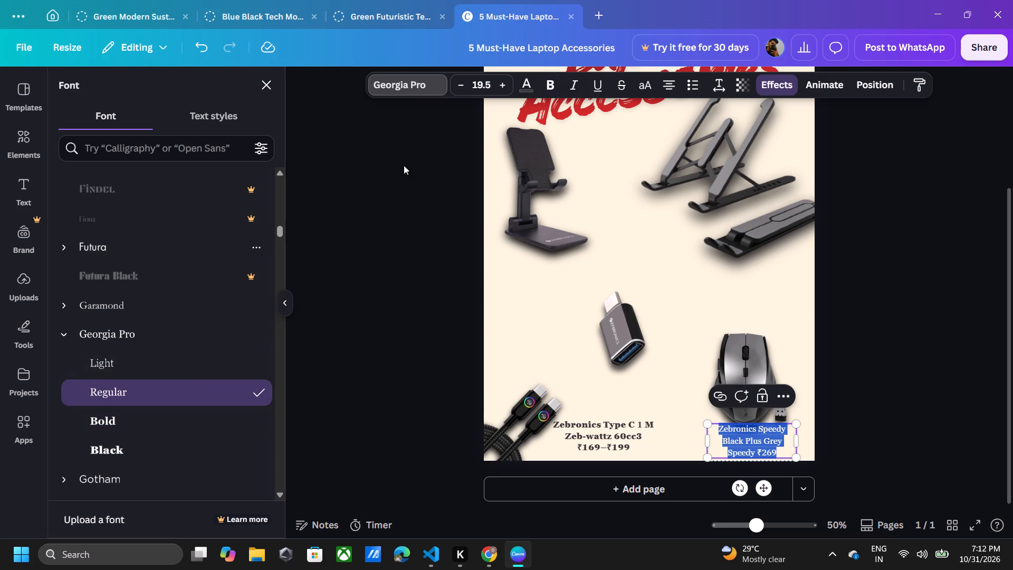
pyautogui.click(431, 92)
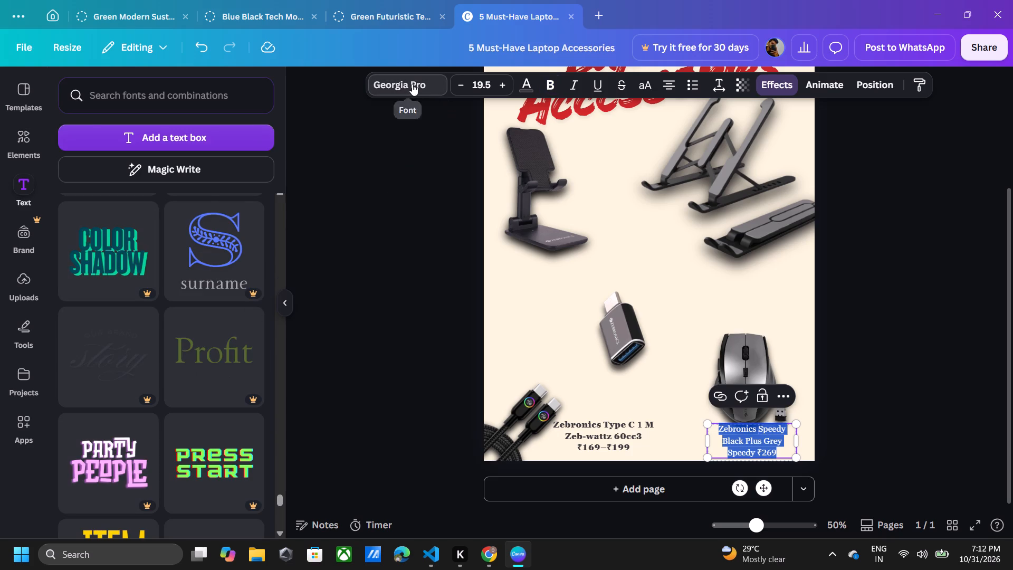
pyautogui.click(412, 84)
pyautogui.click(128, 302)
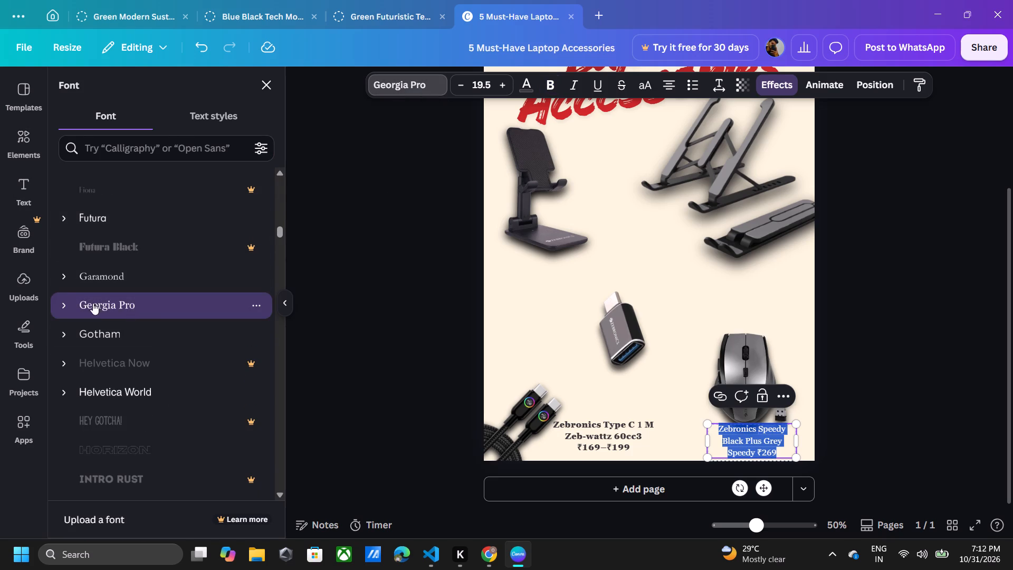
pyautogui.click(70, 303)
pyautogui.click(111, 388)
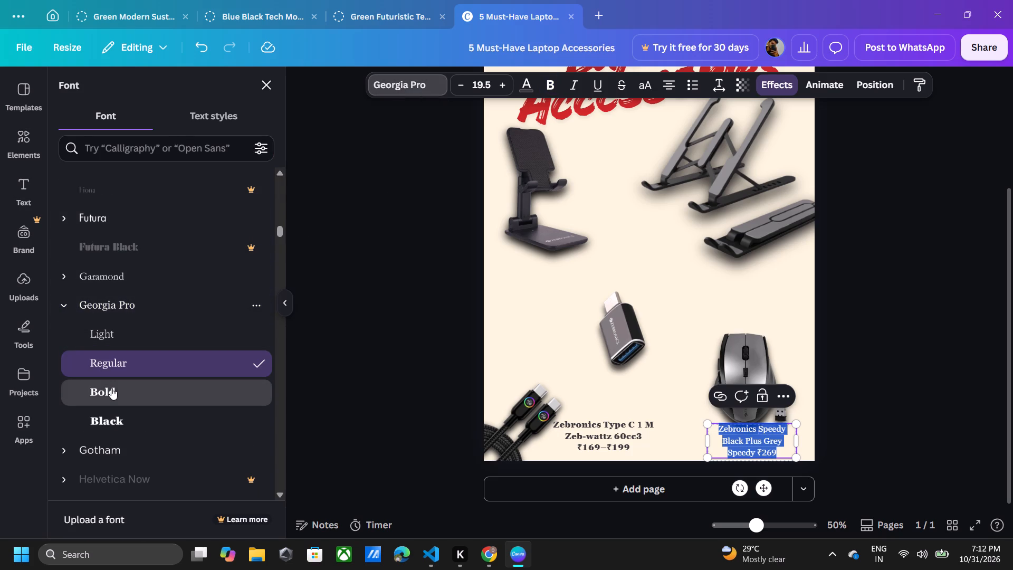
pyautogui.click(374, 389)
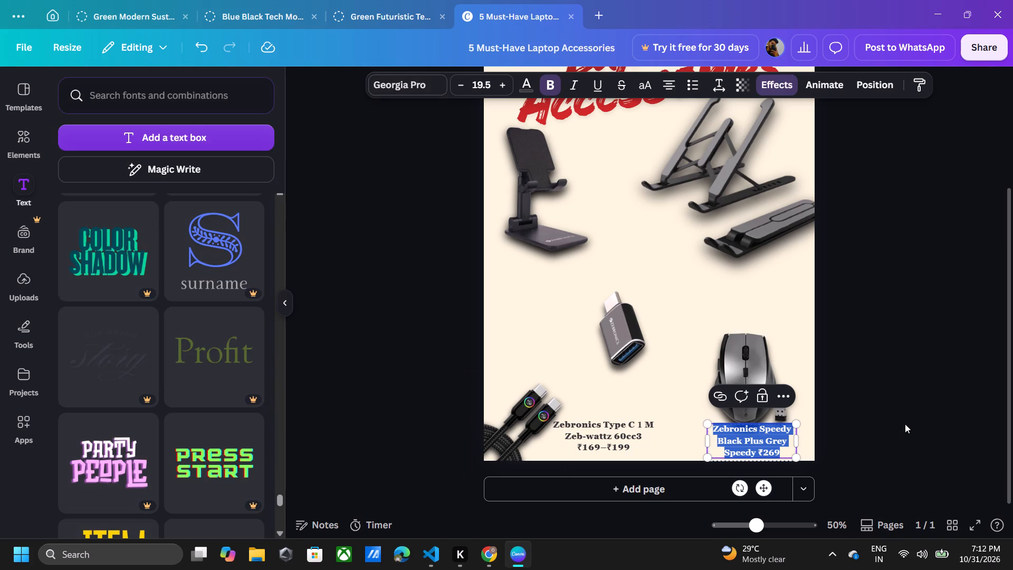
pyautogui.click(905, 424)
# Widen the mouse label's text box to about 324 so it wraps onto two lines, and reposition it just below the mouse.
pyautogui.click(767, 443)
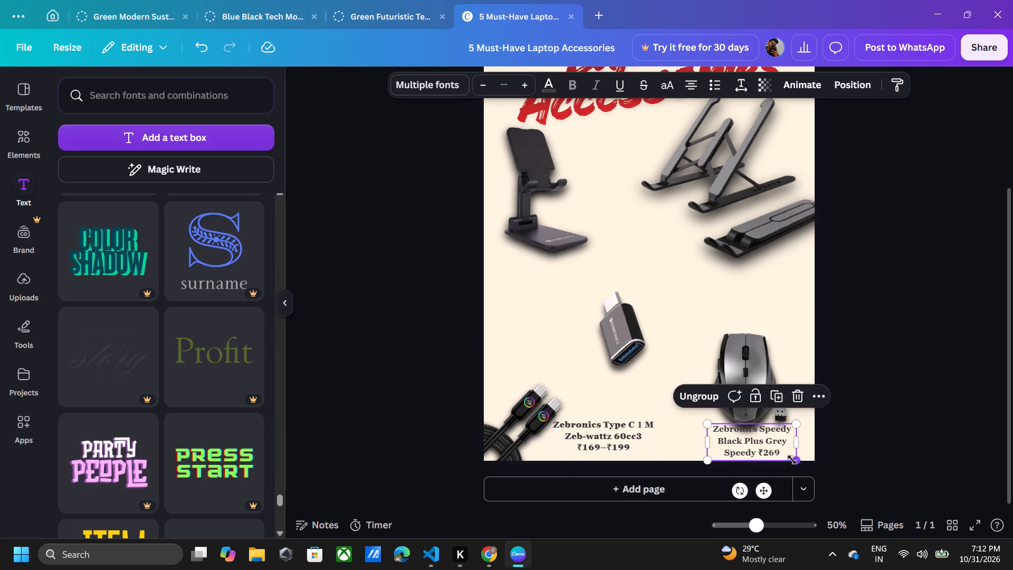
pyautogui.moveTo(800, 447); pyautogui.dragTo(818, 445)
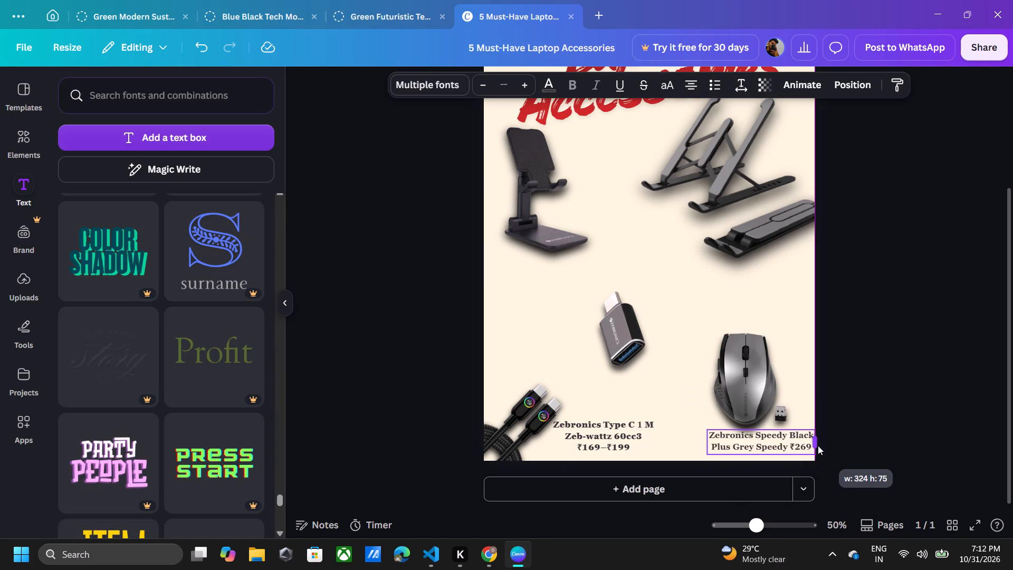
pyautogui.moveTo(818, 445); pyautogui.dragTo(818, 445)
pyautogui.moveTo(763, 441); pyautogui.dragTo(756, 445)
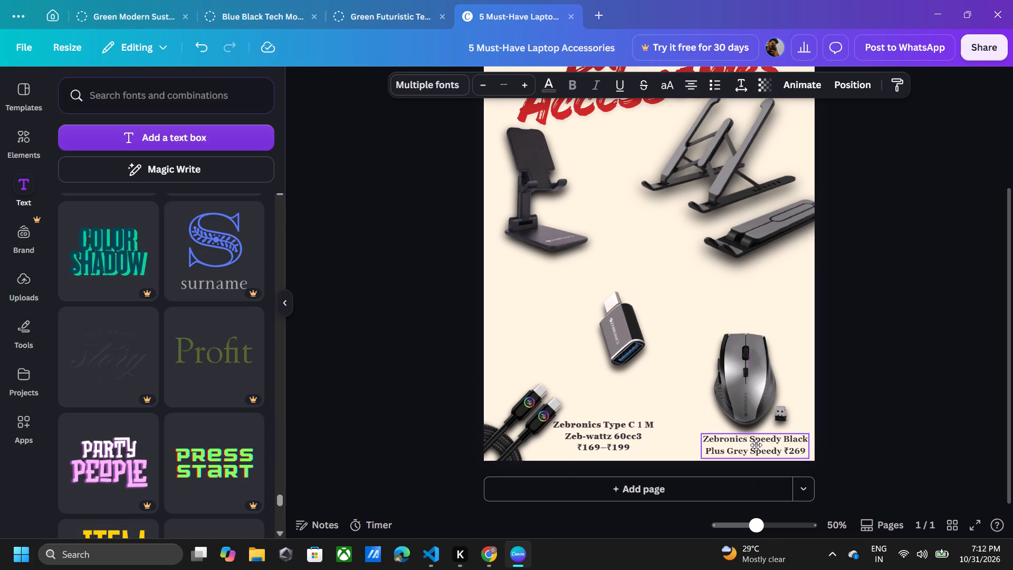
pyautogui.moveTo(756, 445); pyautogui.dragTo(753, 445)
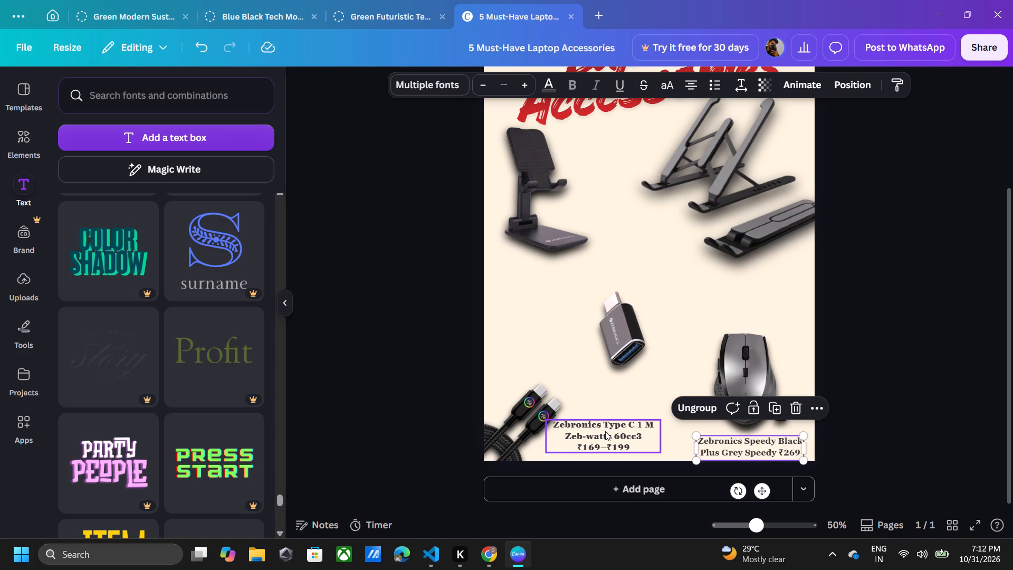
# Set all of the cable's name-and-price label to the Bold weight of Georgia Pro.
pyautogui.click(605, 431)
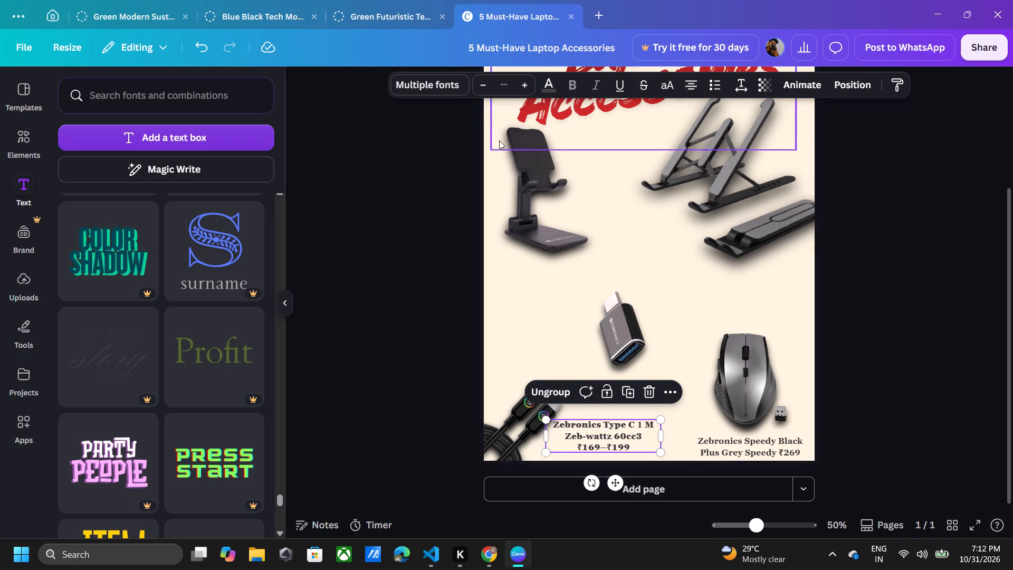
pyautogui.click(441, 78)
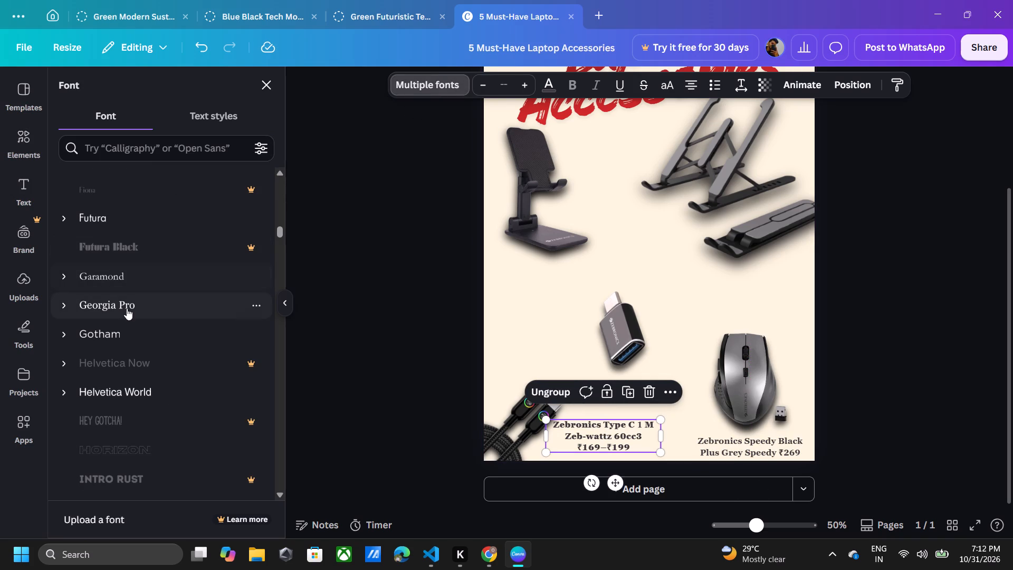
pyautogui.click(70, 302)
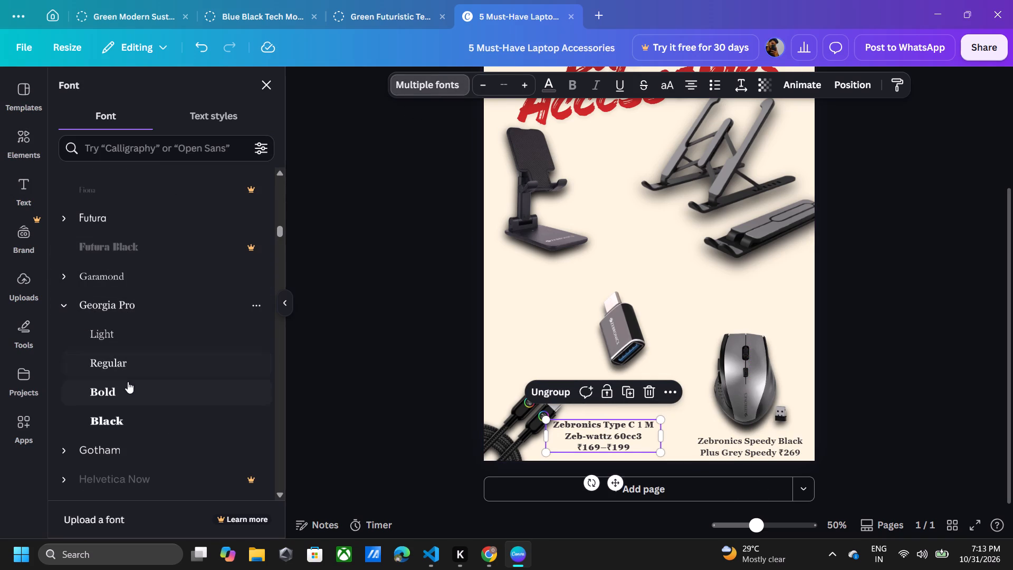
pyautogui.click(128, 382)
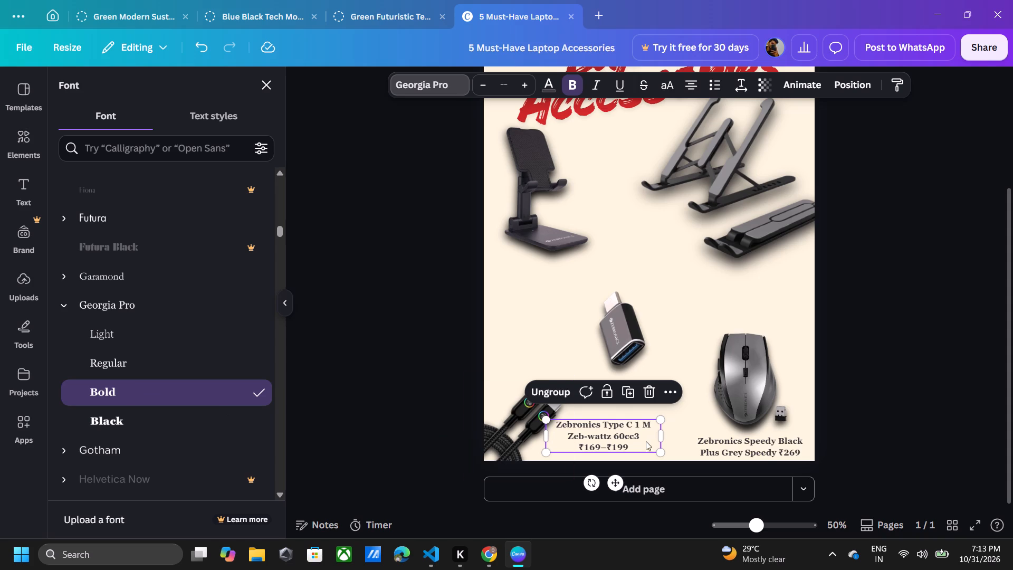
# Move the cable label slightly down so its price line aligns with the last line of the mouse label.
pyautogui.click(737, 443)
pyautogui.click(737, 443)
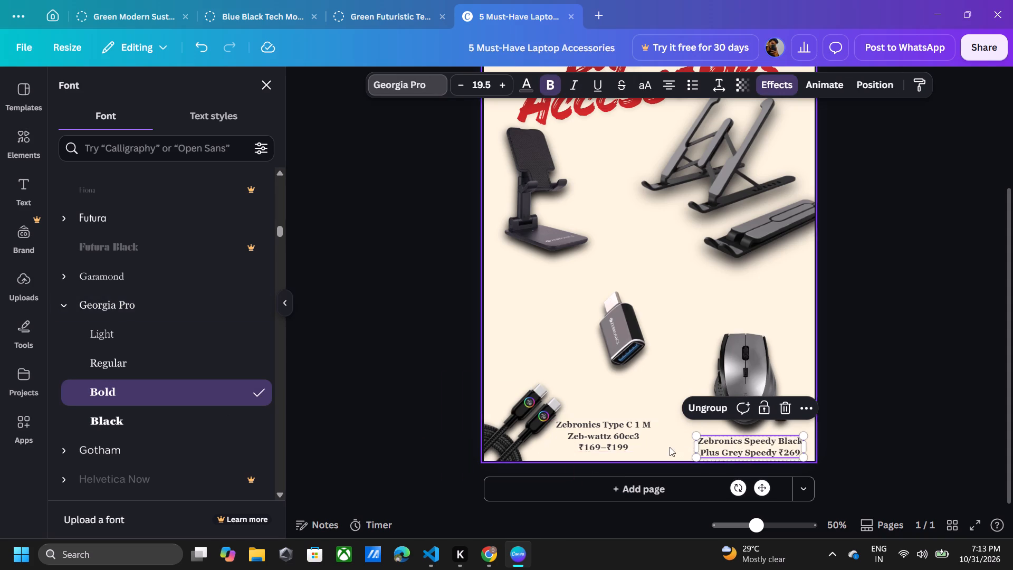
pyautogui.click(620, 440)
pyautogui.click(618, 436)
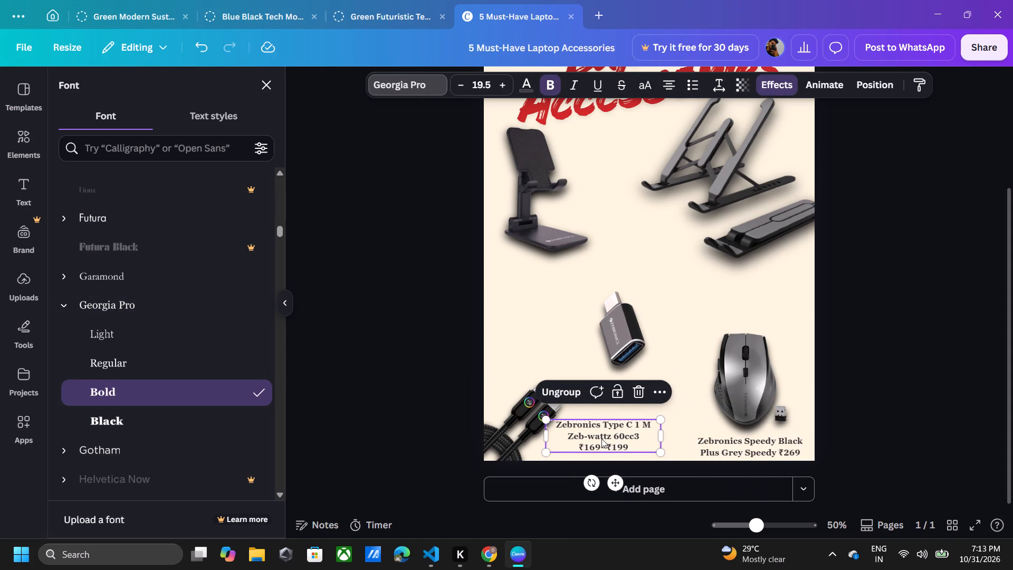
pyautogui.moveTo(601, 439); pyautogui.dragTo(603, 447)
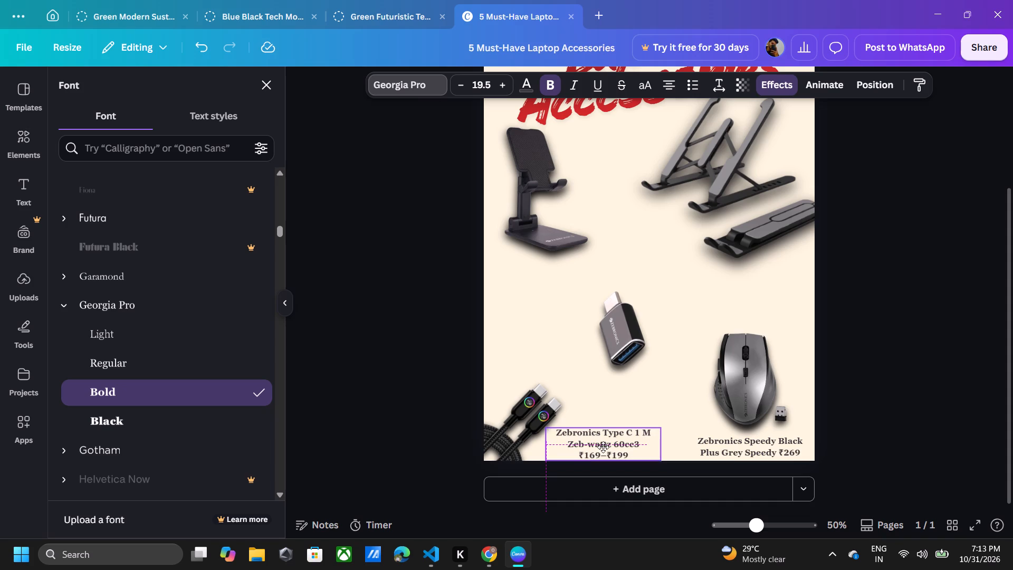
pyautogui.moveTo(603, 447); pyautogui.dragTo(604, 444)
pyautogui.click(880, 394)
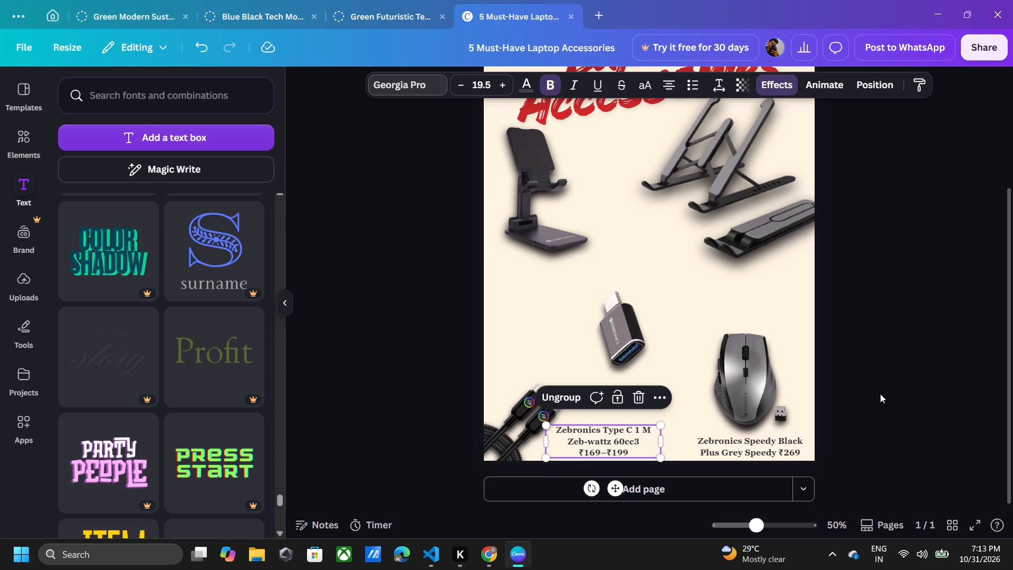
pyautogui.click(886, 394)
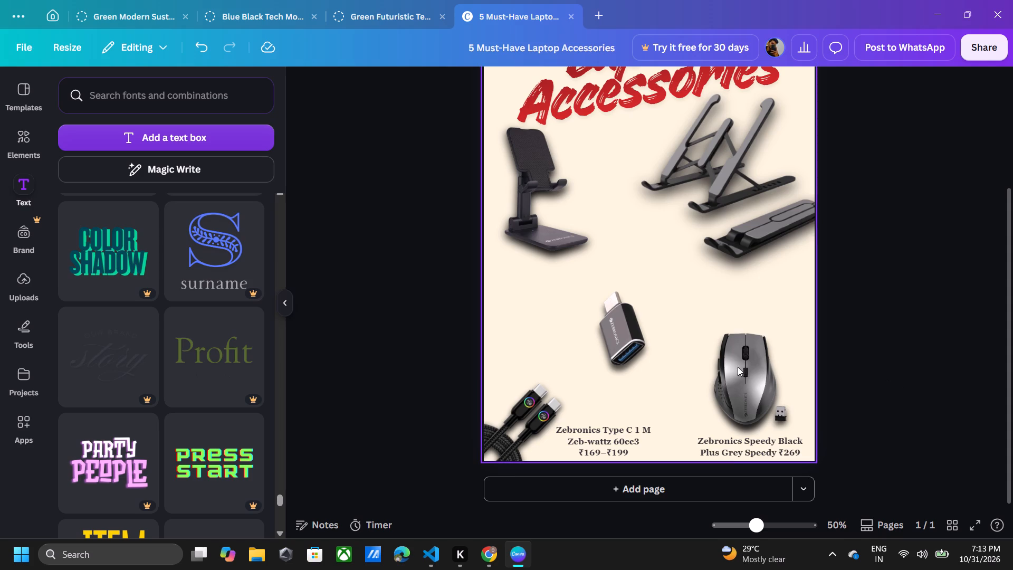
# Switch to Chrome and open the Amazon page of the Zebronics-NS1000 laptop stand from the shopping results.
pyautogui.click(491, 547)
pyautogui.hscroll(8, 408, 354)
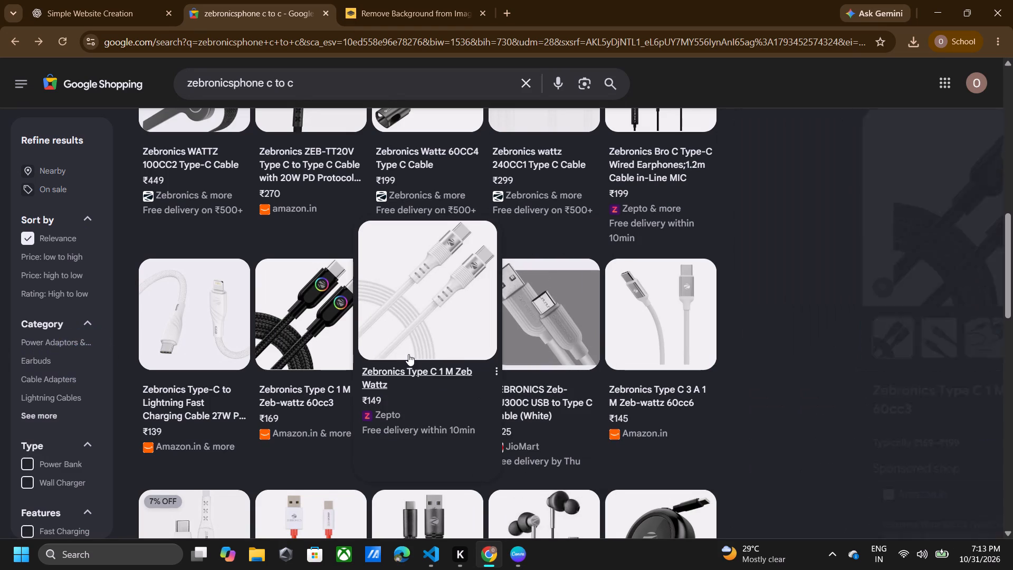
pyautogui.hscroll(3, 922, 356)
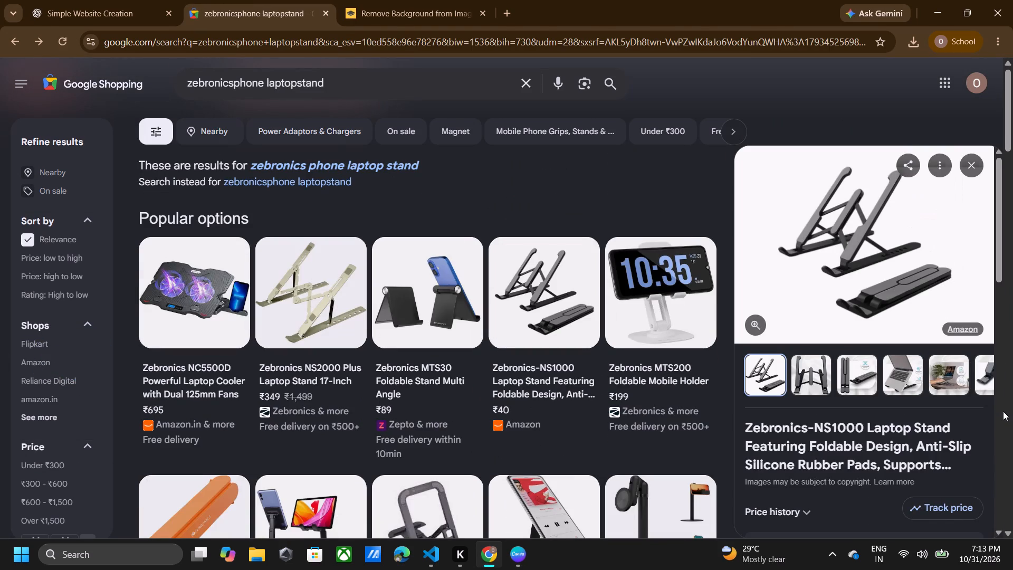
pyautogui.scroll(-2, 987, 433)
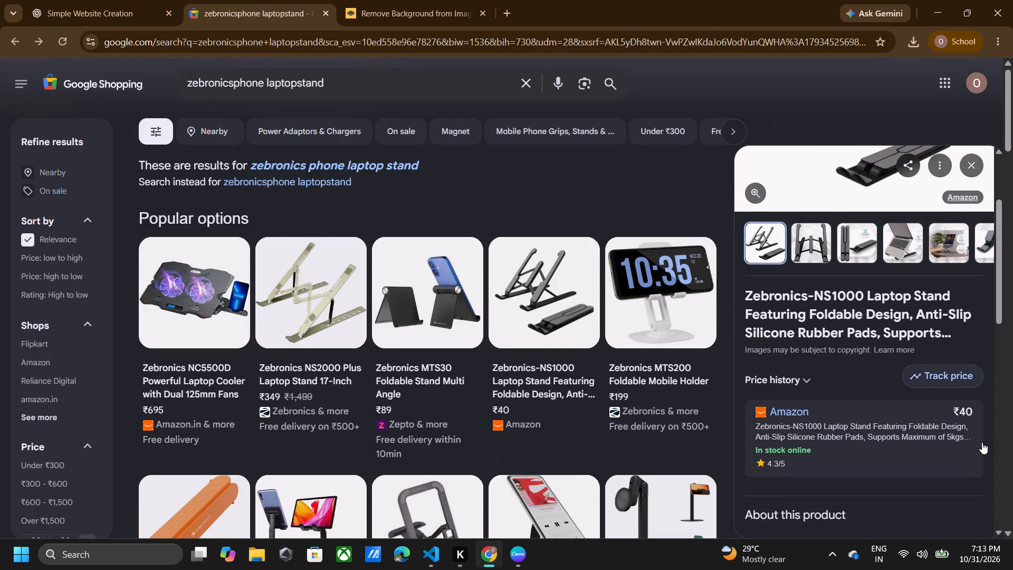
pyautogui.scroll(2, 903, 347)
pyautogui.click(940, 270)
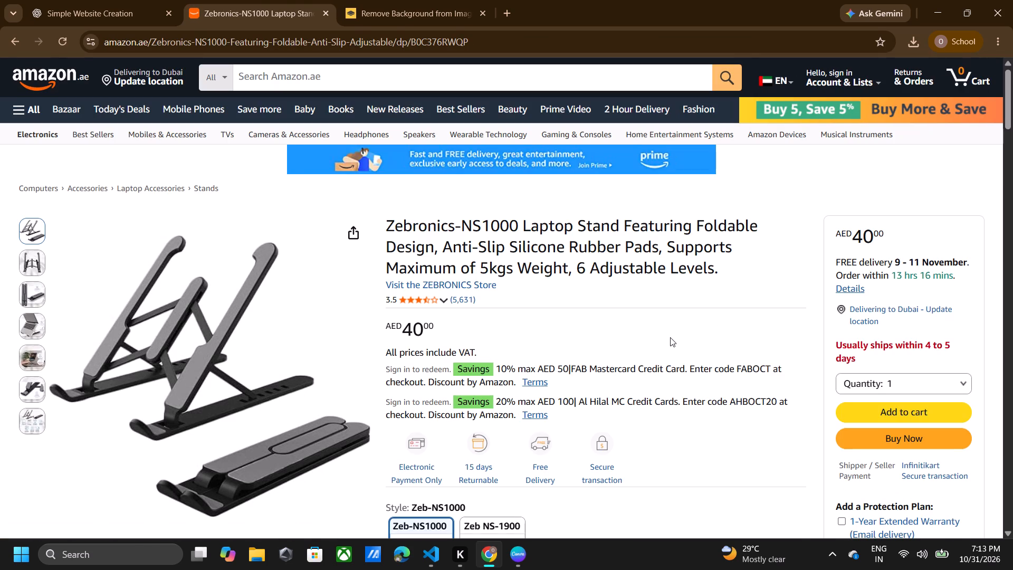
# Examine the Zebronics-NS1000 laptop stand's product page, including its price, style options, details and full-view image.
pyautogui.scroll(-3, 675, 334)
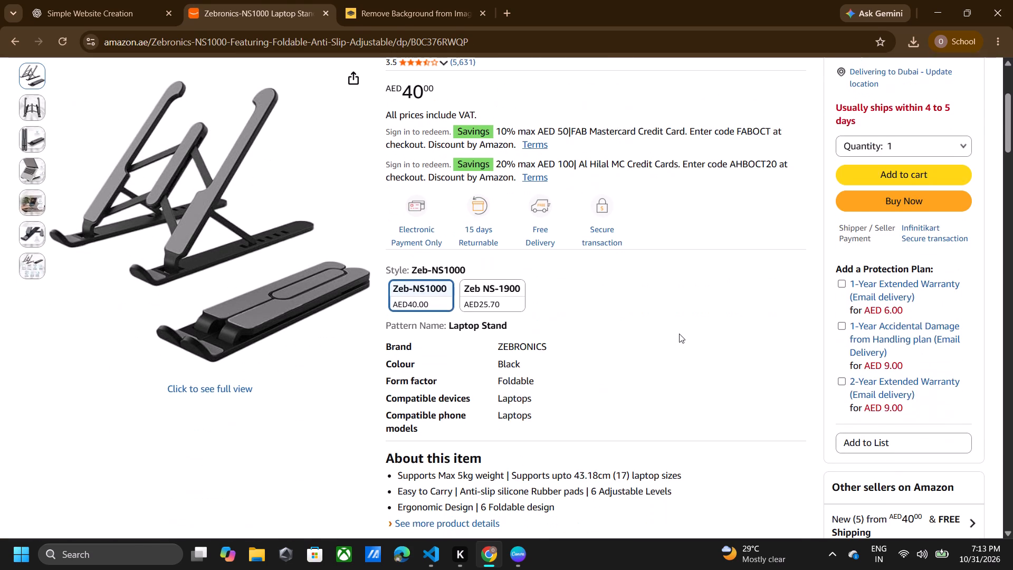
pyautogui.scroll(-9, 680, 334)
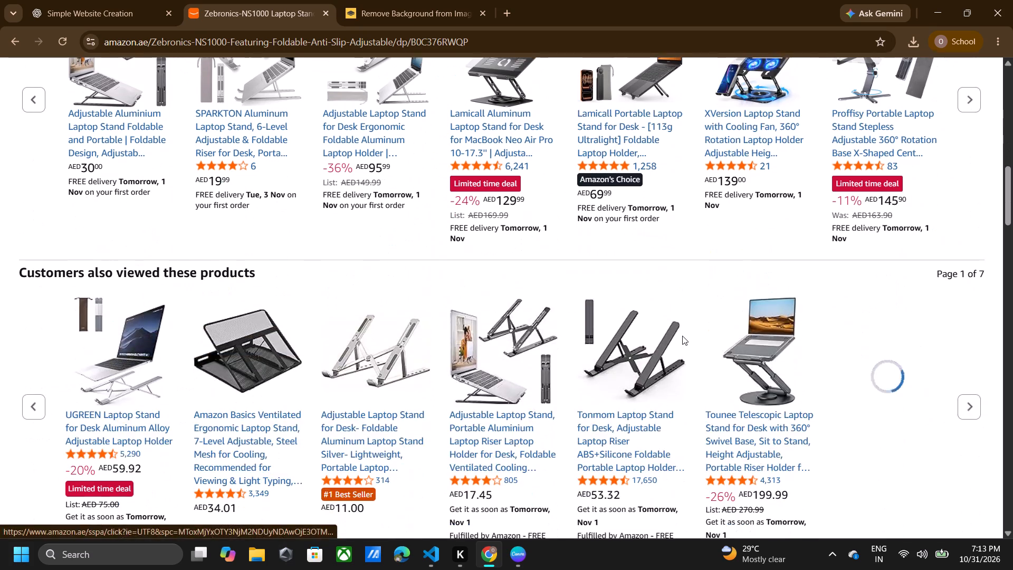
pyautogui.scroll(3, 682, 336)
pyautogui.scroll(-6, 682, 336)
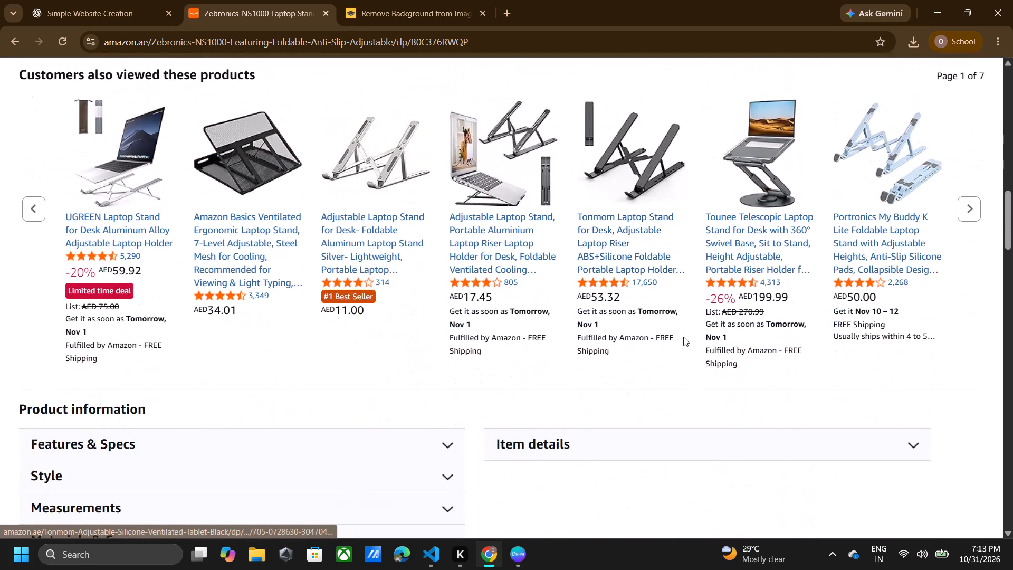
pyautogui.scroll(11, 684, 337)
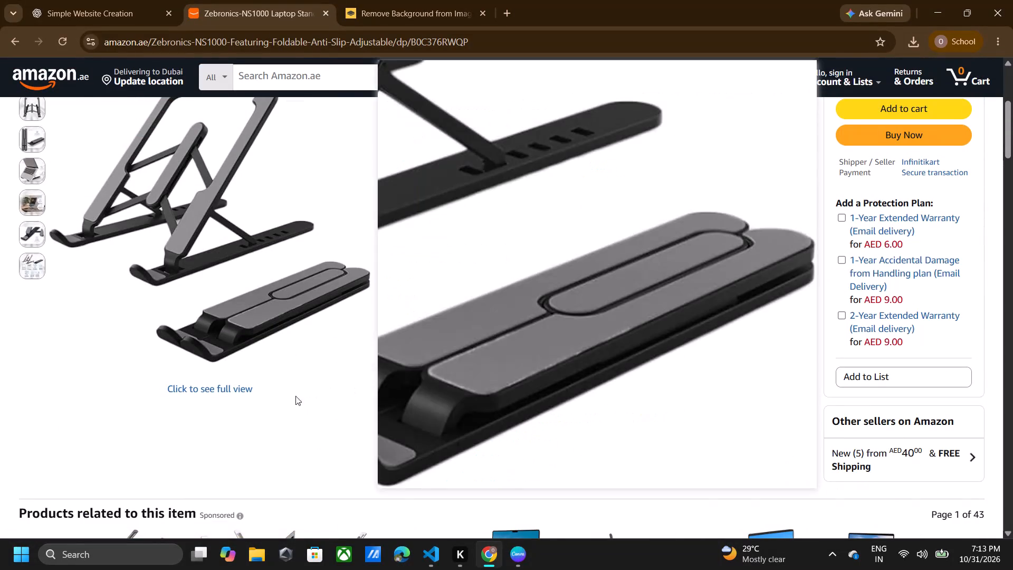
pyautogui.click(229, 387)
pyautogui.scroll(-3, 541, 381)
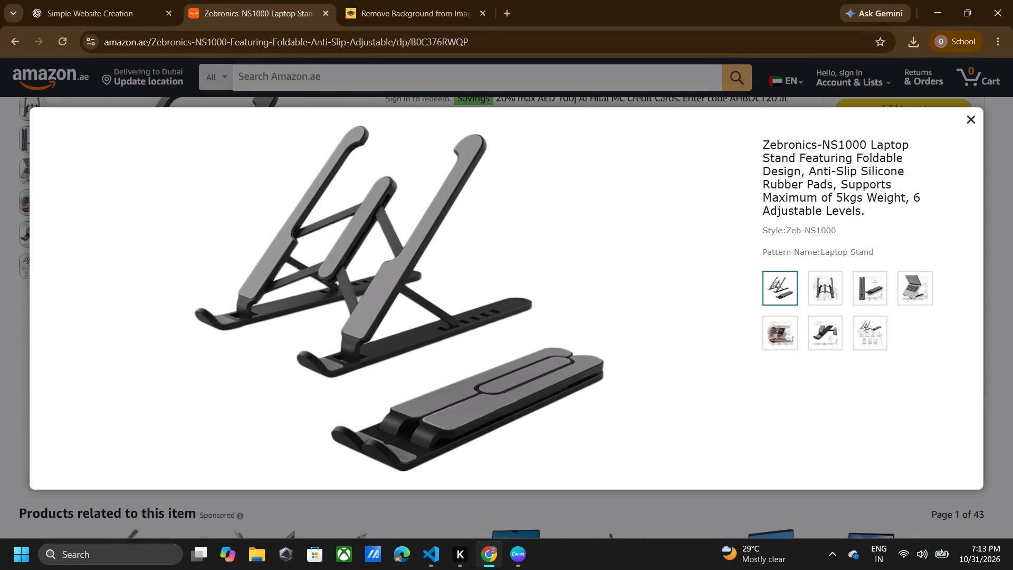
pyautogui.click(978, 113)
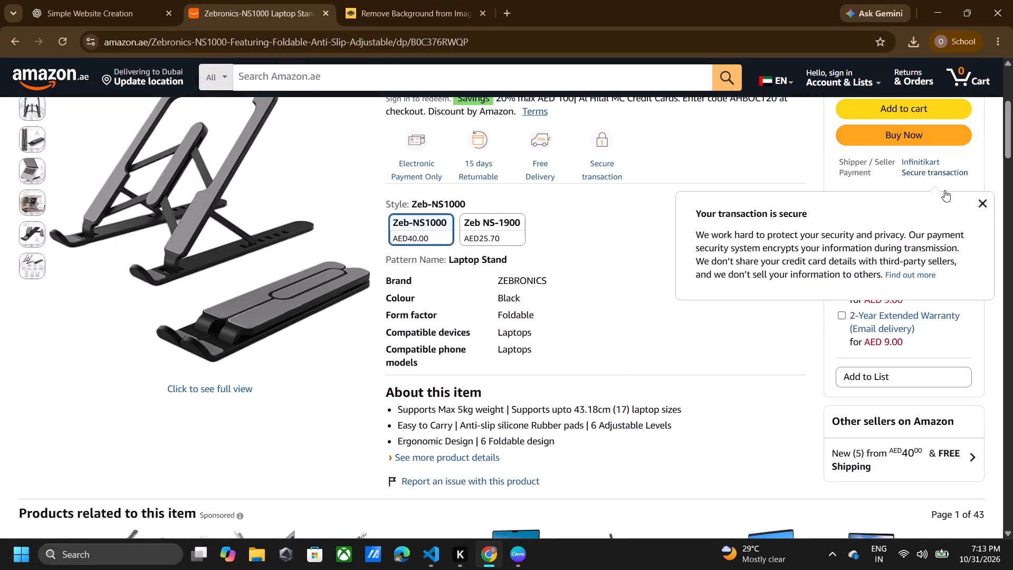
pyautogui.scroll(4, 638, 390)
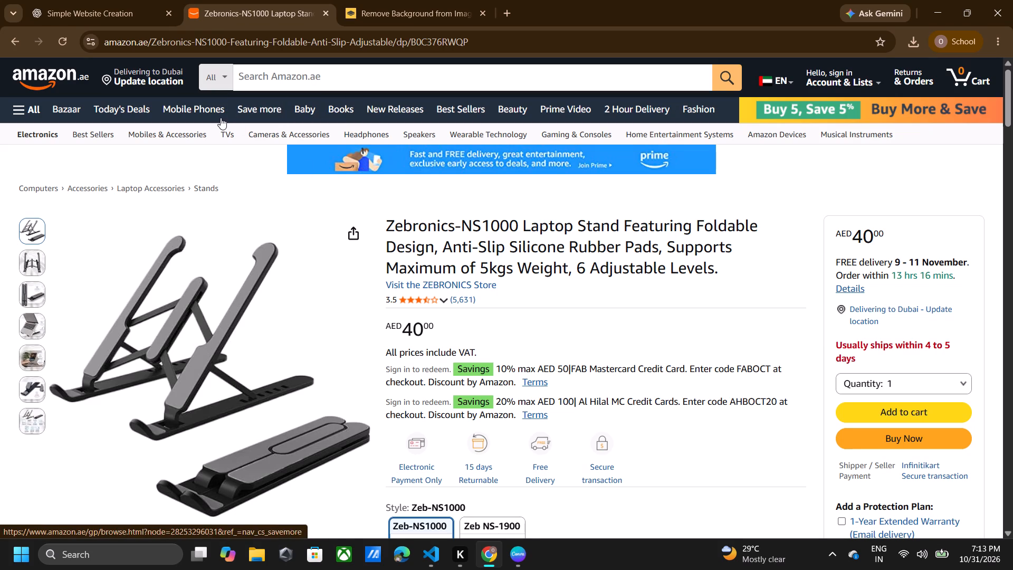
# Search Amazon for "zebrinics laptop stand".
pyautogui.moveTo(306, 84); pyautogui.dragTo(321, 79)
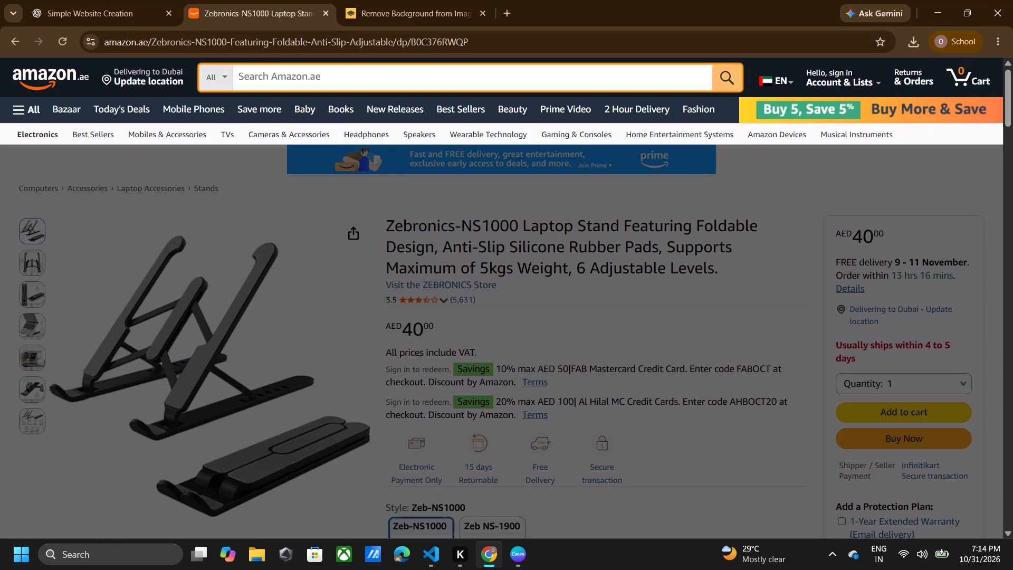
pyautogui.write('zebrinics laptop stand')
pyautogui.press('Return')
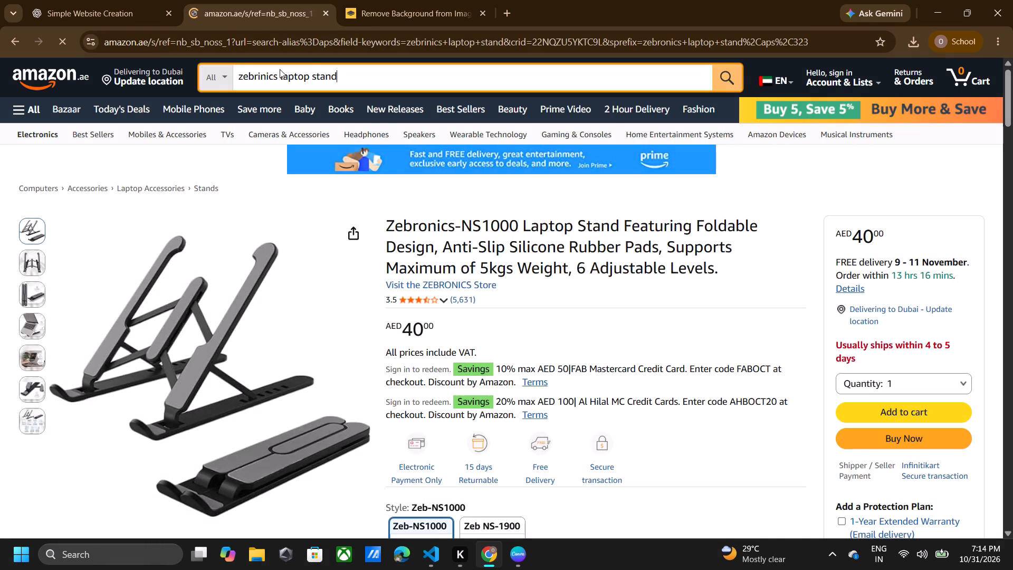
# Look through the laptop stand search results for the Zebronics stand used on the poster and its price.
pyautogui.scroll(-3, 483, 356)
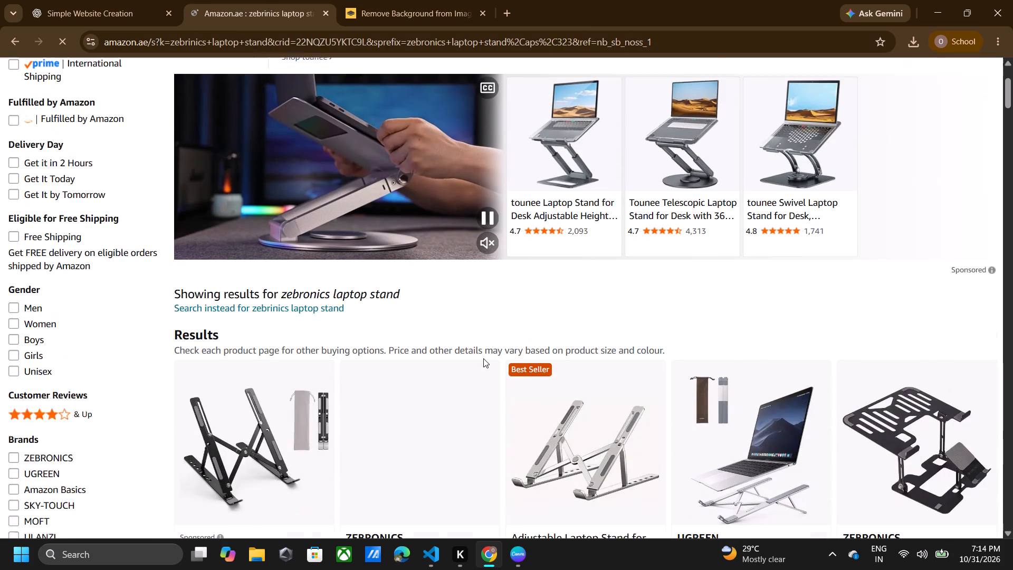
pyautogui.scroll(-1, 485, 377)
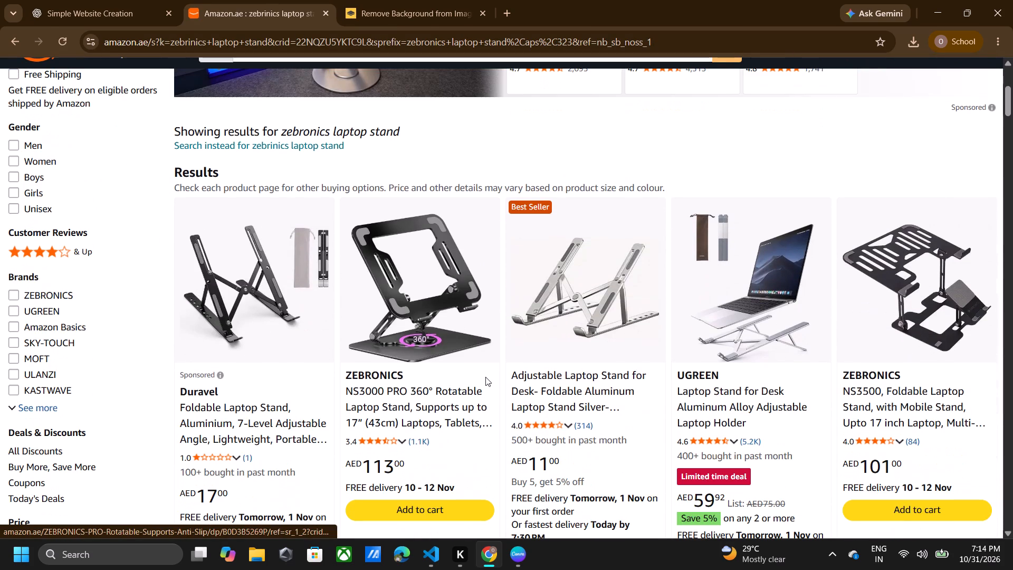
pyautogui.scroll(-4, 485, 377)
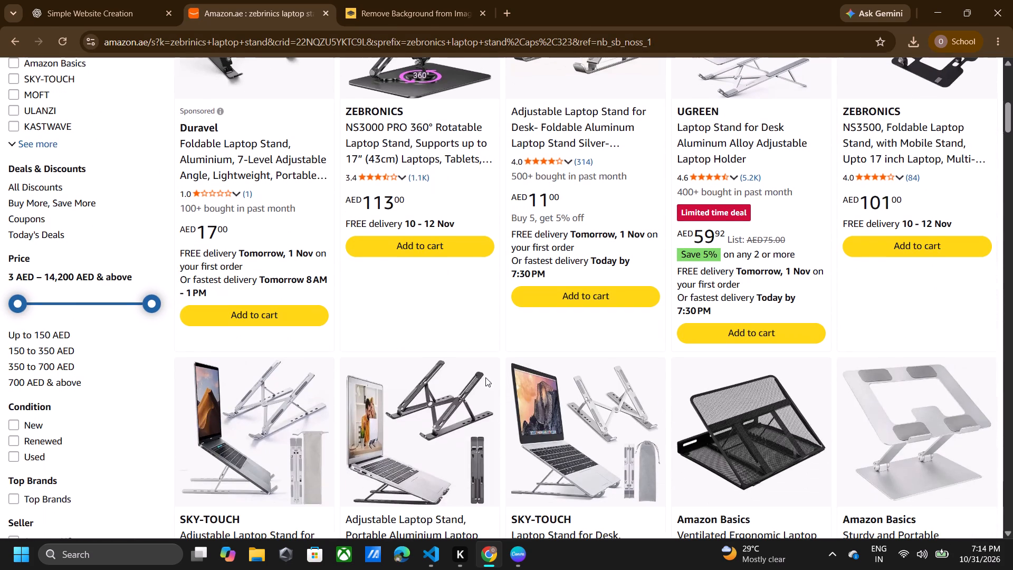
pyautogui.scroll(-2, 485, 379)
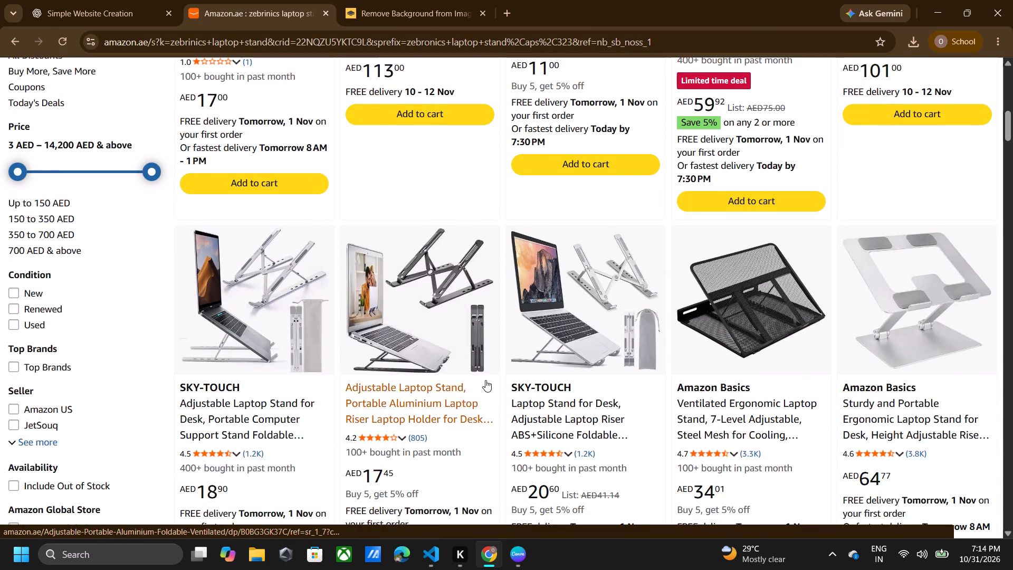
pyautogui.scroll(-13, 485, 382)
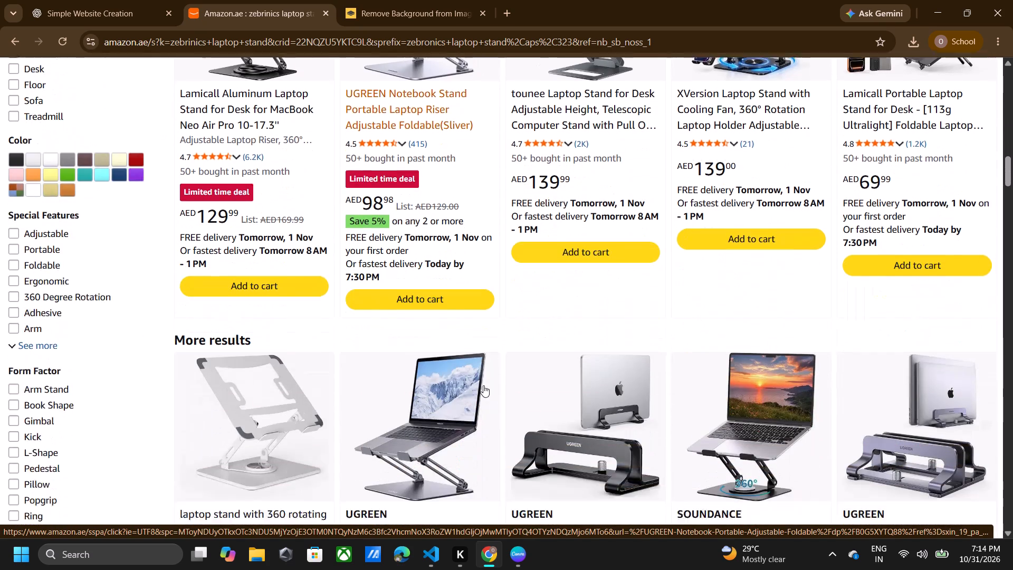
pyautogui.scroll(-5, 483, 385)
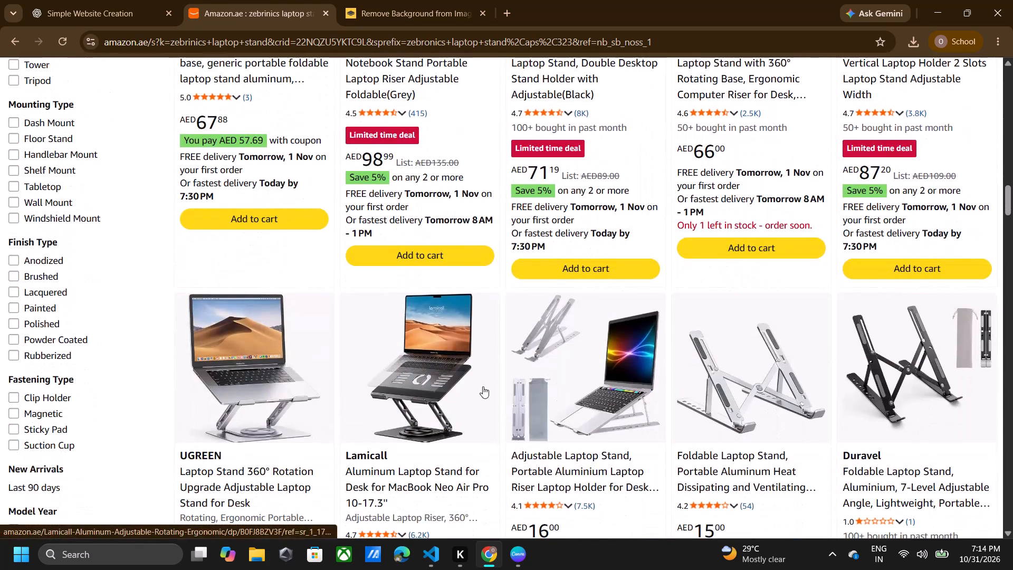
pyautogui.scroll(-3, 482, 387)
pyautogui.scroll(1, 482, 387)
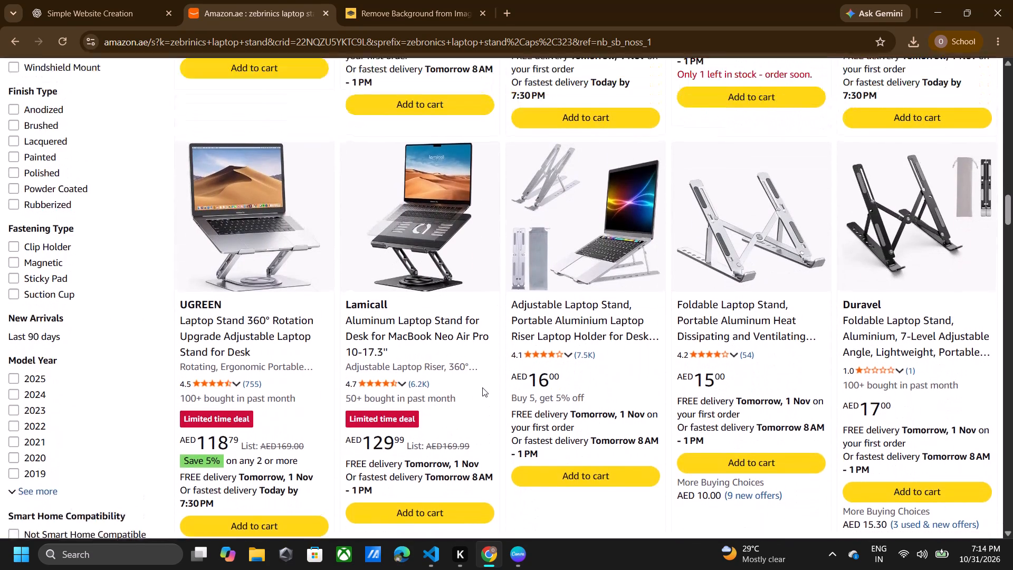
pyautogui.scroll(7, 482, 387)
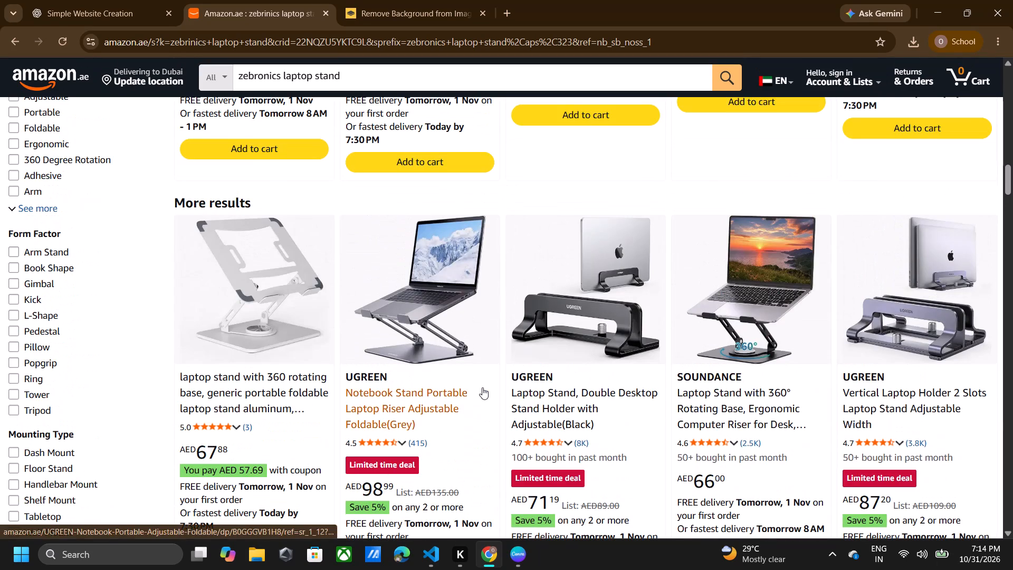
pyautogui.scroll(11, 482, 387)
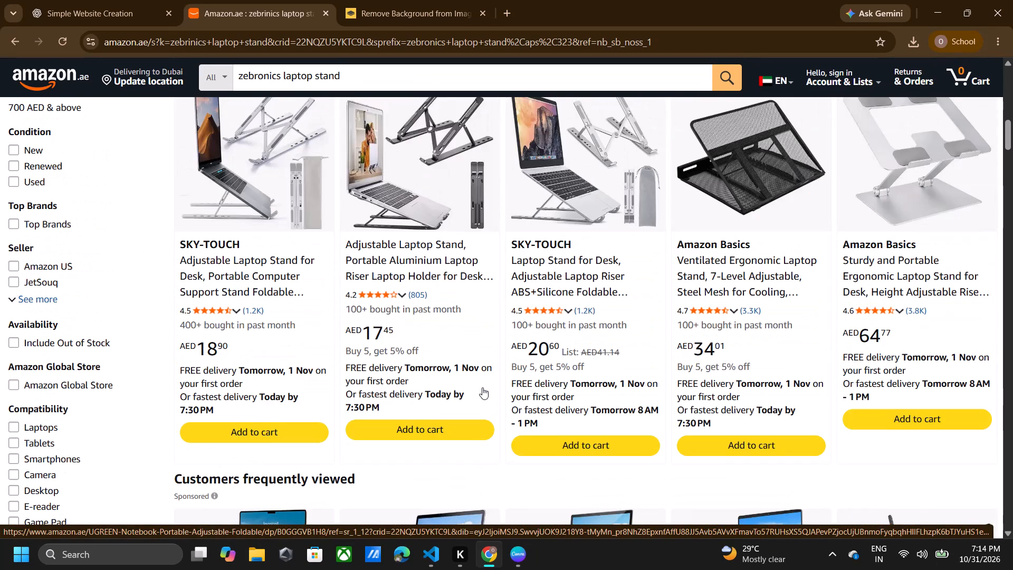
pyautogui.scroll(7, 482, 387)
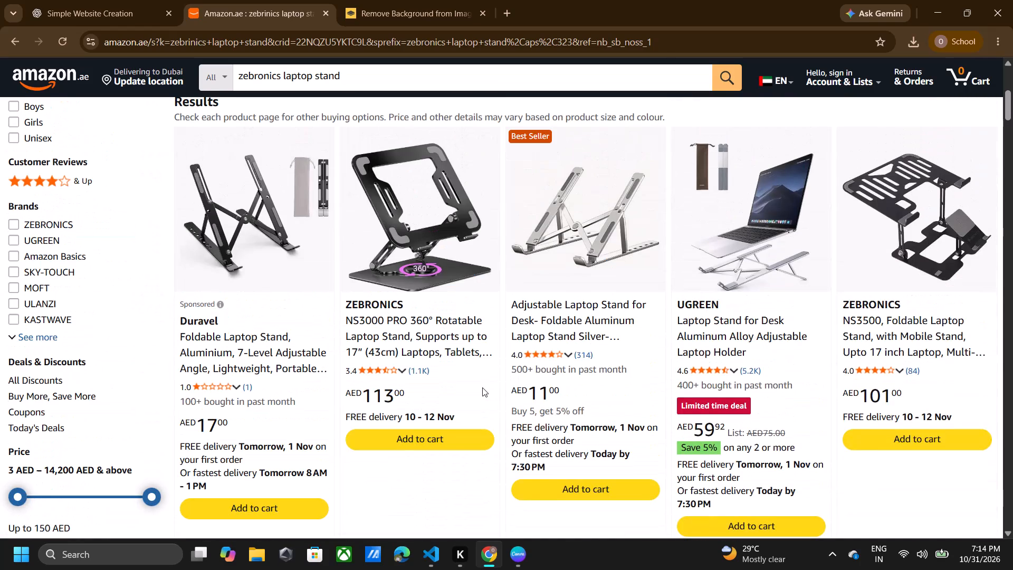
pyautogui.scroll(7, 482, 387)
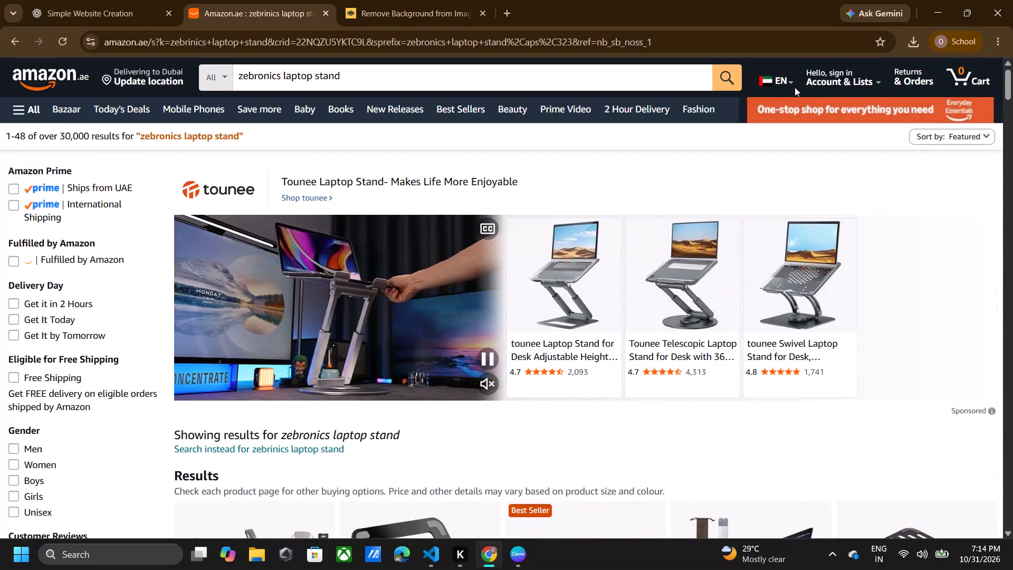
# Open Amazon's language and currency settings and check the options for changing the shopping currency from AED.
pyautogui.click(795, 81)
pyautogui.click(780, 83)
pyautogui.click(786, 82)
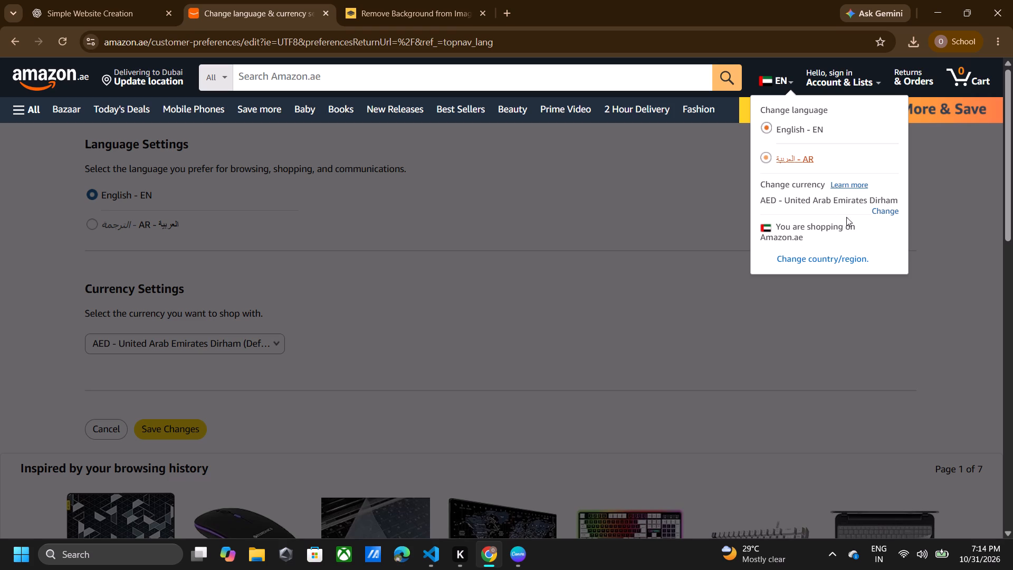
pyautogui.click(877, 209)
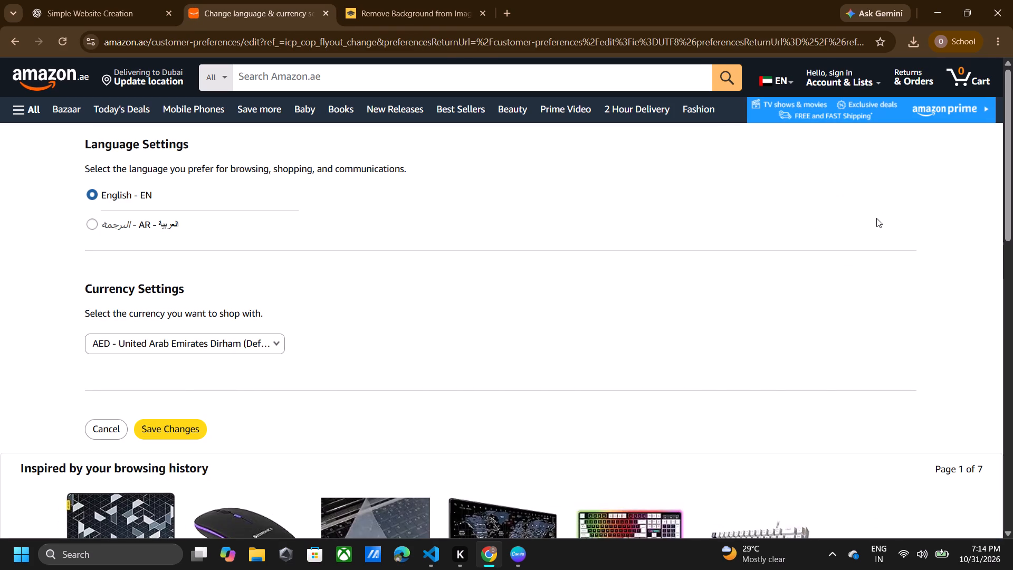
pyautogui.scroll(-2, 456, 367)
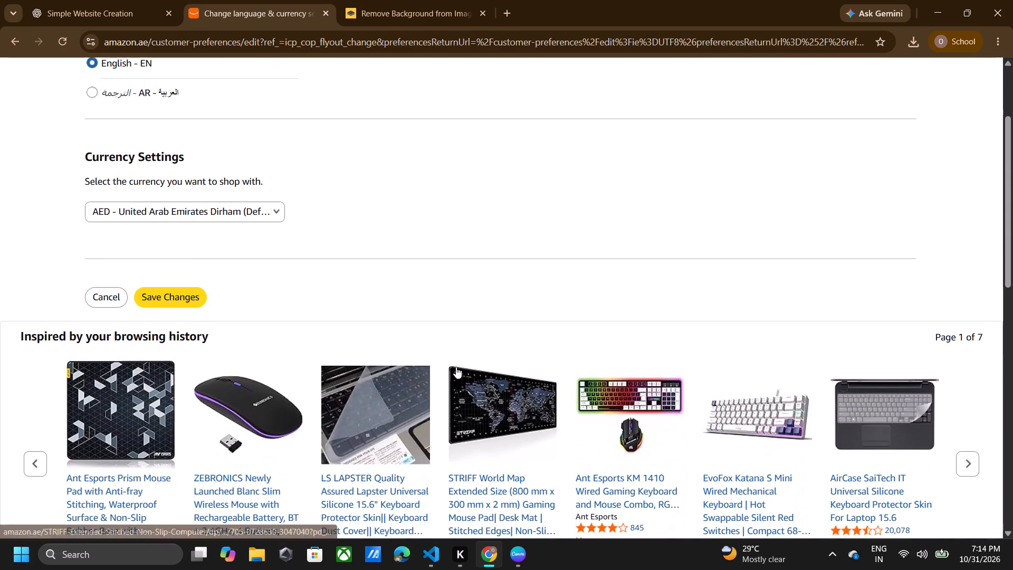
pyautogui.scroll(5, 456, 367)
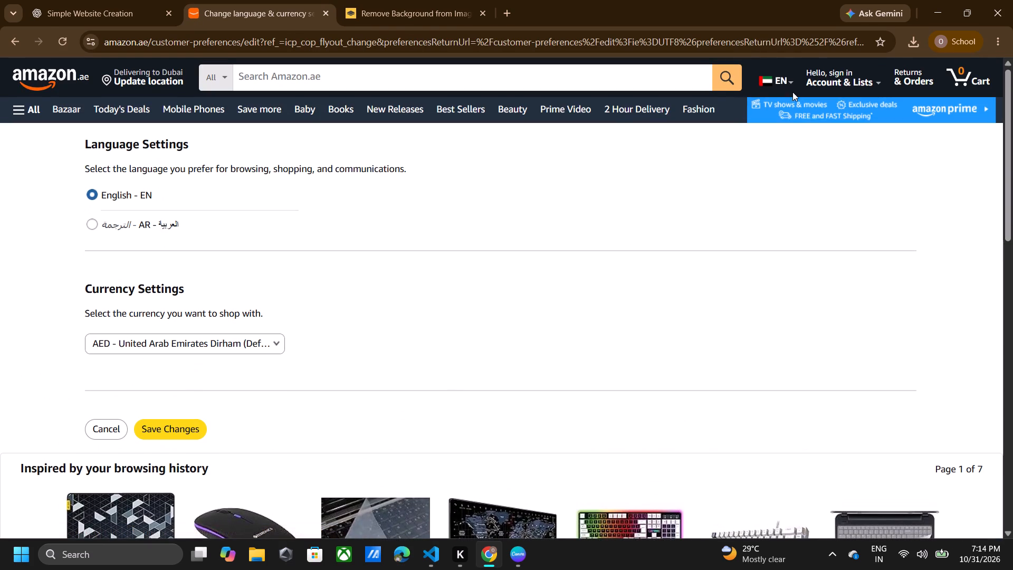
pyautogui.click(808, 81)
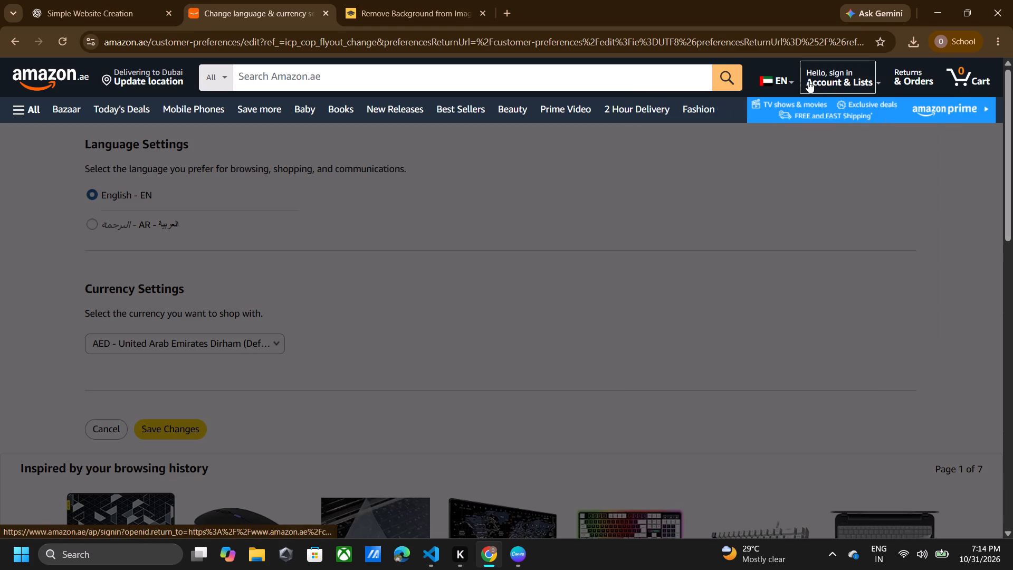